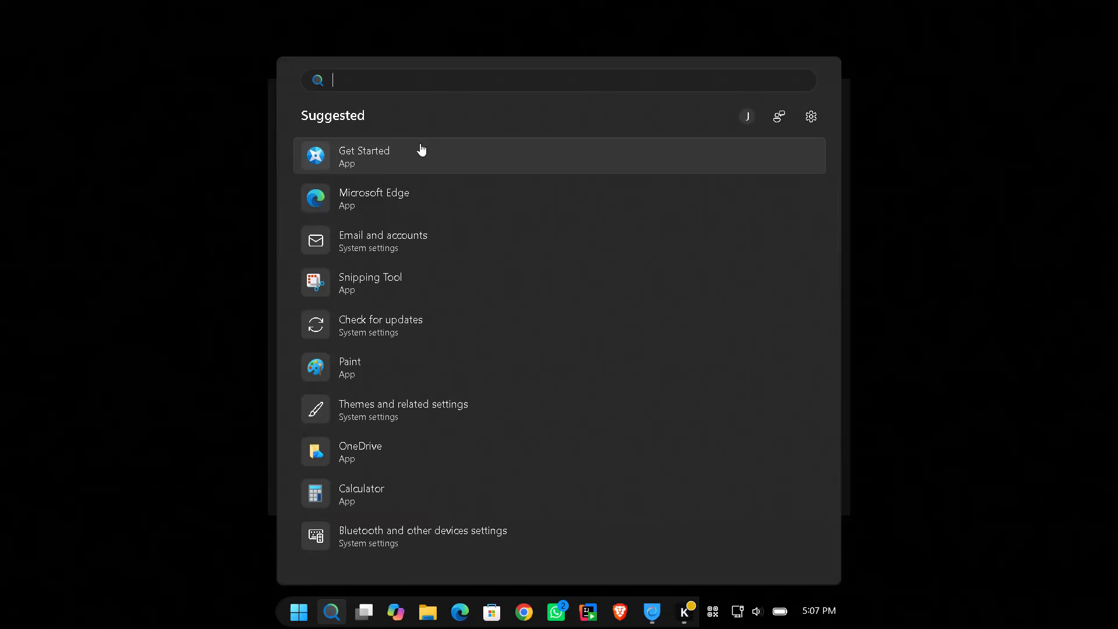
# Search the computer for CapCut and launch it.
pyautogui.write('ca')
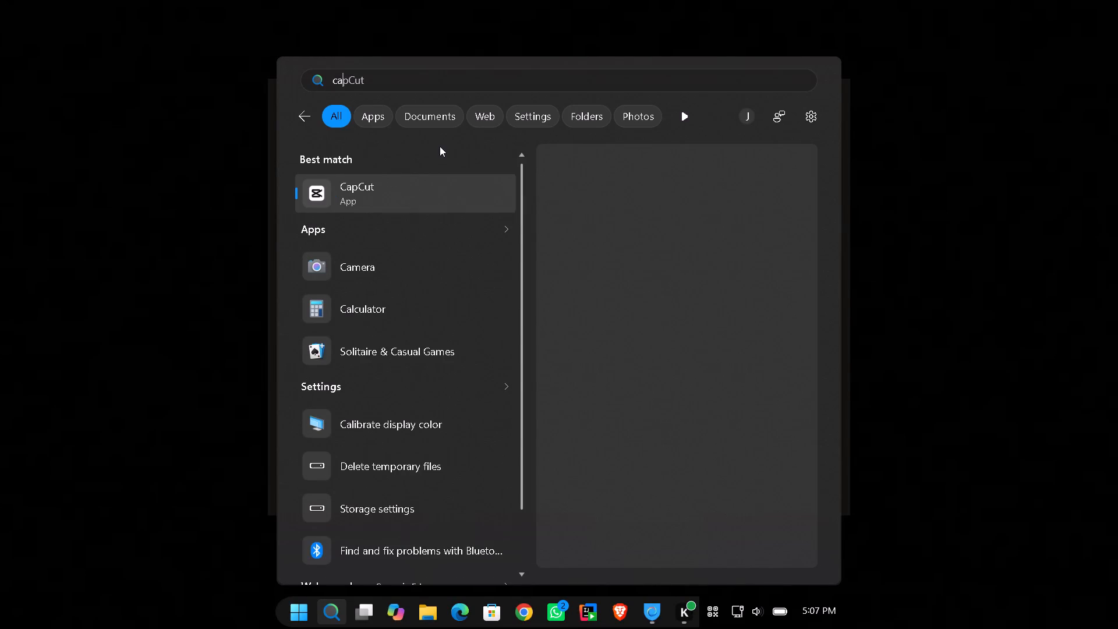
pyautogui.click(419, 184)
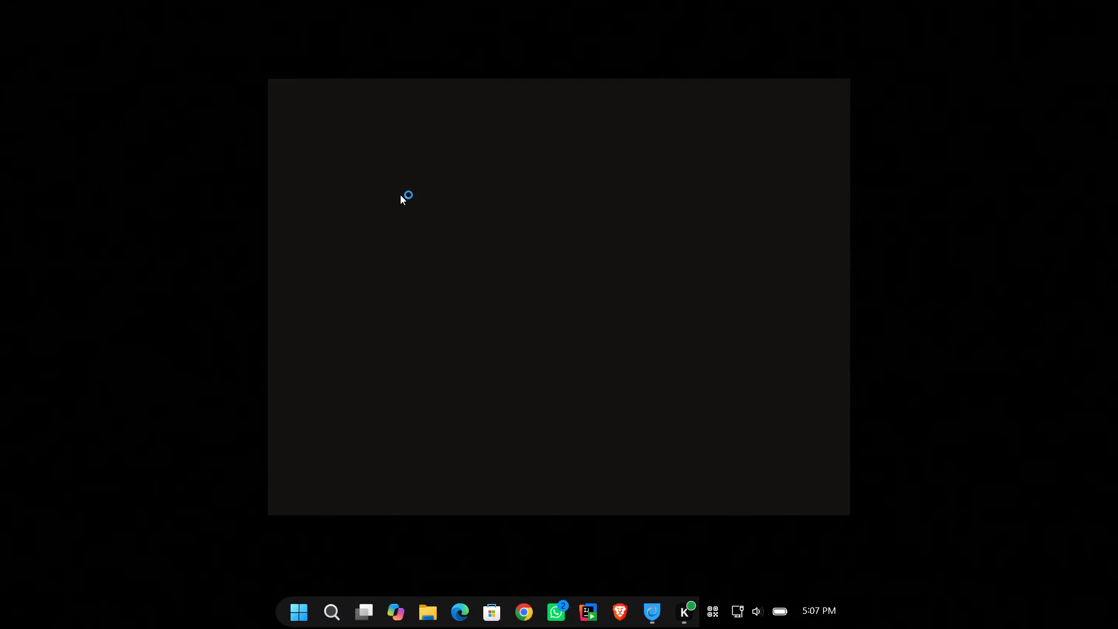
pyautogui.click(627, 616)
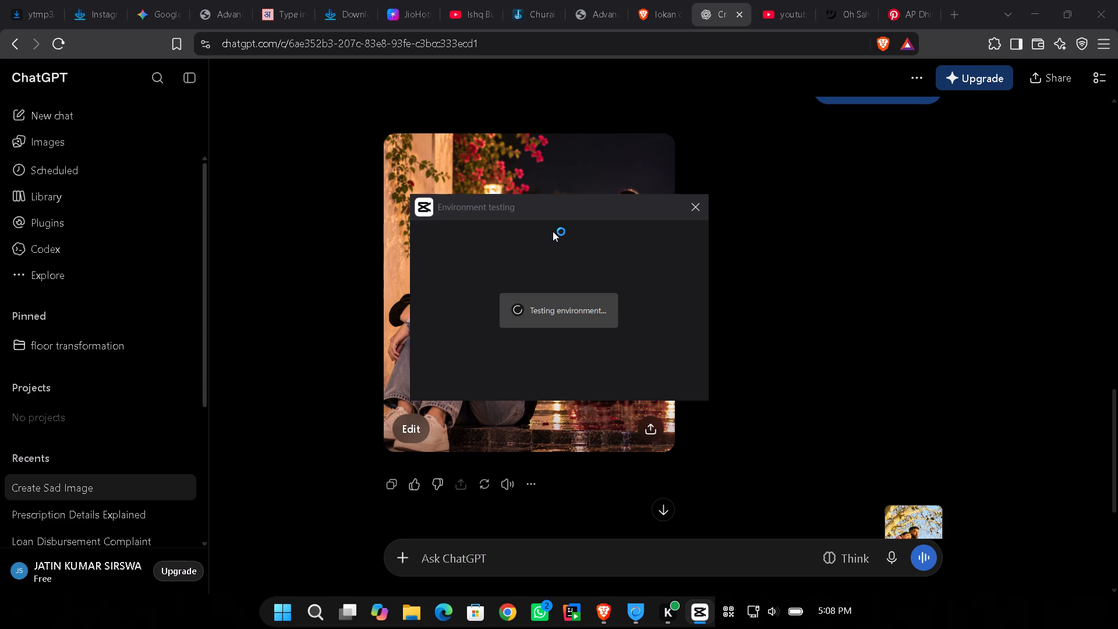
pyautogui.scroll(-5, 837, 259)
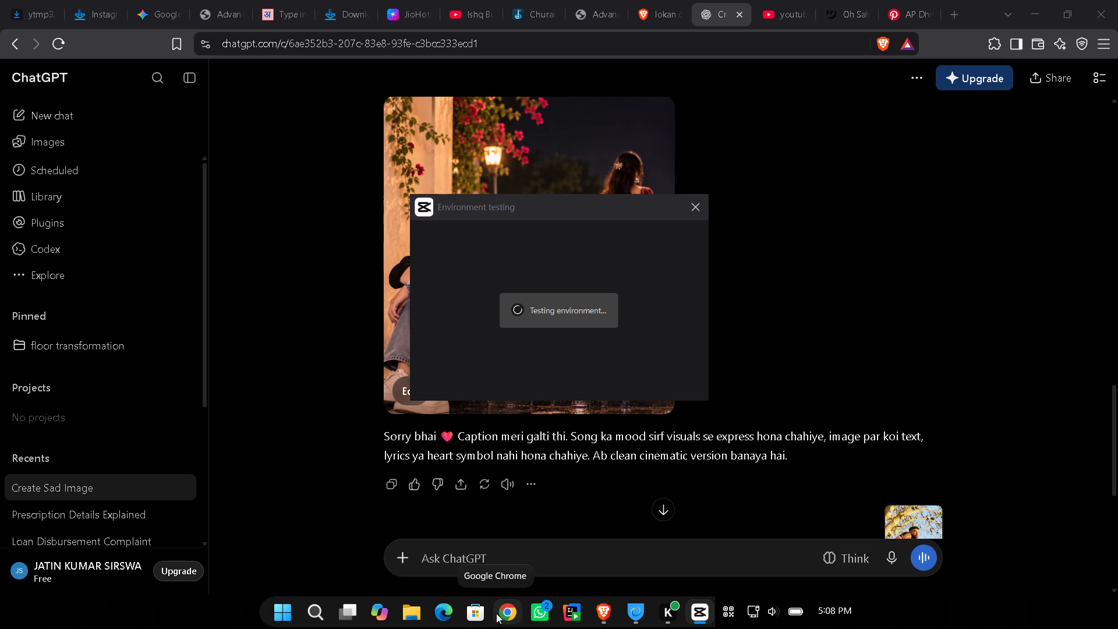
pyautogui.click(1031, 20)
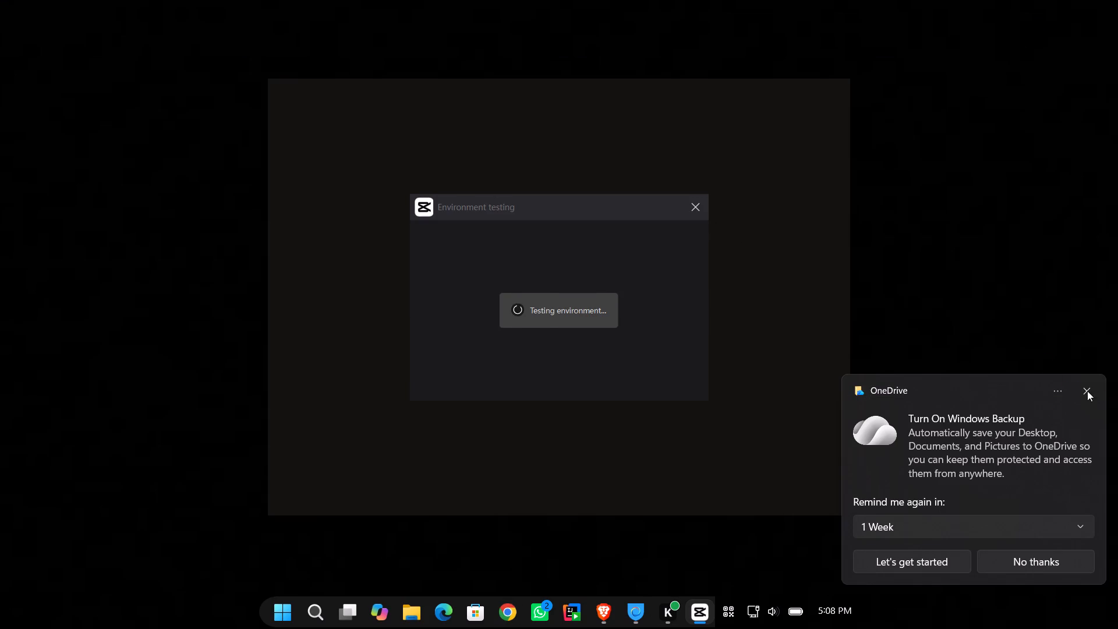
# Dismiss the OneDrive backup reminder.
pyautogui.click(1087, 391)
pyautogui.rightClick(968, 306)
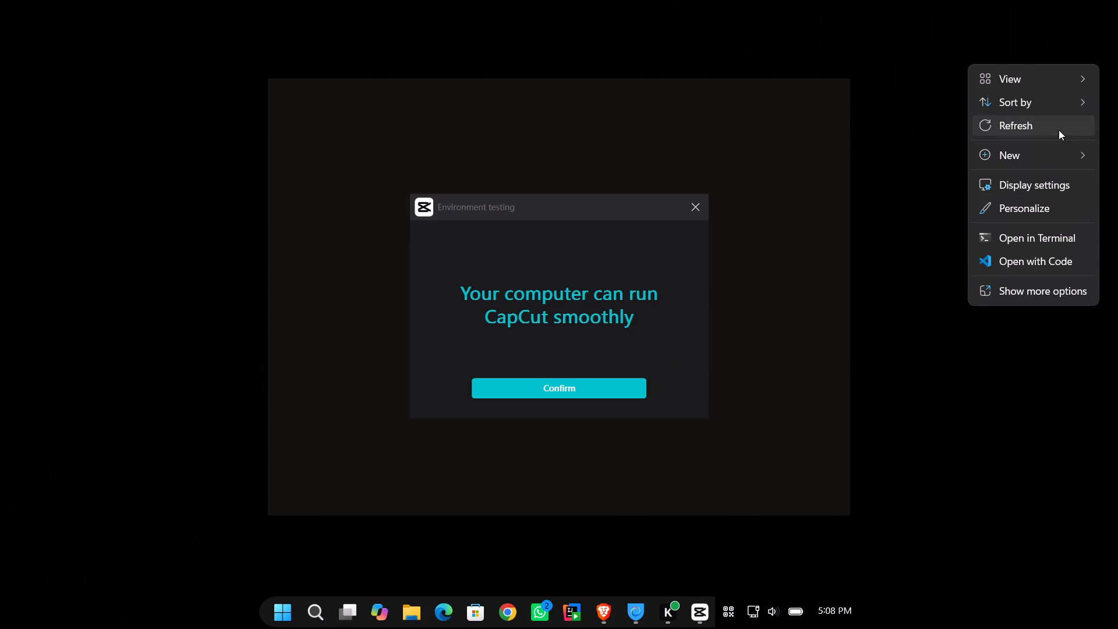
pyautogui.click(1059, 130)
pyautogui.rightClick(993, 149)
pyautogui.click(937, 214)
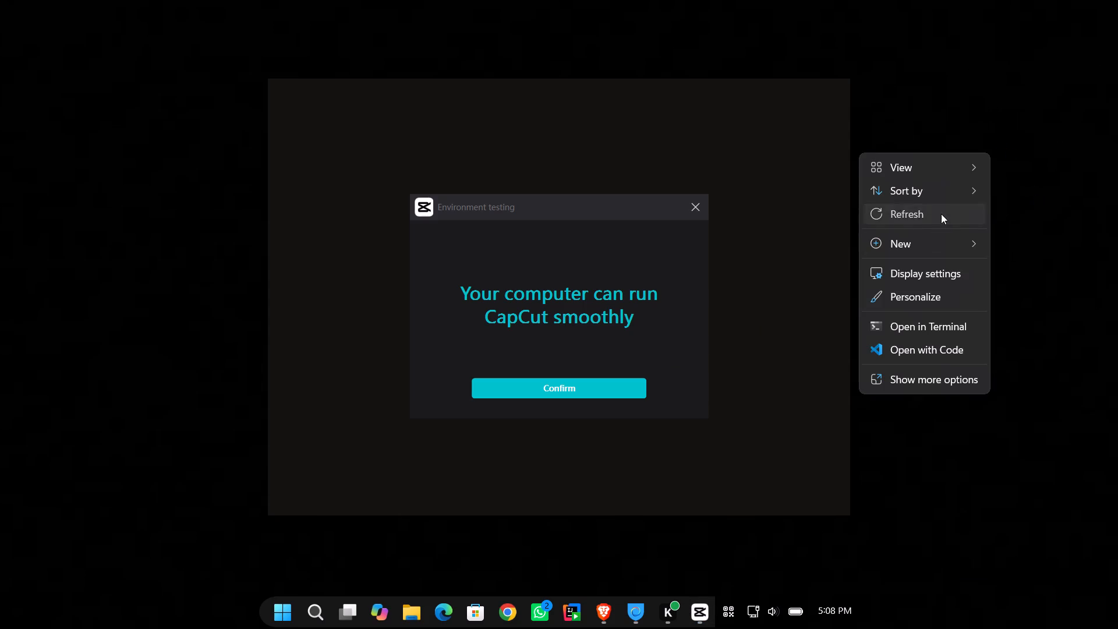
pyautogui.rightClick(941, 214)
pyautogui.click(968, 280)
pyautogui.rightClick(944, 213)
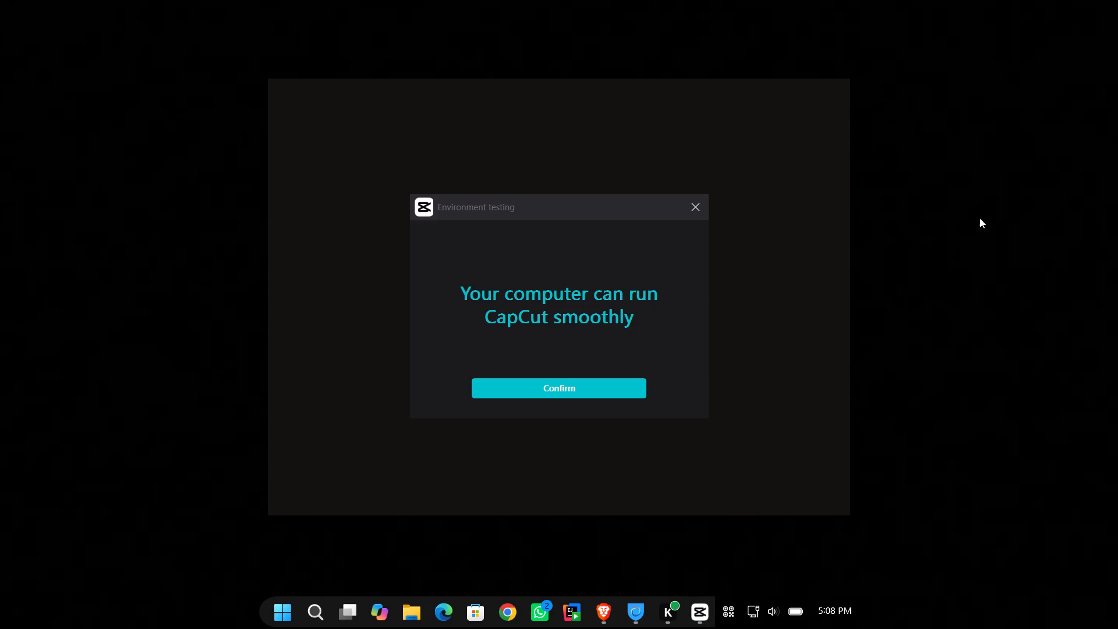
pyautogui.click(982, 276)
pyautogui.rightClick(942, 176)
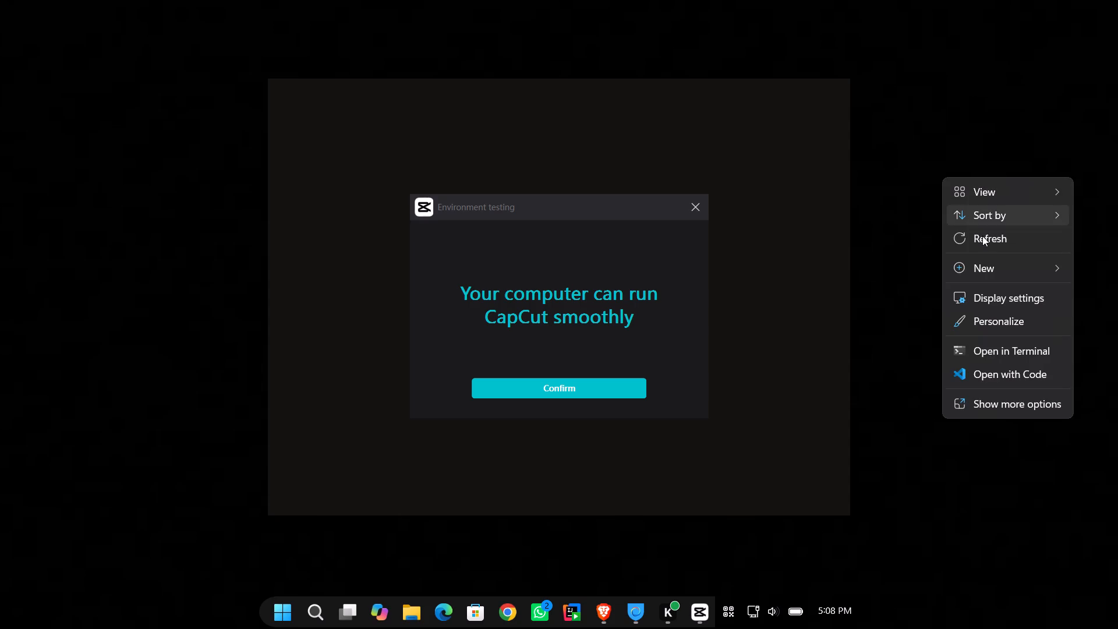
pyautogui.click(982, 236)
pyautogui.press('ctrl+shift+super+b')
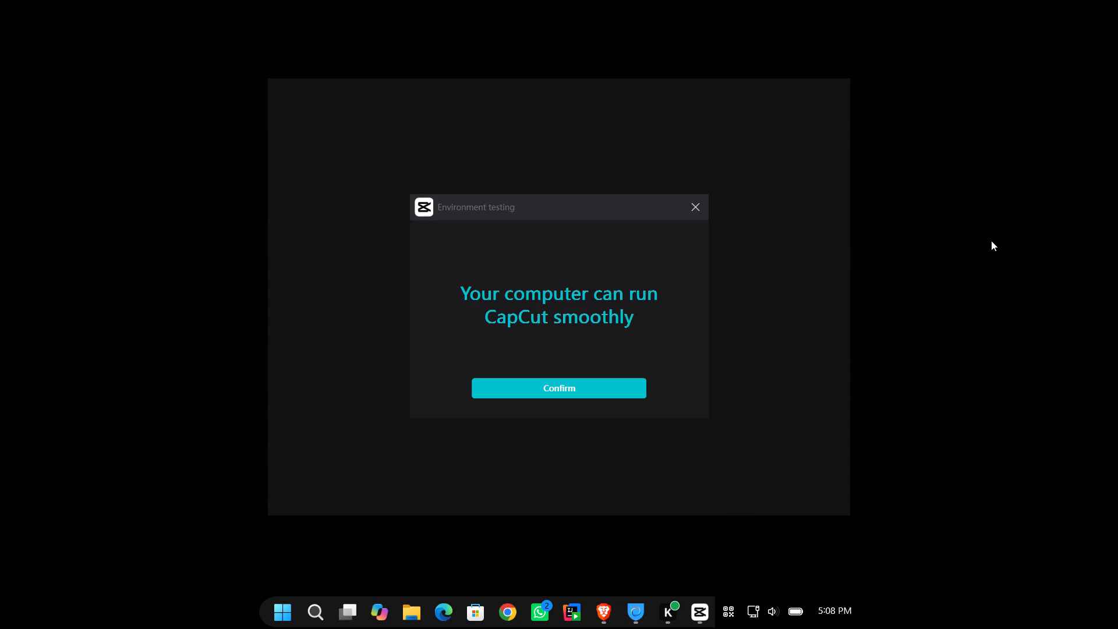
# Confirm CapCut's environment test to continue into the editor.
pyautogui.click(572, 370)
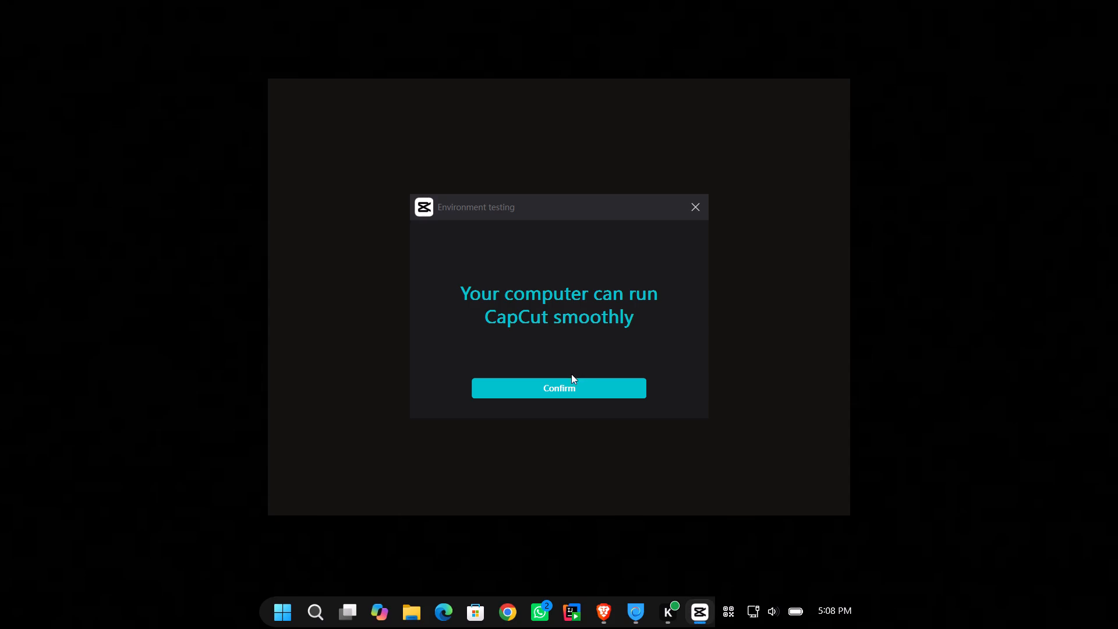
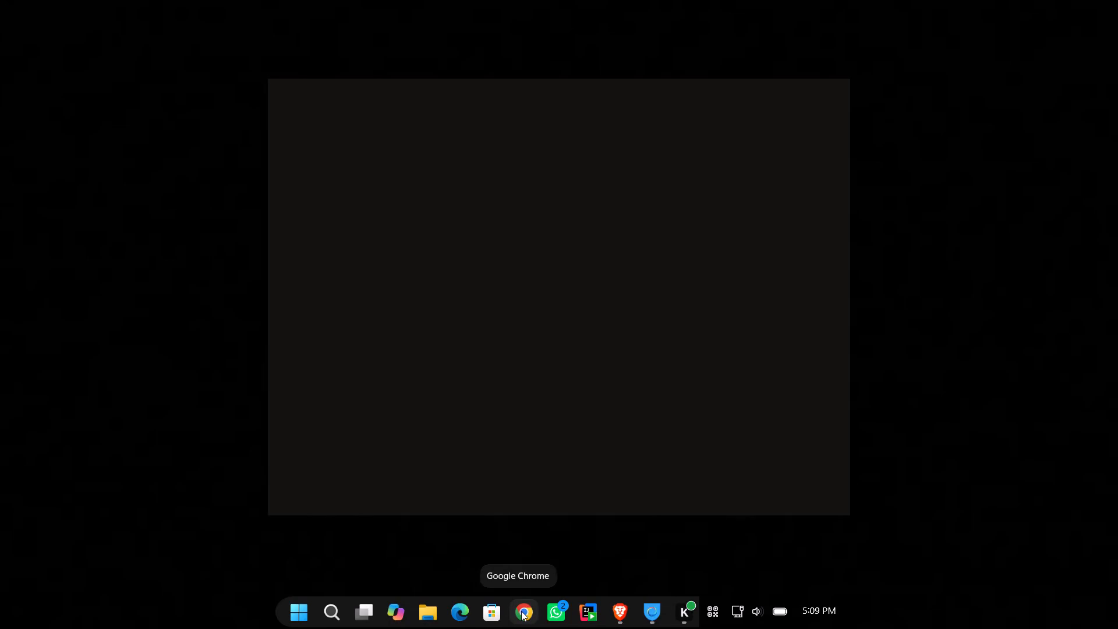
# Switch to Google Chrome and open a browser window with the H profile.
pyautogui.click(521, 611)
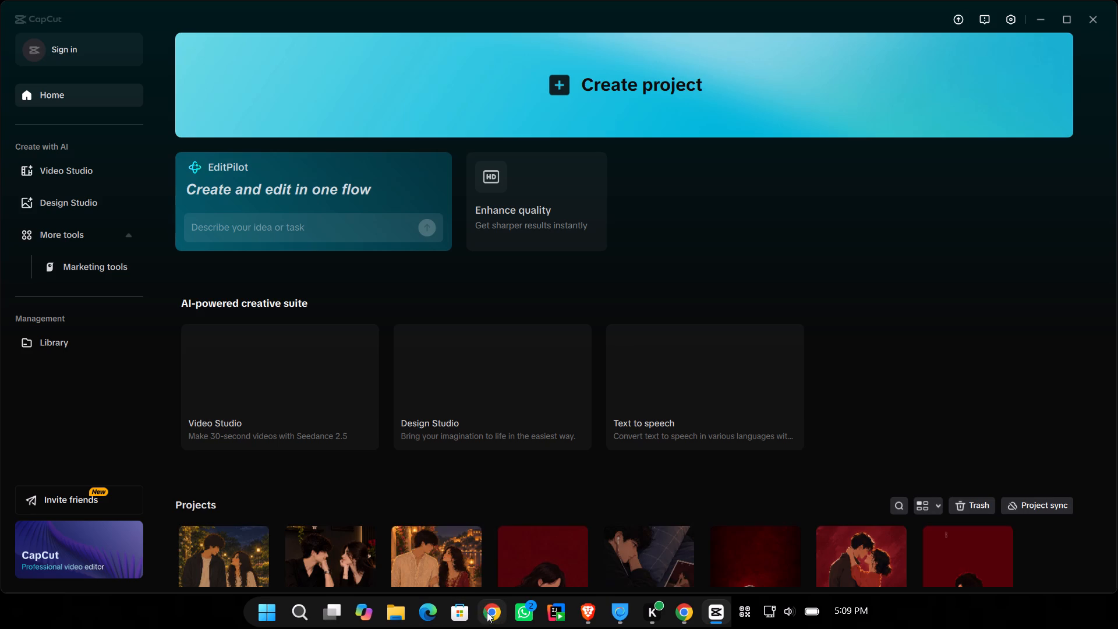
pyautogui.scroll(-3, 567, 354)
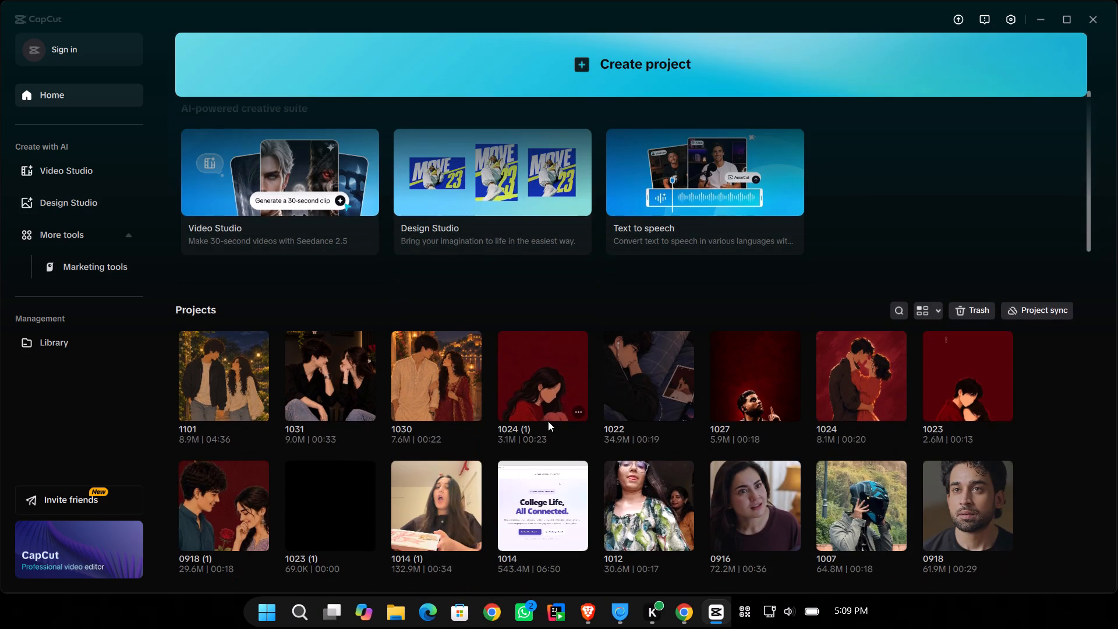
pyautogui.scroll(-1, 521, 441)
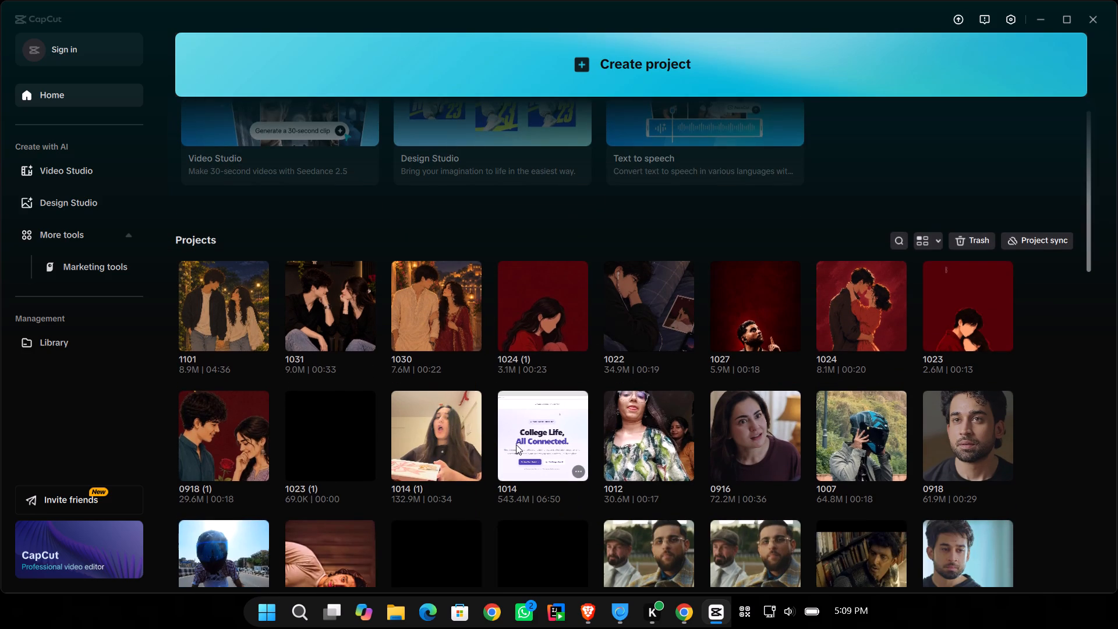
pyautogui.scroll(-1, 516, 447)
pyautogui.scroll(2, 514, 454)
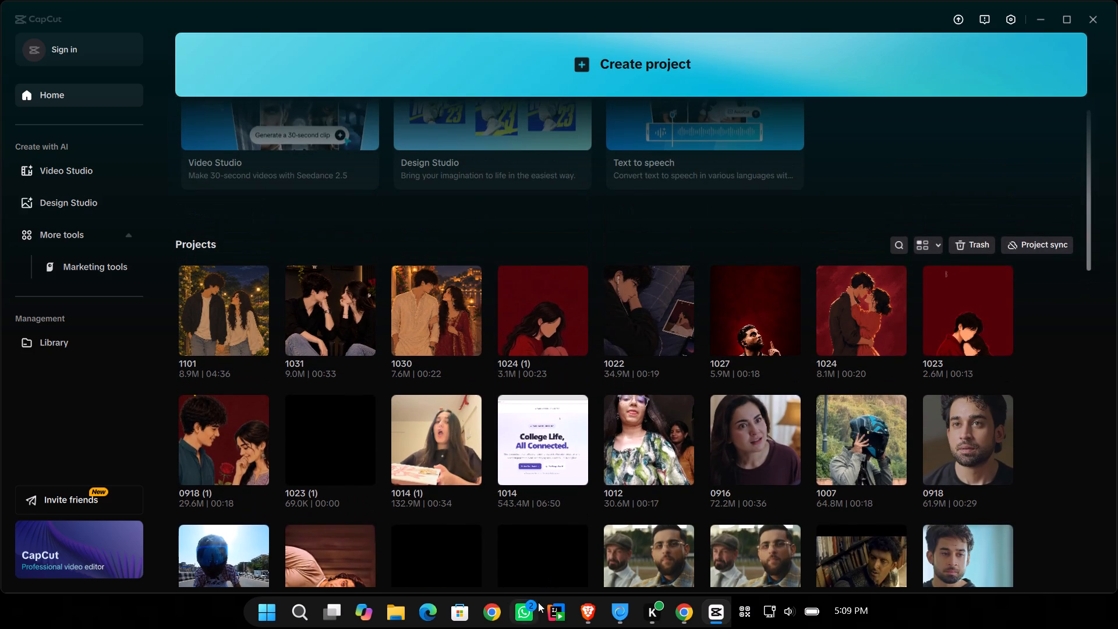
pyautogui.click(490, 608)
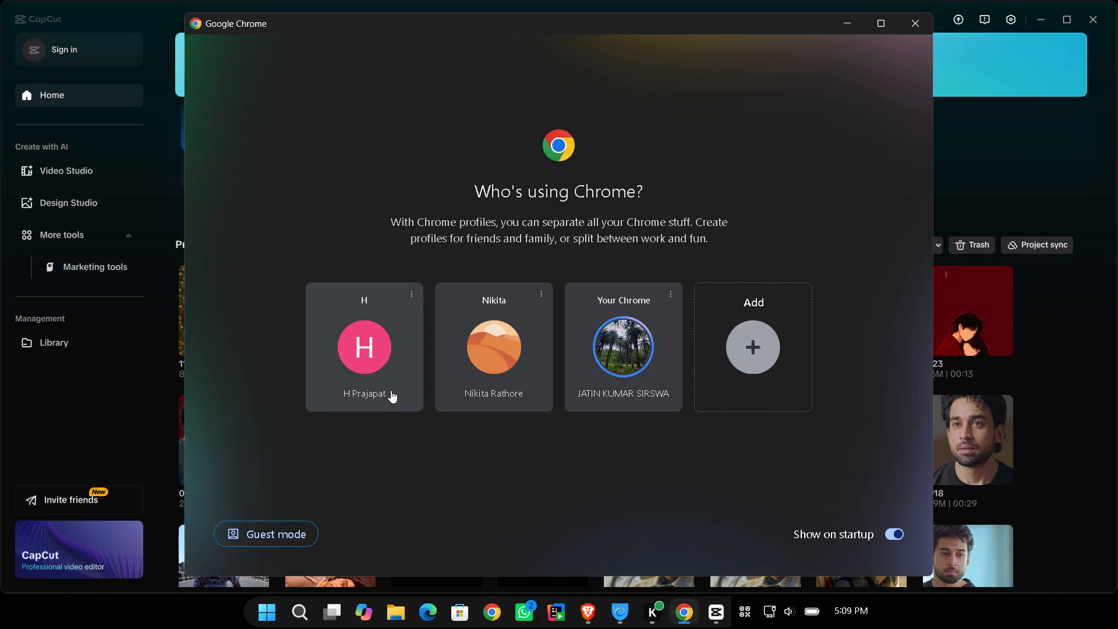
pyautogui.click(388, 390)
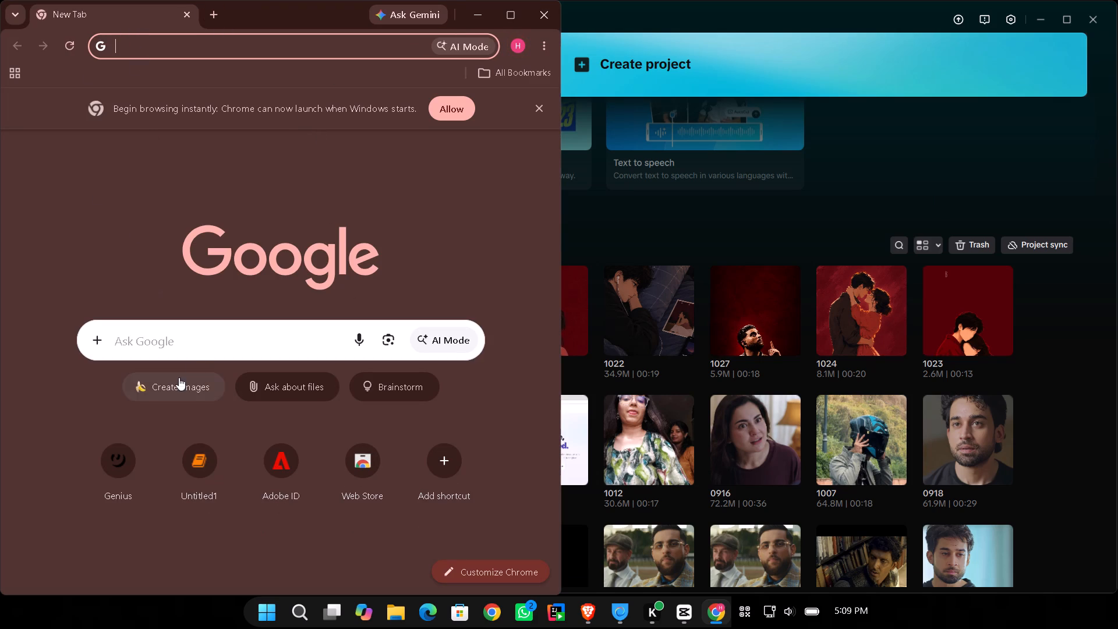
pyautogui.write('ca')
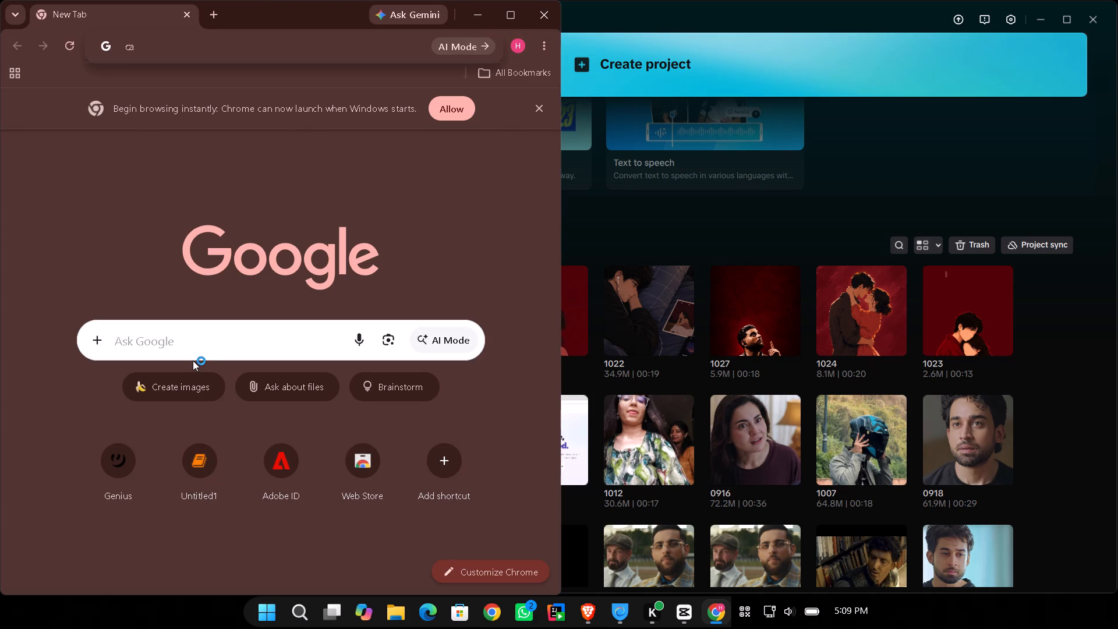
pyautogui.press('BackSpace')
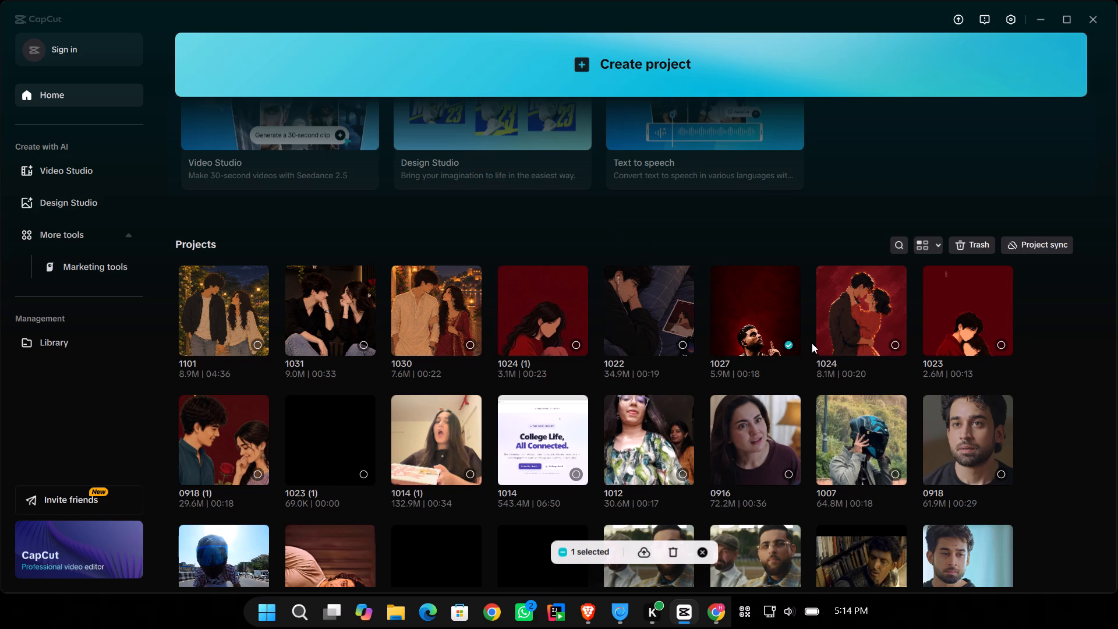
pyautogui.click(760, 337)
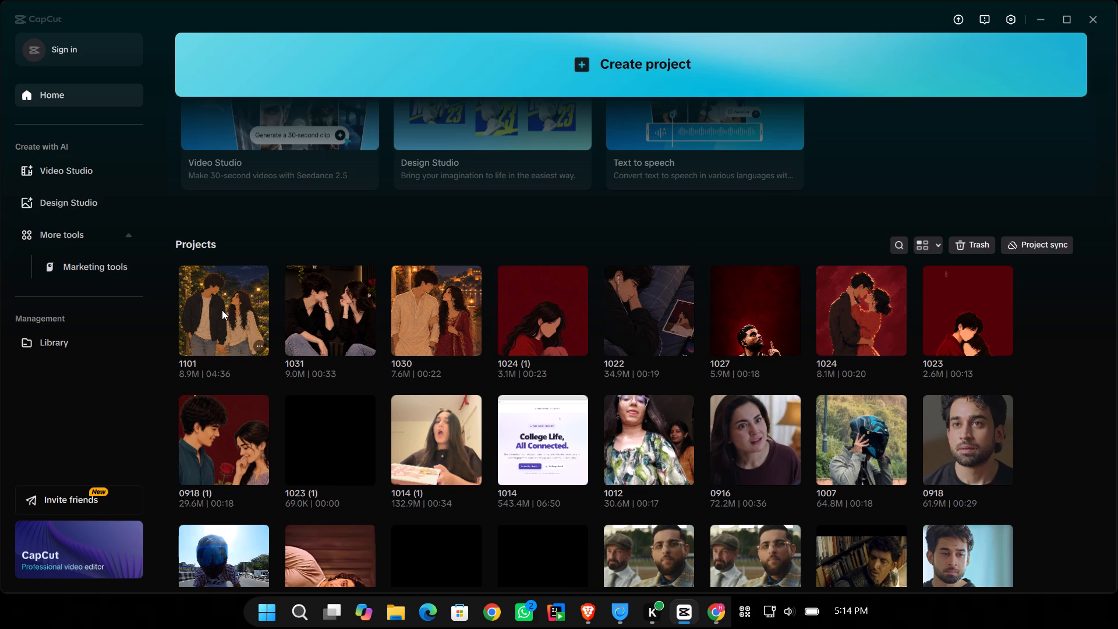
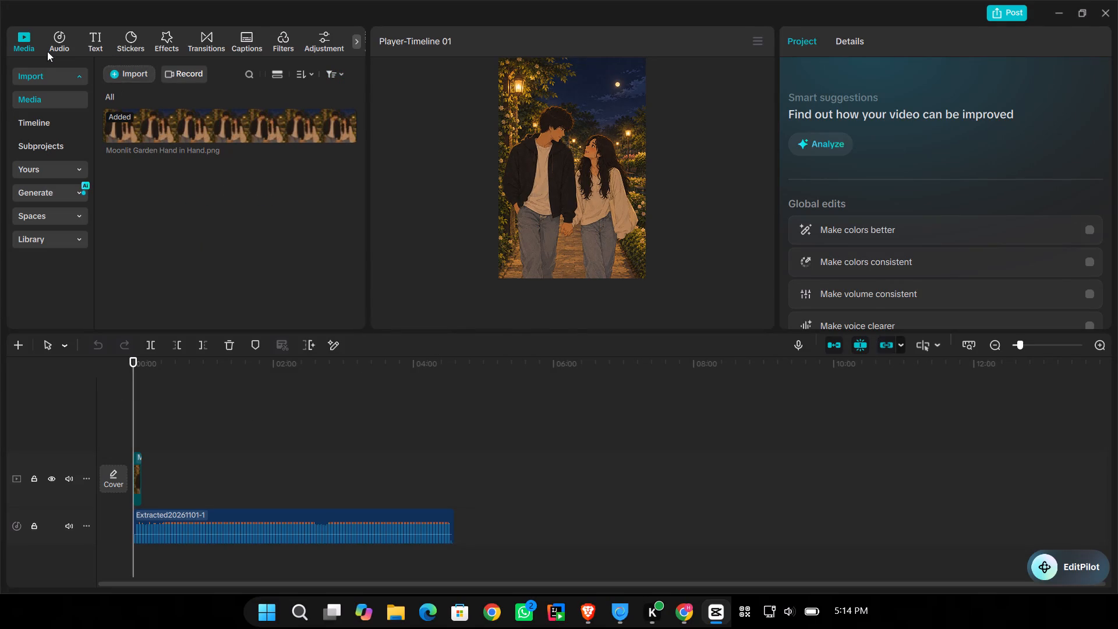
# Extract the audio of the "Hona Tha Pyar Full ..." file from the Desktop song folder into the project's audio.
pyautogui.click(98, 40)
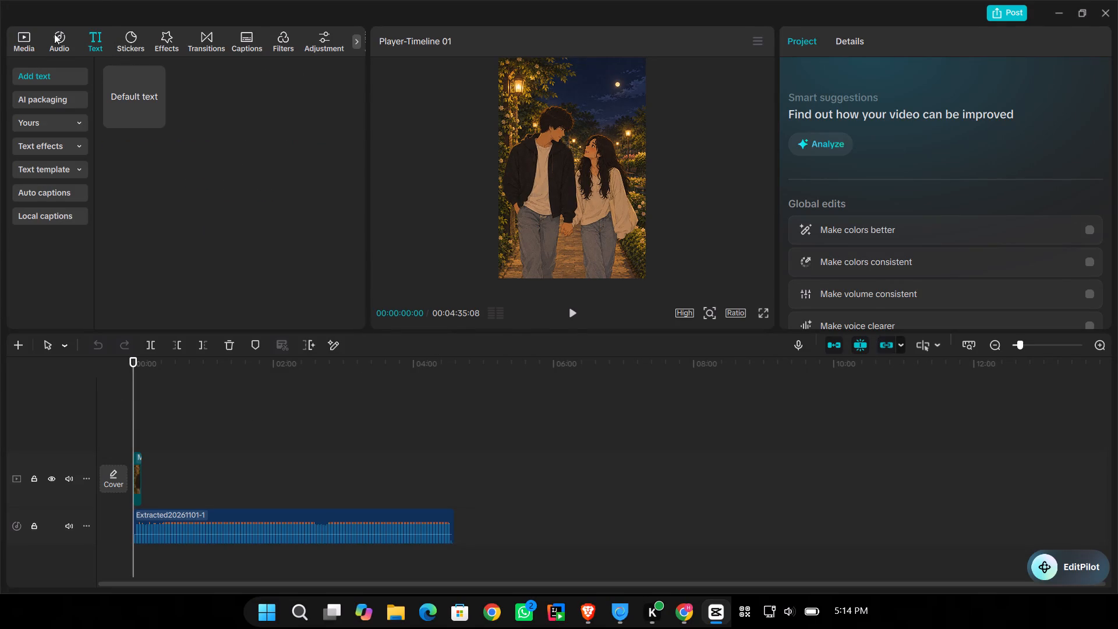
pyautogui.click(54, 34)
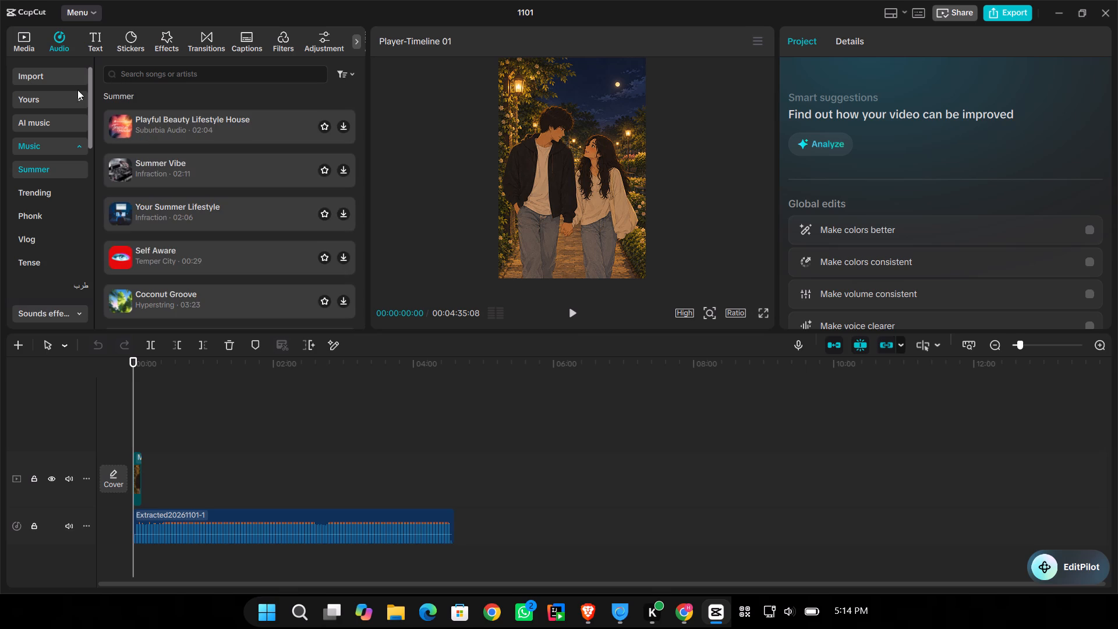
pyautogui.click(69, 73)
pyautogui.click(151, 80)
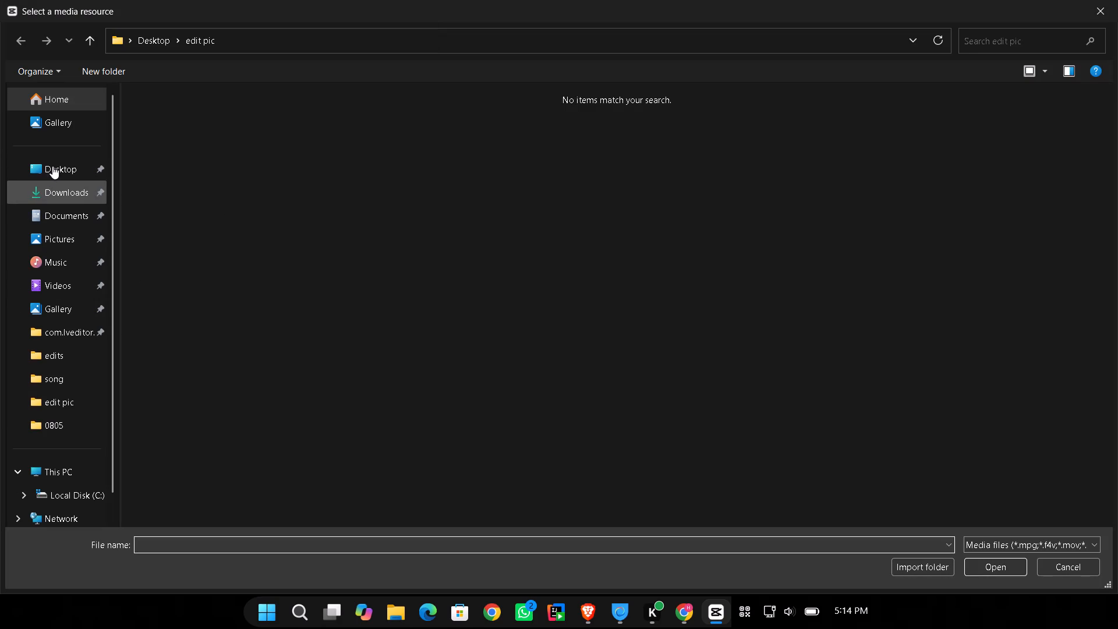
pyautogui.click(54, 171)
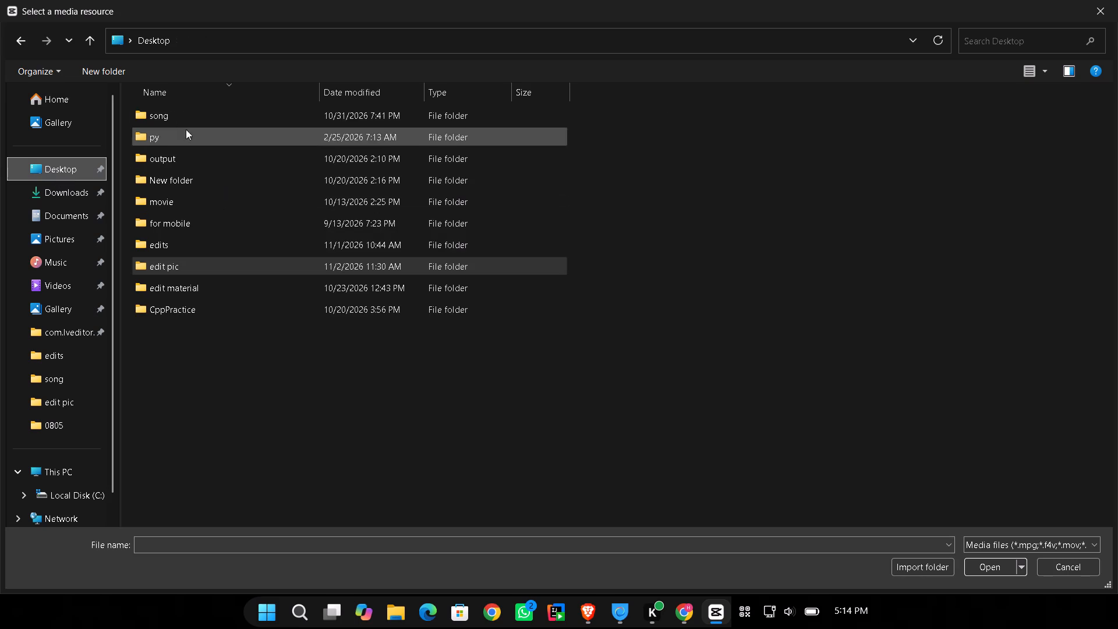
pyautogui.doubleClick(180, 116)
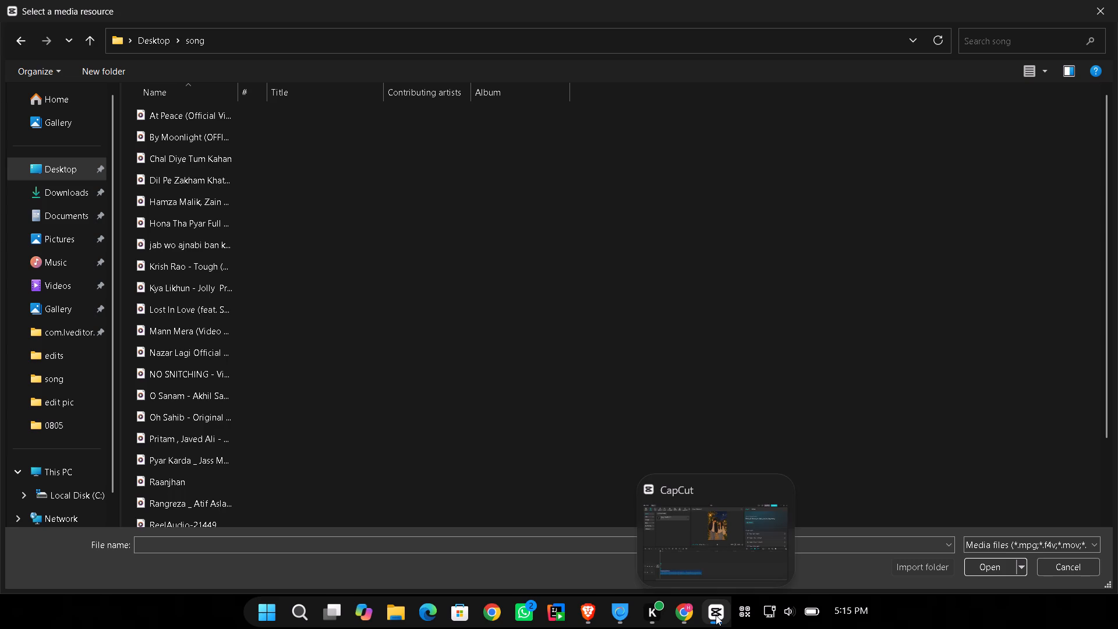
pyautogui.click(709, 549)
pyautogui.doubleClick(176, 226)
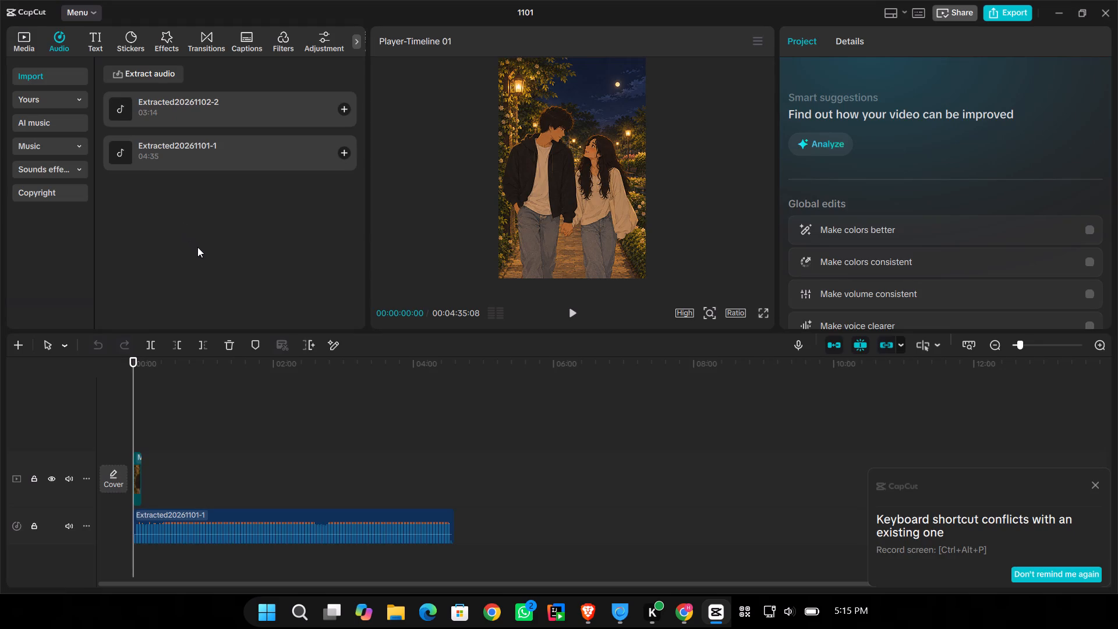
# Listen to parts of the newly extracted audio, and play the existing soundtrack on the timeline.
pyautogui.click(197, 117)
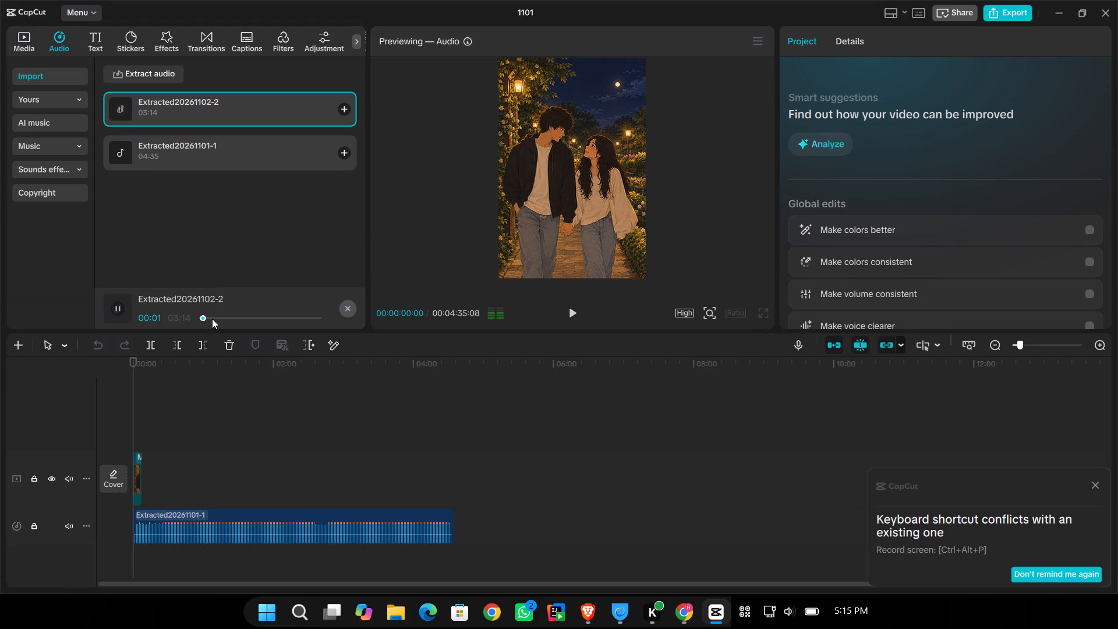
pyautogui.click(212, 319)
pyautogui.click(226, 316)
pyautogui.press('space')
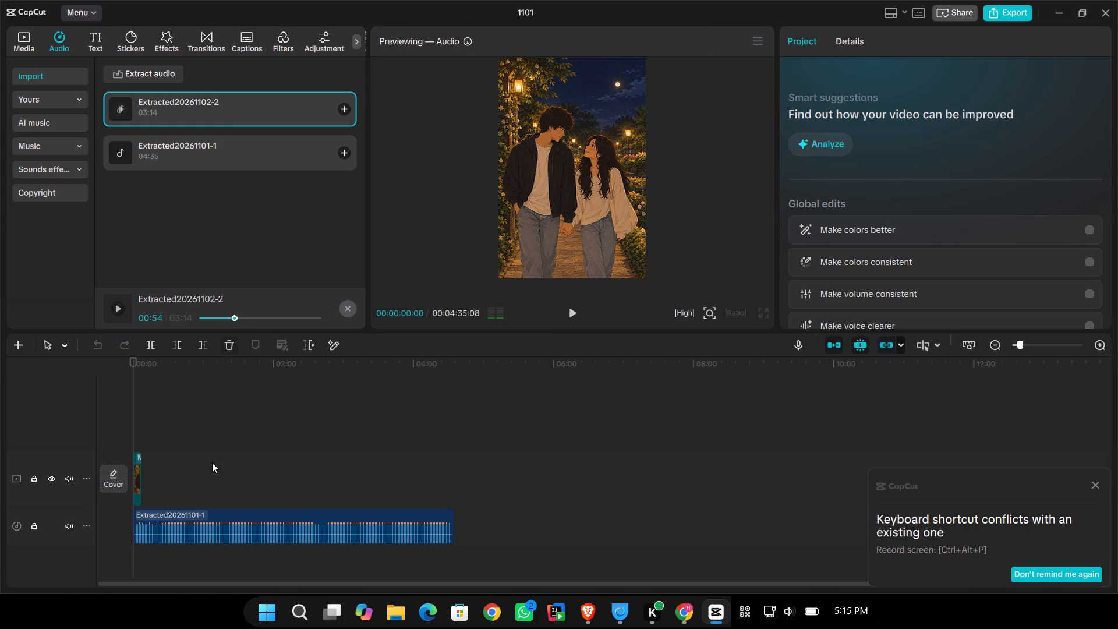
pyautogui.click(174, 473)
pyautogui.press('space')
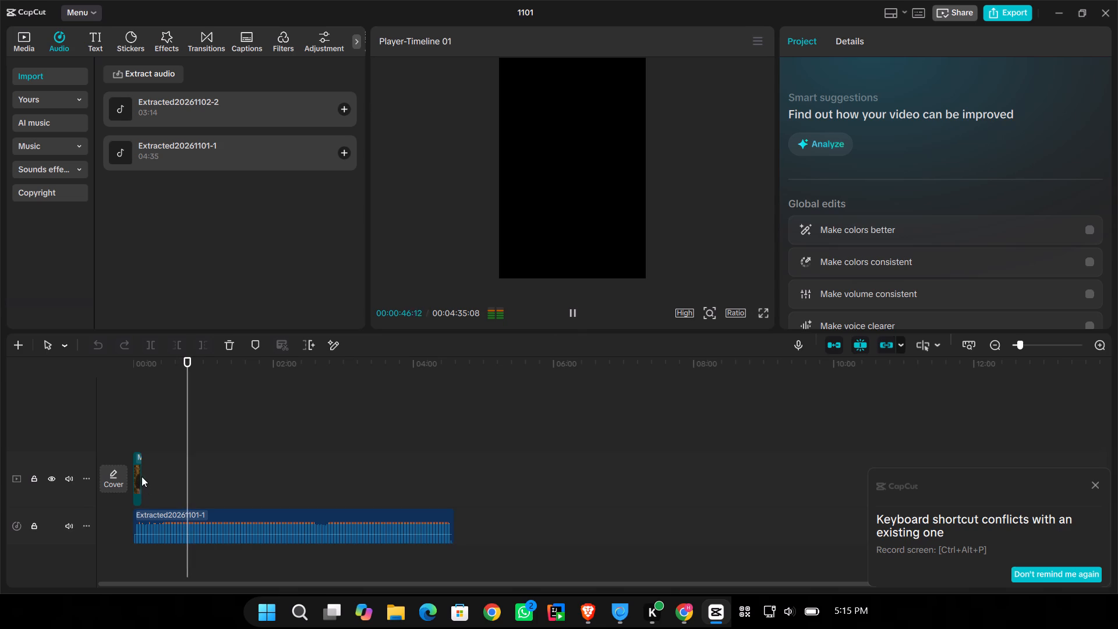
# Import the image "Rainy Goodbye on Lantern-Lit Steps" from the Desktop folder edit pic into the project media.
pyautogui.click(30, 45)
pyautogui.click(120, 75)
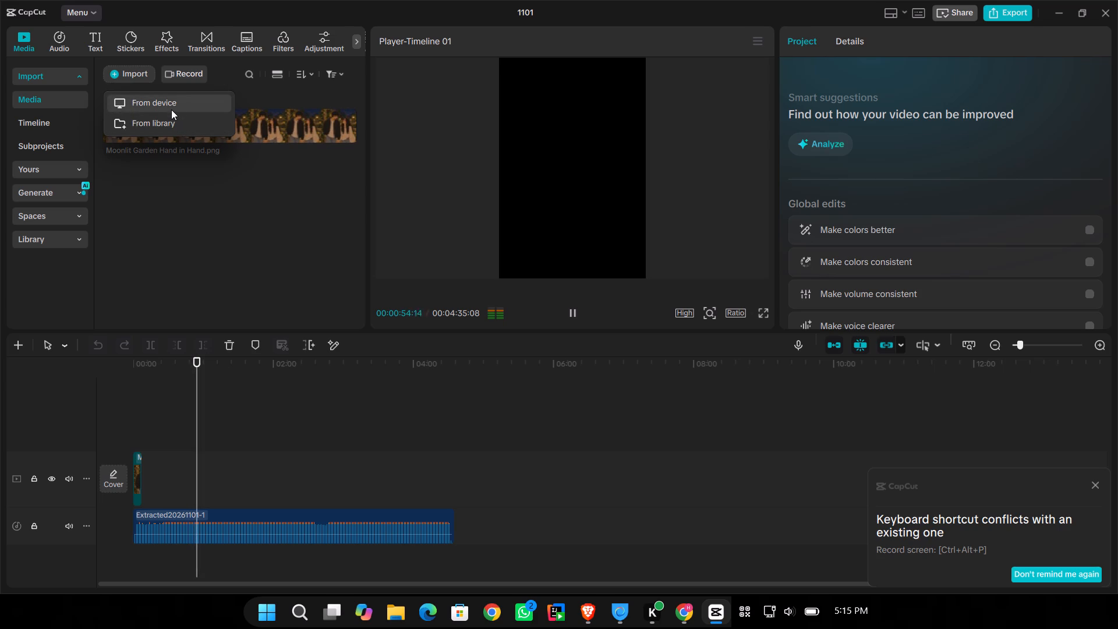
pyautogui.click(165, 104)
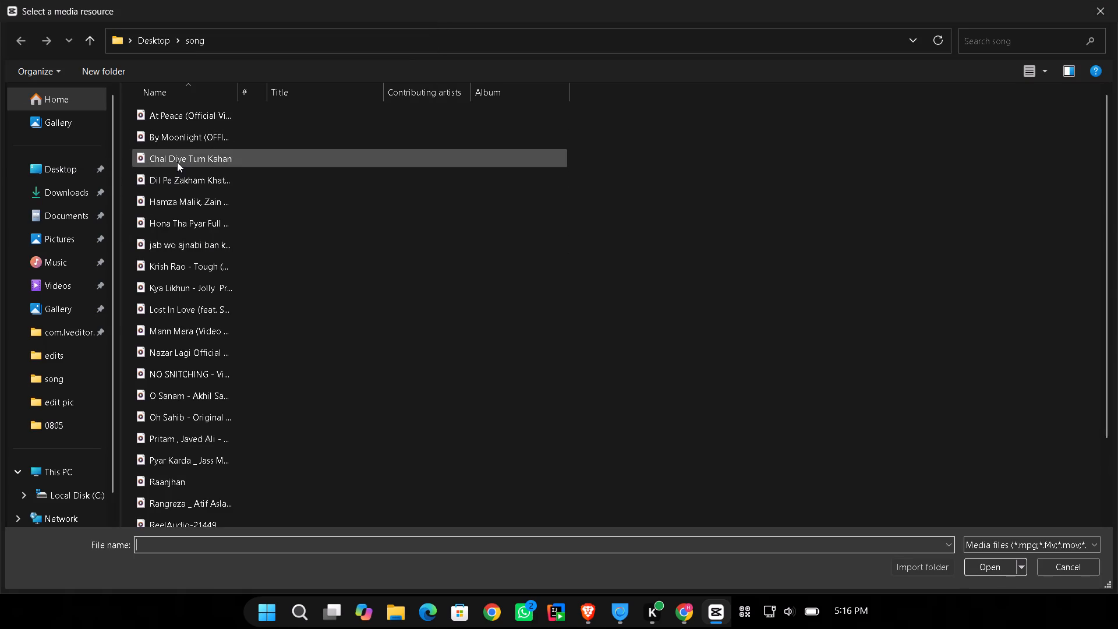
pyautogui.click(65, 169)
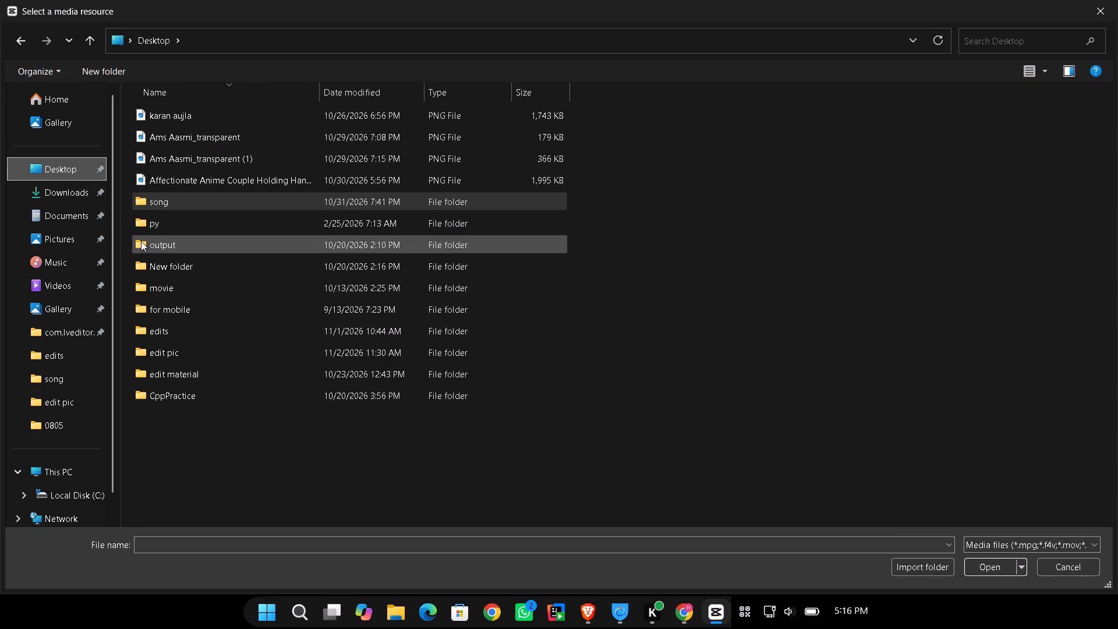
pyautogui.doubleClick(162, 347)
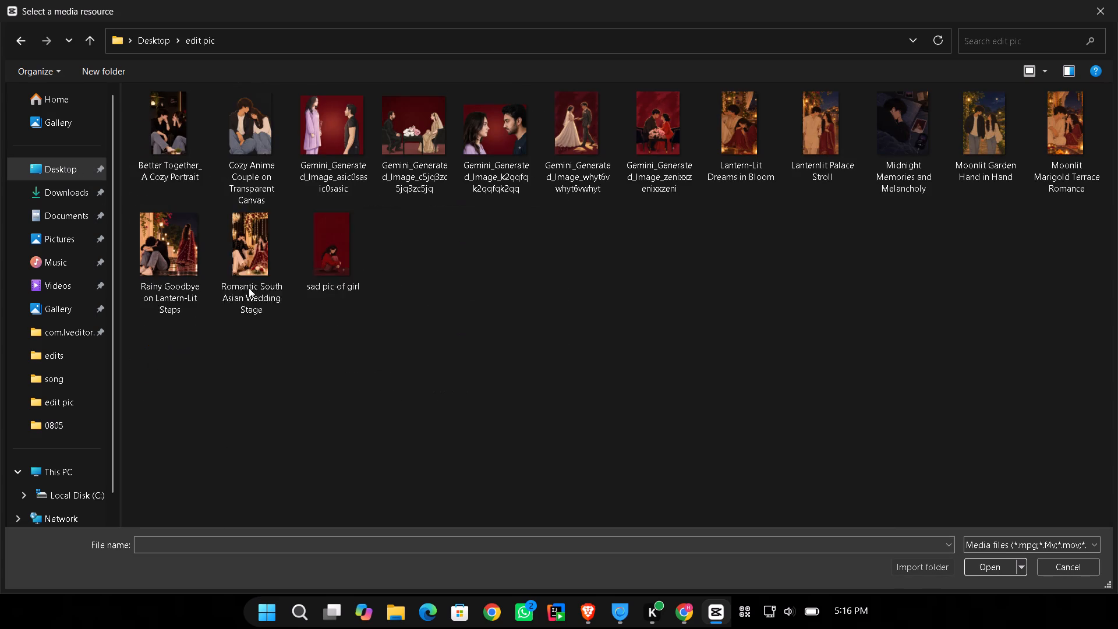
pyautogui.doubleClick(181, 236)
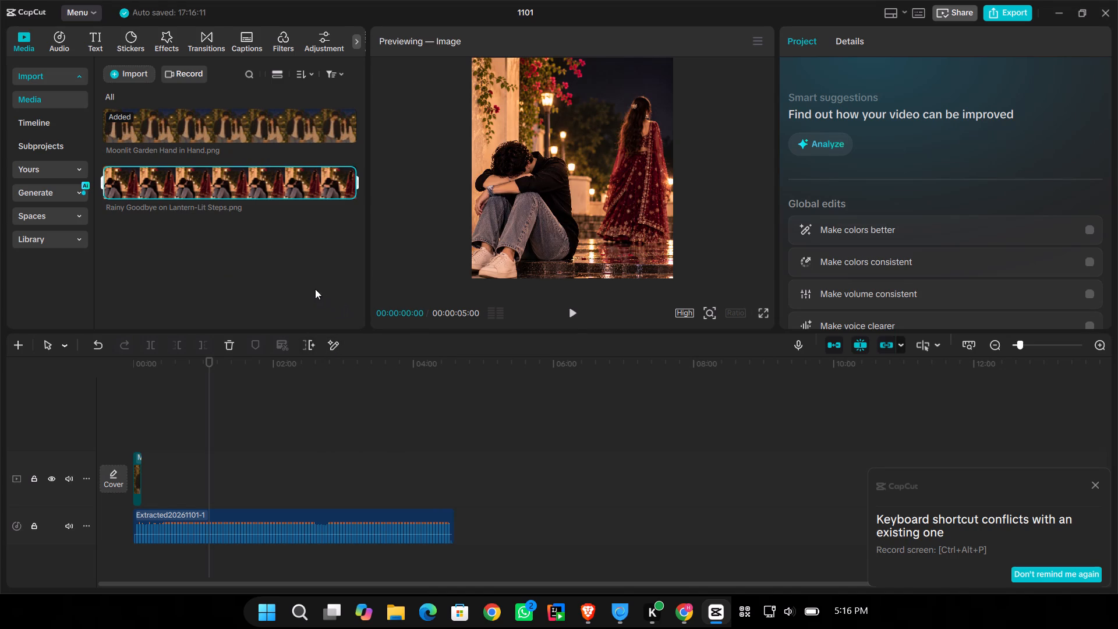
# Open the file picker for importing another image from the device.
pyautogui.click(114, 73)
pyautogui.click(155, 90)
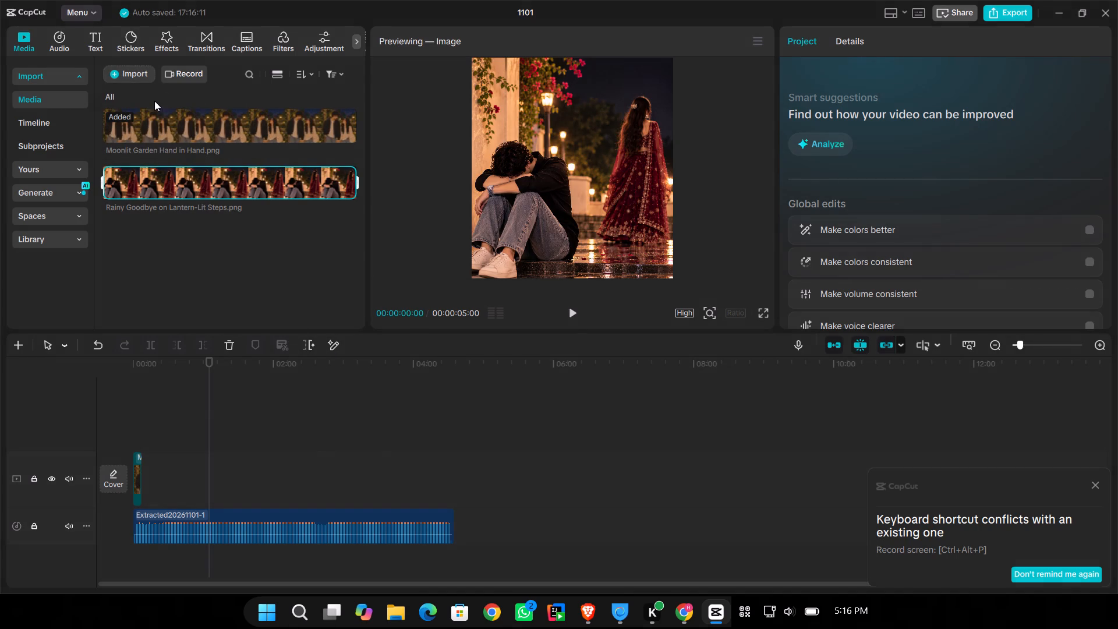
pyautogui.click(137, 75)
pyautogui.click(154, 102)
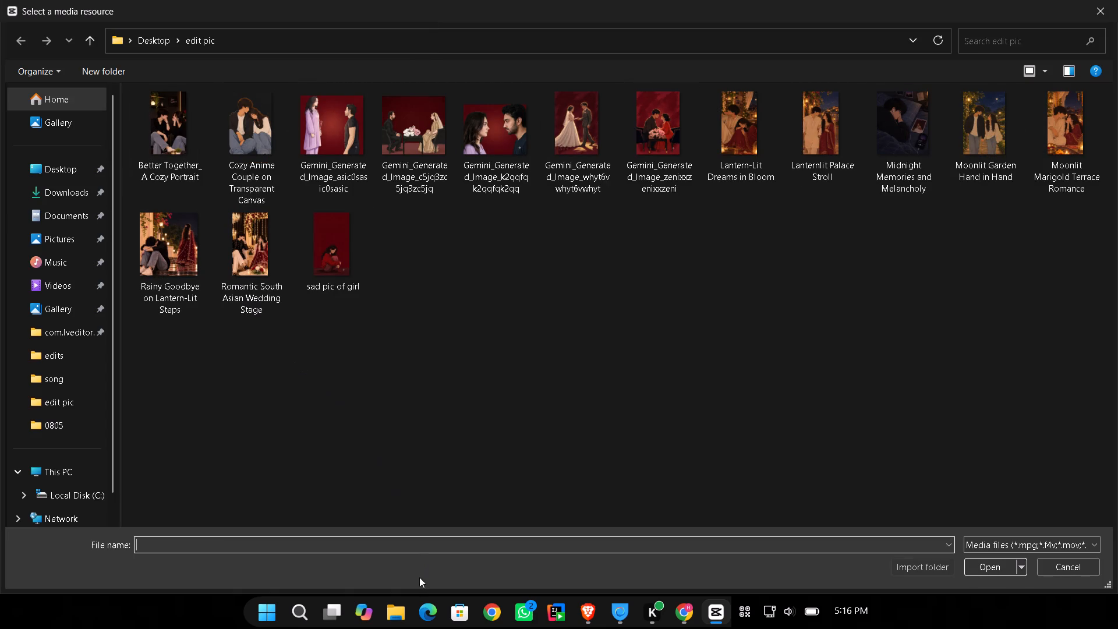
# Switch to the ChatGPT conversation in Brave and look through the earlier generated sad couple images.
pyautogui.click(576, 609)
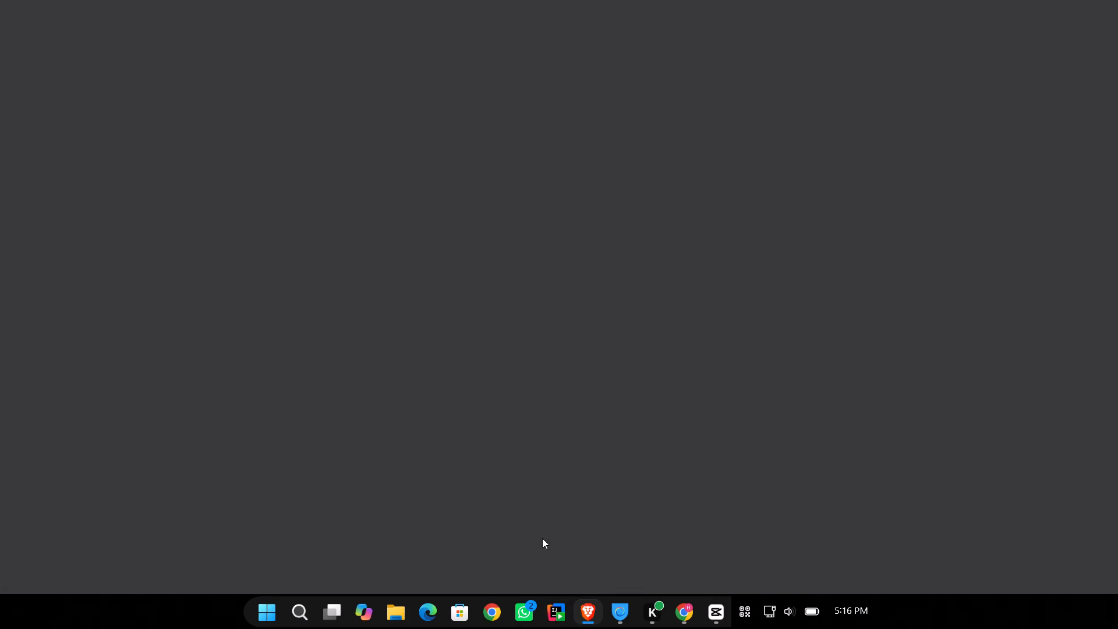
pyautogui.scroll(10, 477, 362)
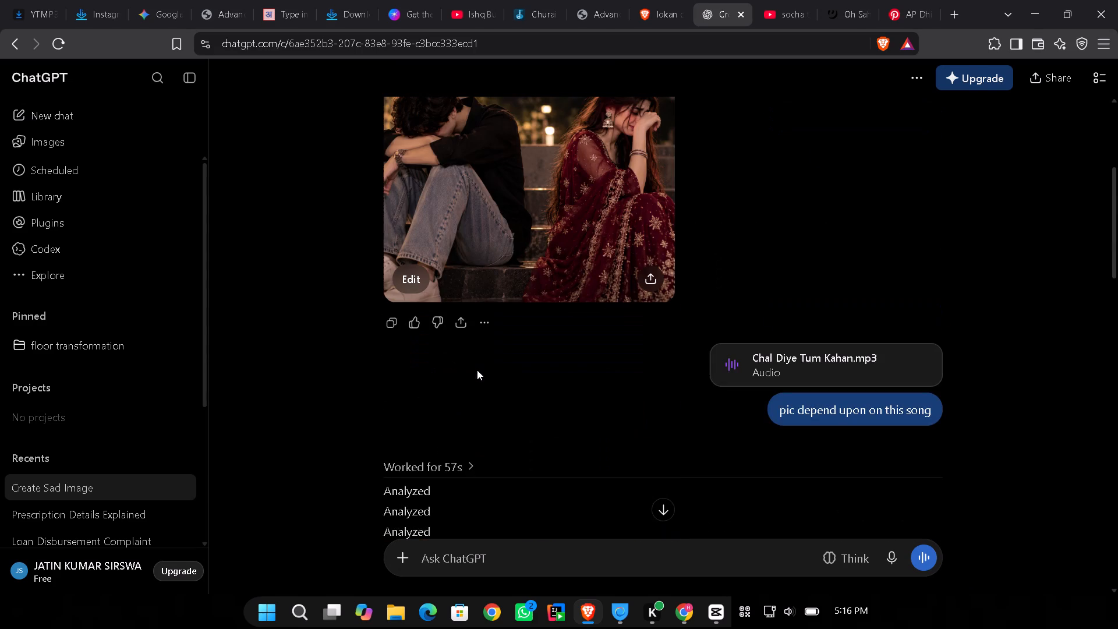
pyautogui.scroll(1, 477, 370)
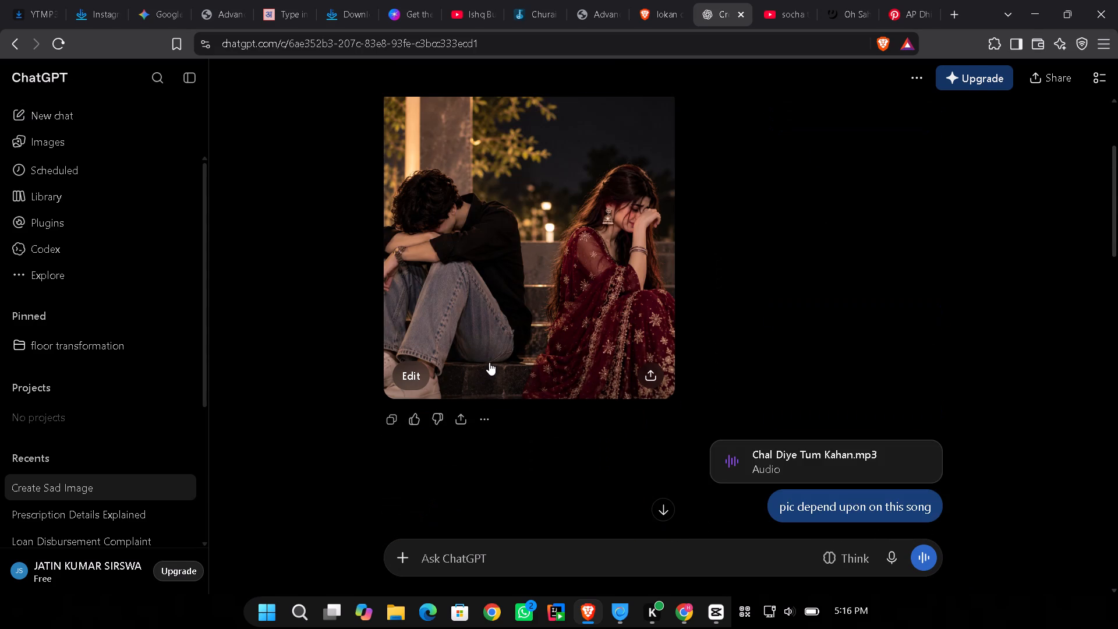
pyautogui.scroll(6, 514, 366)
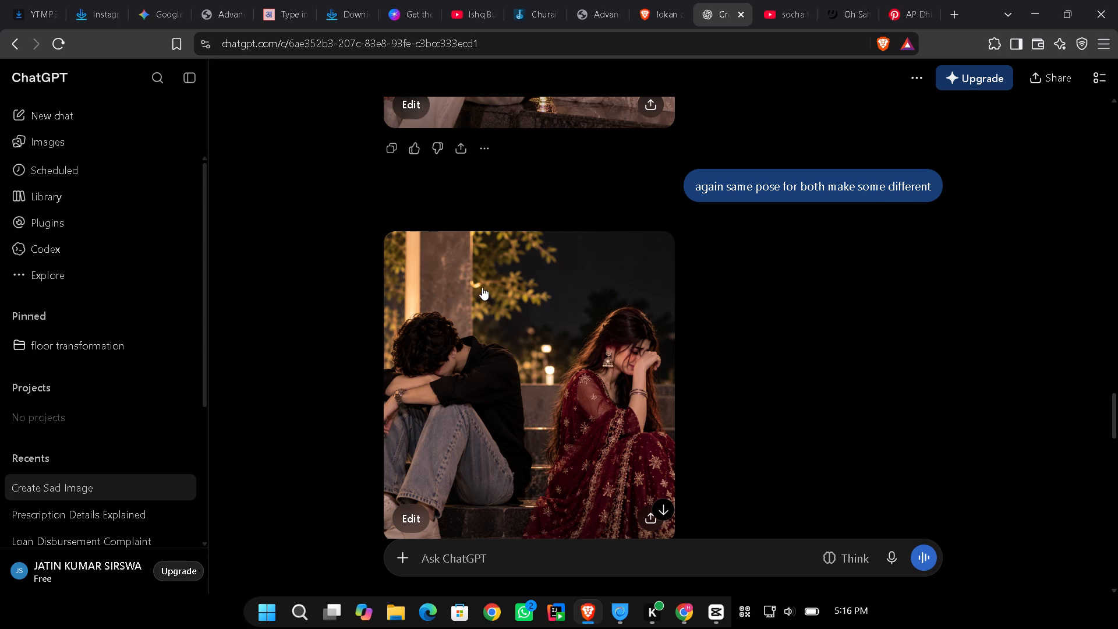
pyautogui.scroll(-2, 487, 291)
pyautogui.scroll(1, 487, 291)
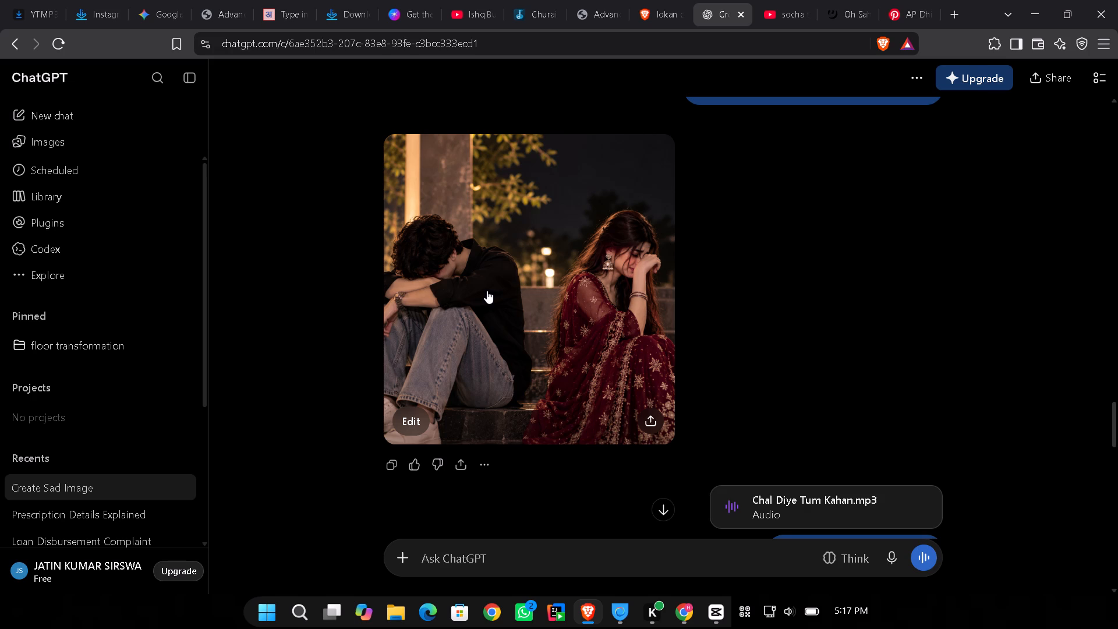
pyautogui.scroll(4, 518, 227)
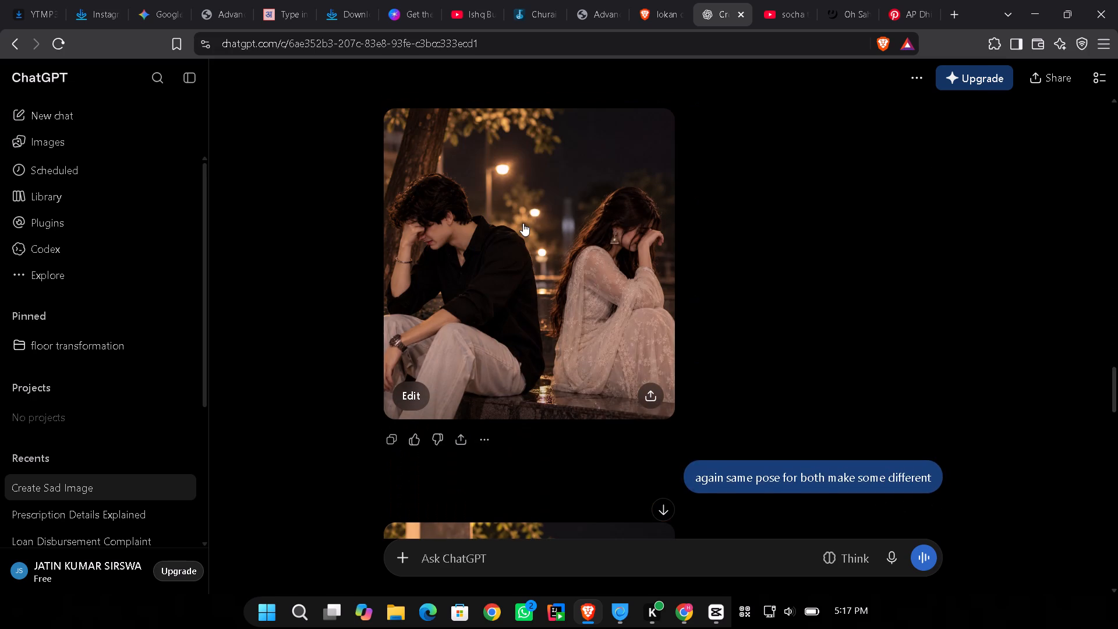
pyautogui.scroll(1, 523, 223)
pyautogui.scroll(-1, 523, 223)
pyautogui.scroll(5, 523, 223)
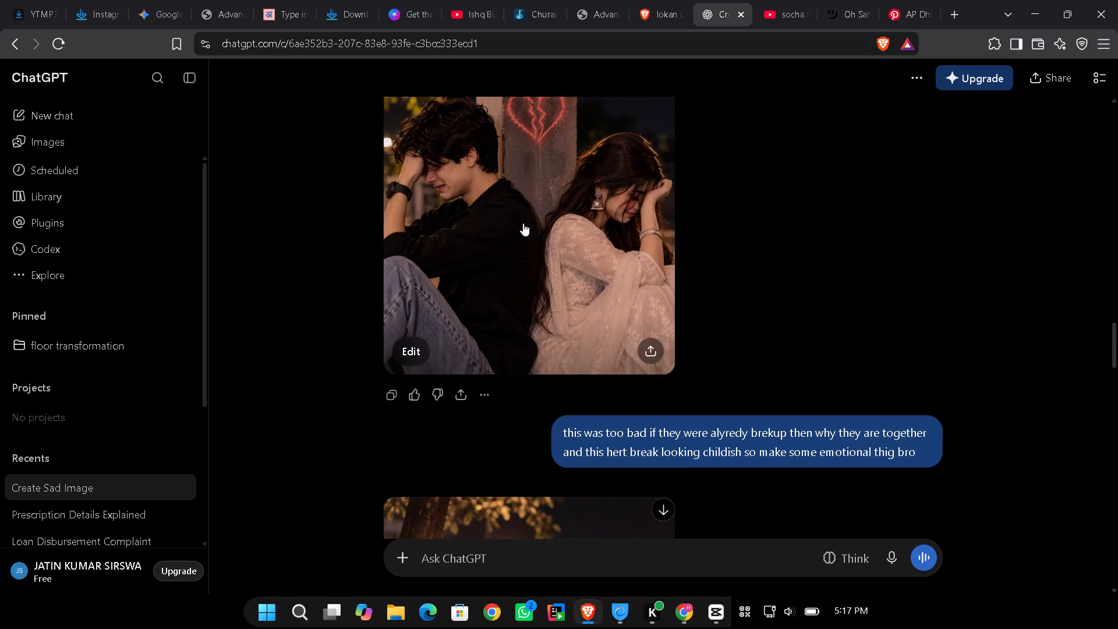
pyautogui.scroll(-5, 523, 223)
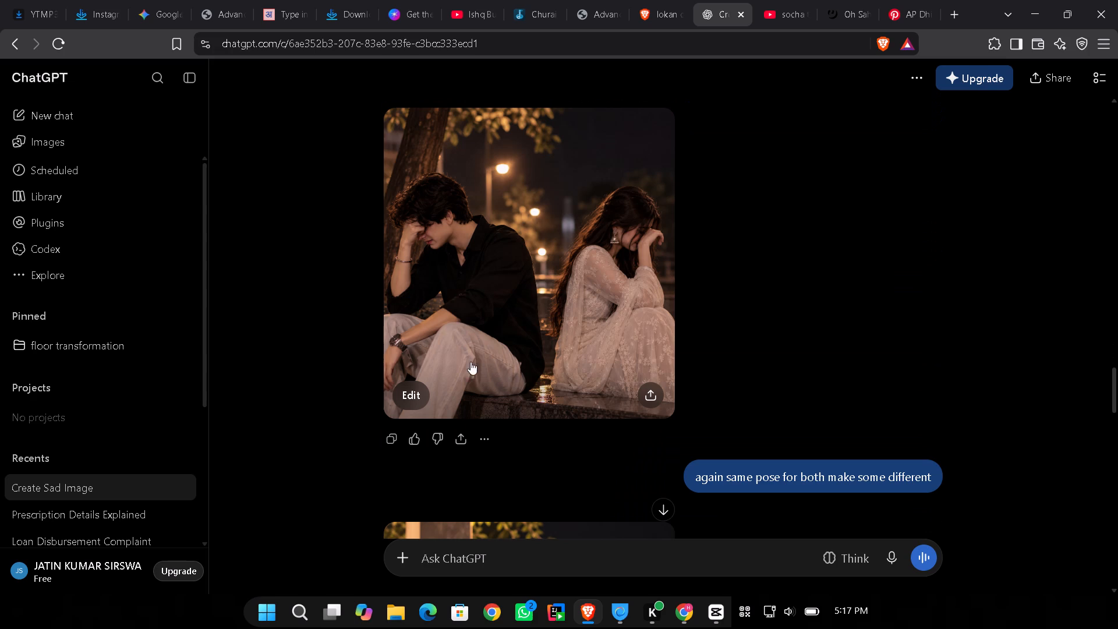
pyautogui.click(645, 387)
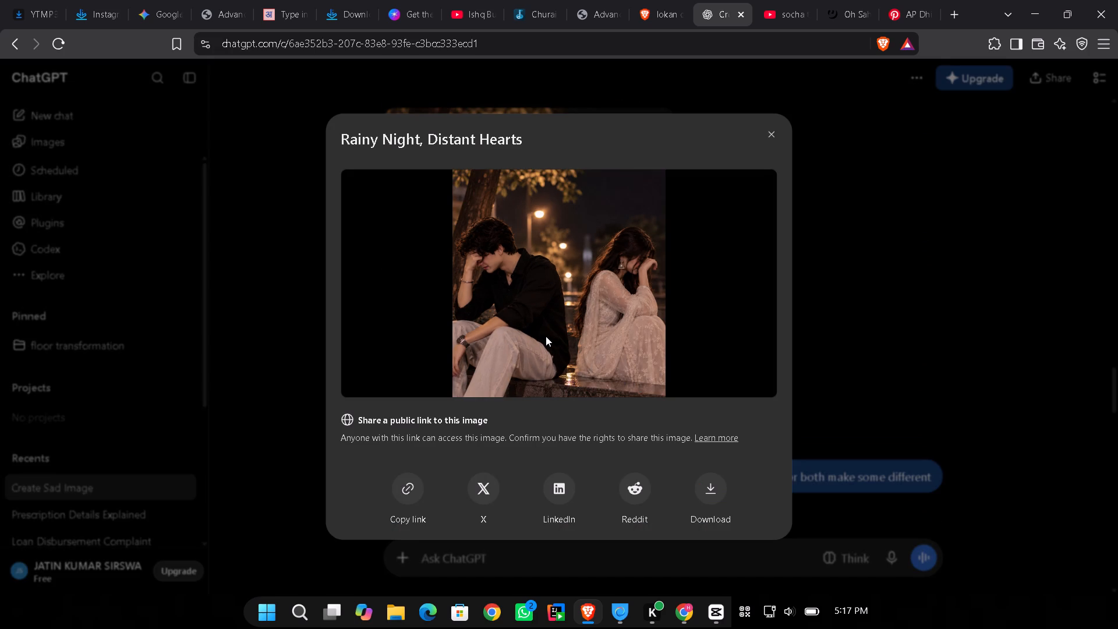
pyautogui.click(692, 485)
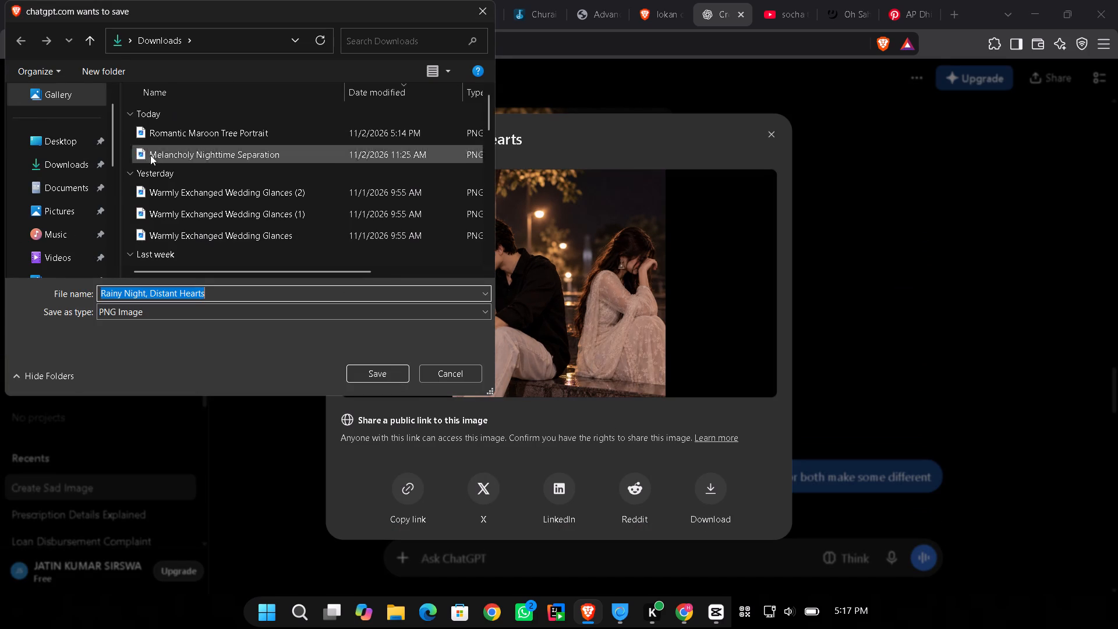
pyautogui.doubleClick(72, 151)
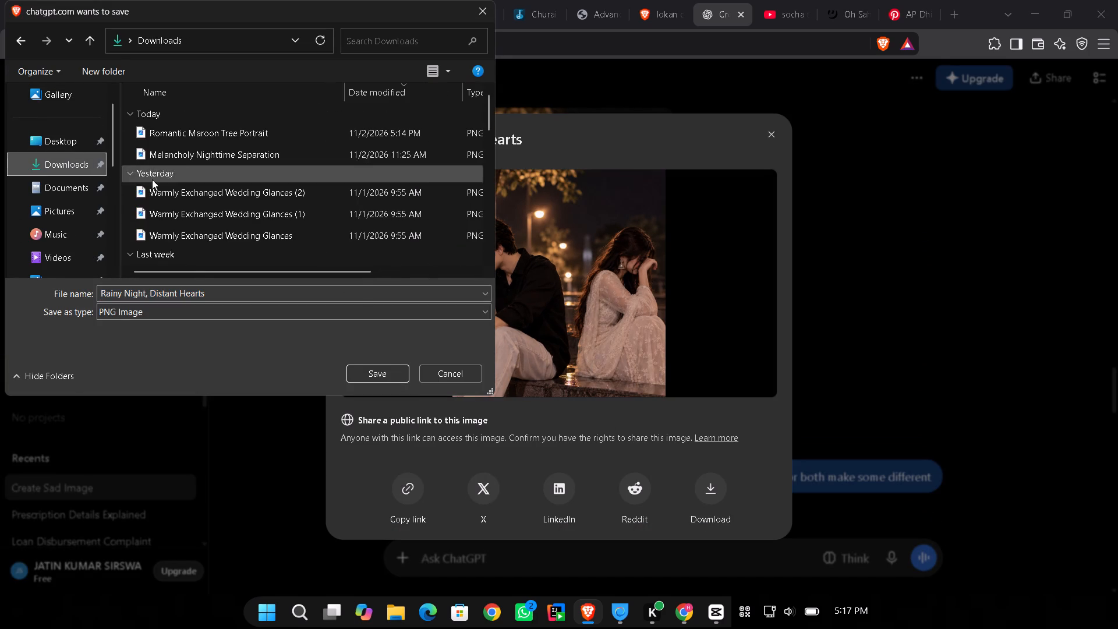
pyautogui.doubleClick(70, 142)
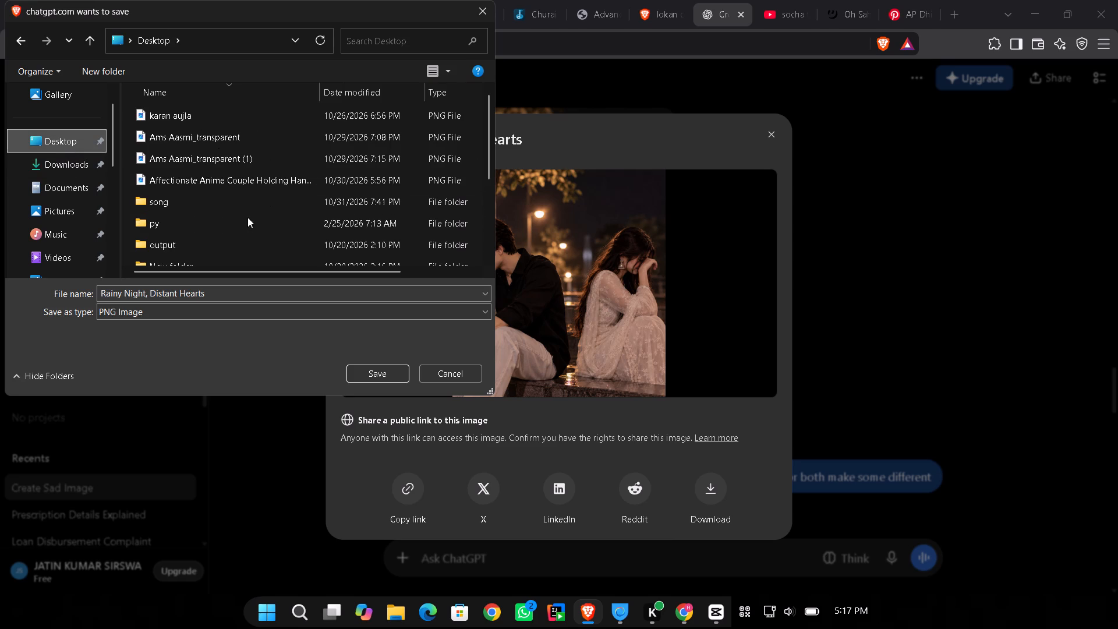
pyautogui.scroll(-2, 233, 243)
pyautogui.click(242, 231)
pyautogui.scroll(-1, 243, 231)
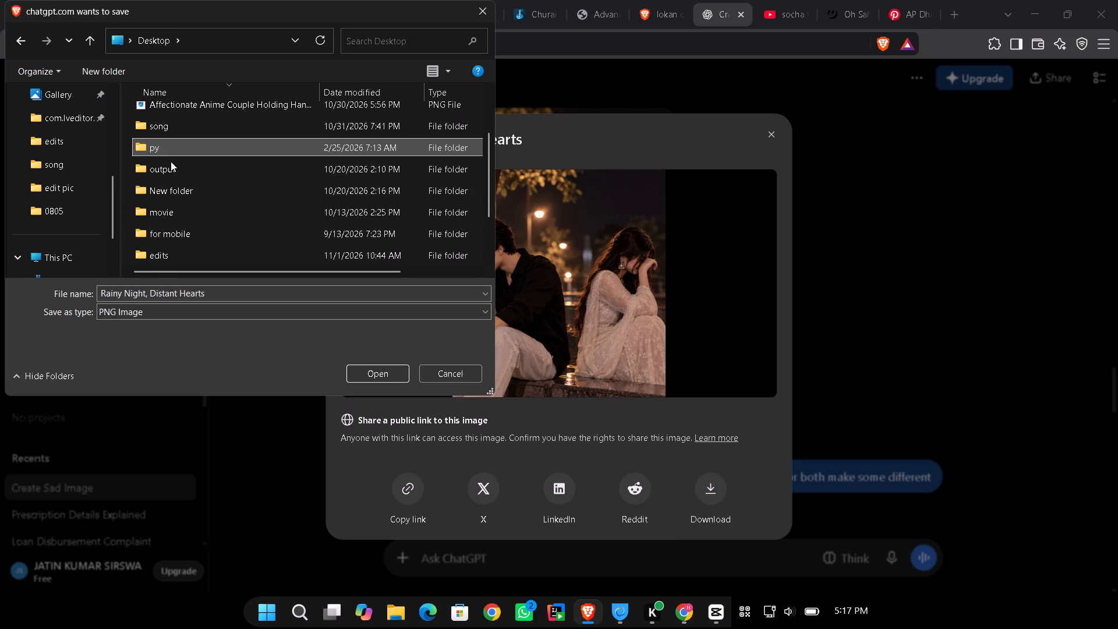
pyautogui.scroll(-2, 169, 172)
pyautogui.doubleClick(159, 216)
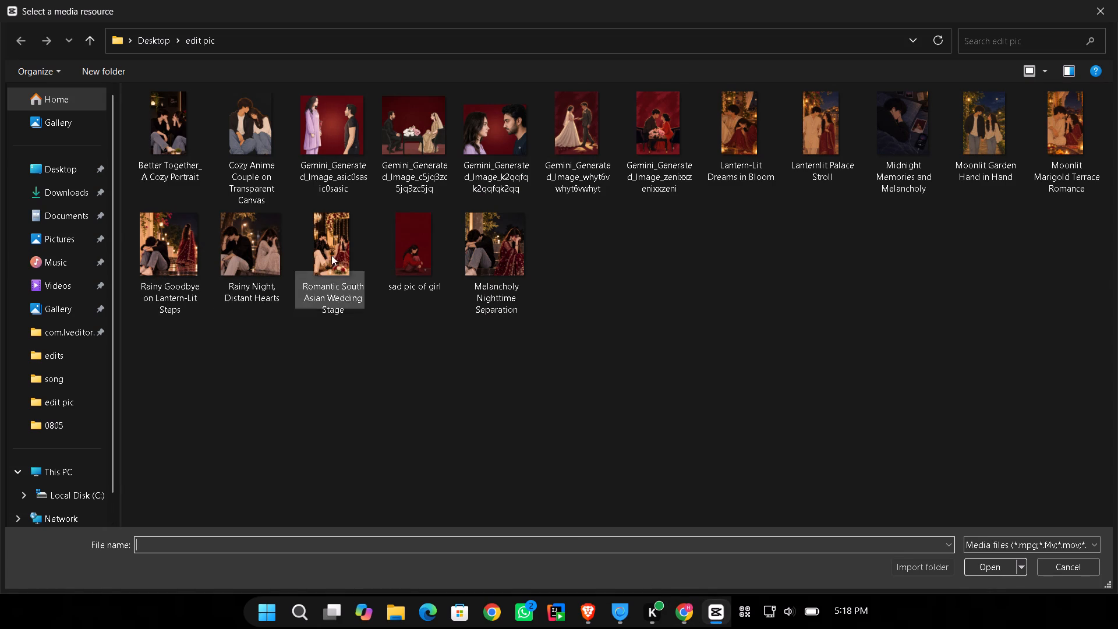
pyautogui.doubleClick(480, 243)
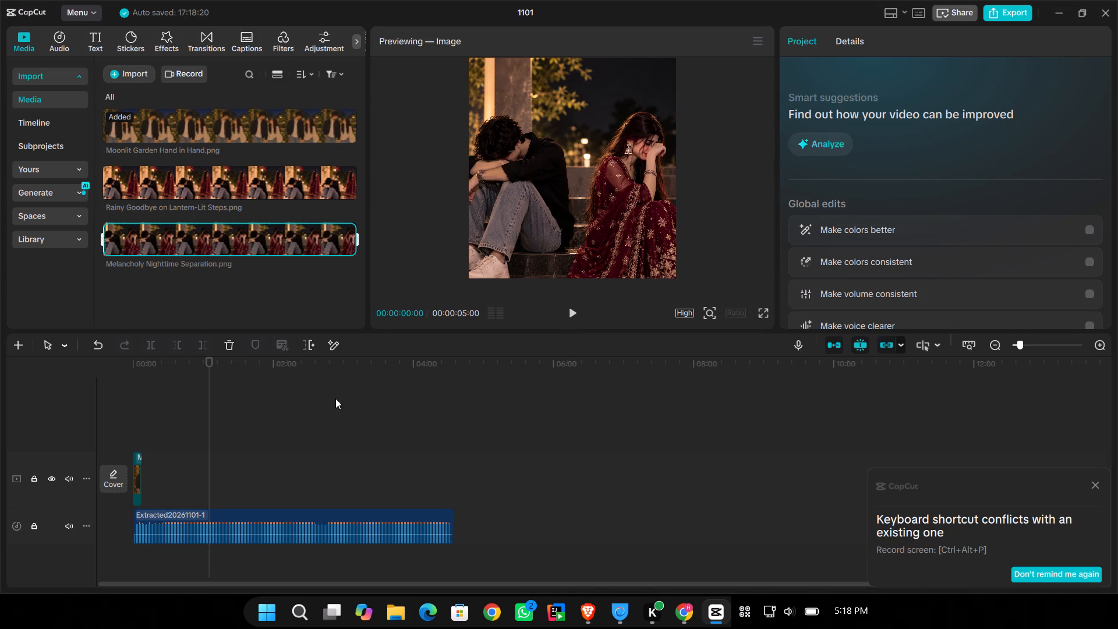
# Delete the existing image clip on the main track to clear the timeline.
pyautogui.click(138, 481)
pyautogui.press('BackSpace')
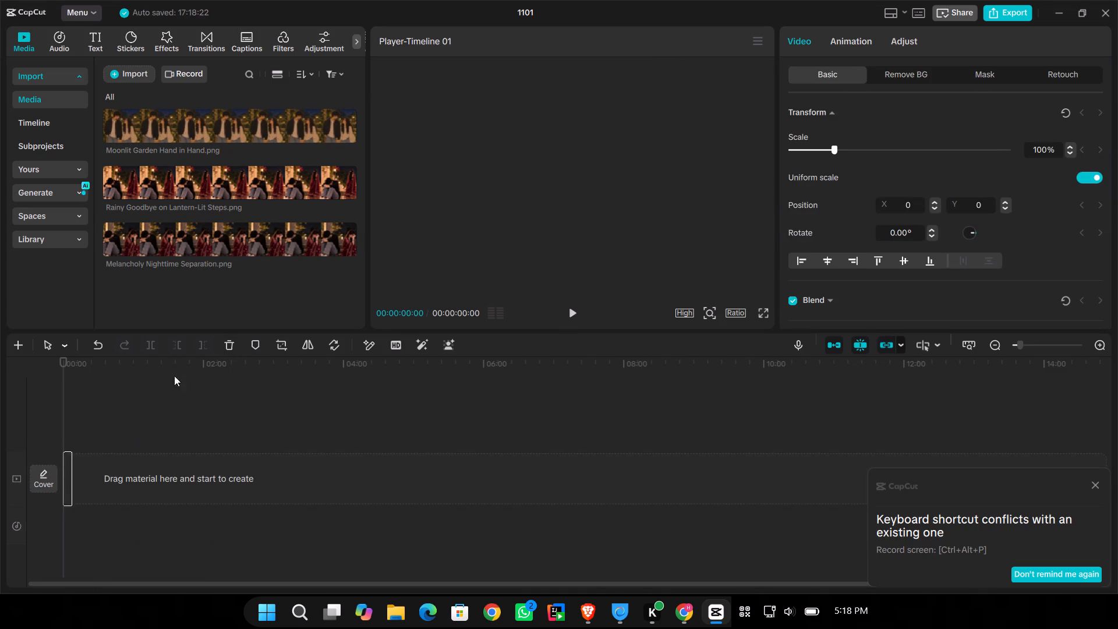
# Add the Melancholy Nighttime Separation image to the timeline and place Rainy Goodbye on Lantern-Lit Steps before it, scrubbing through both clips.
pyautogui.click(352, 250)
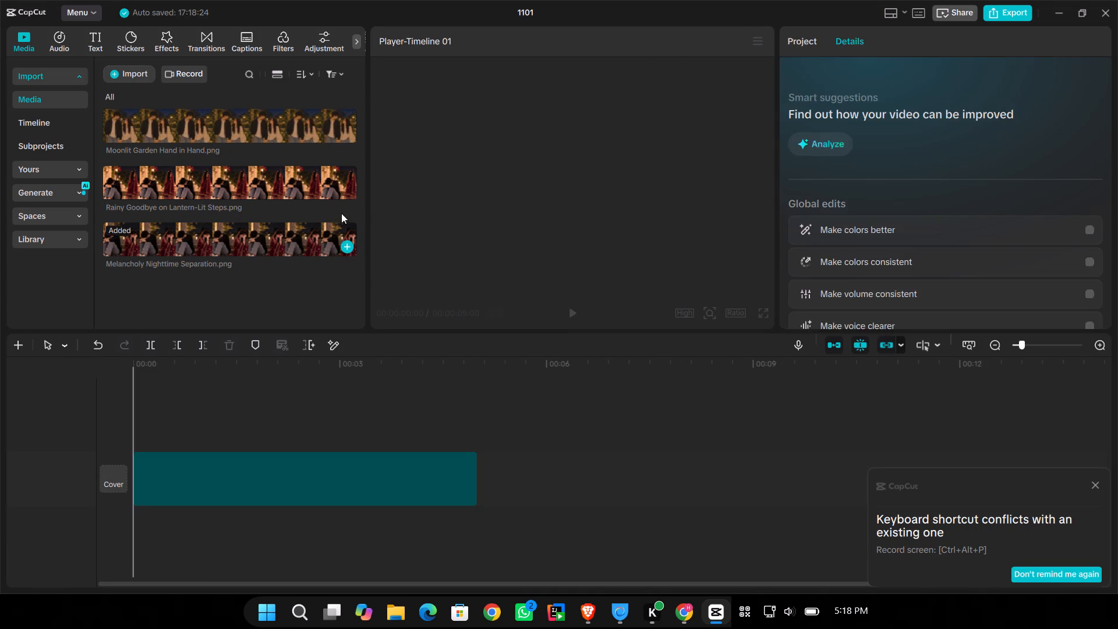
pyautogui.click(347, 189)
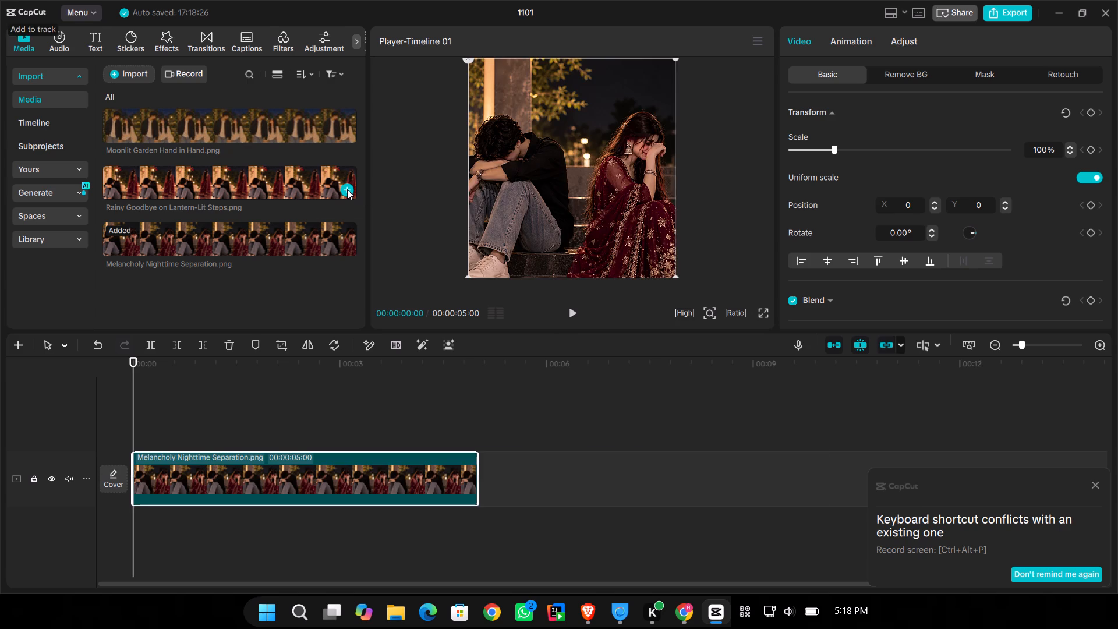
pyautogui.click(309, 407)
pyautogui.moveTo(309, 407); pyautogui.dragTo(650, 425)
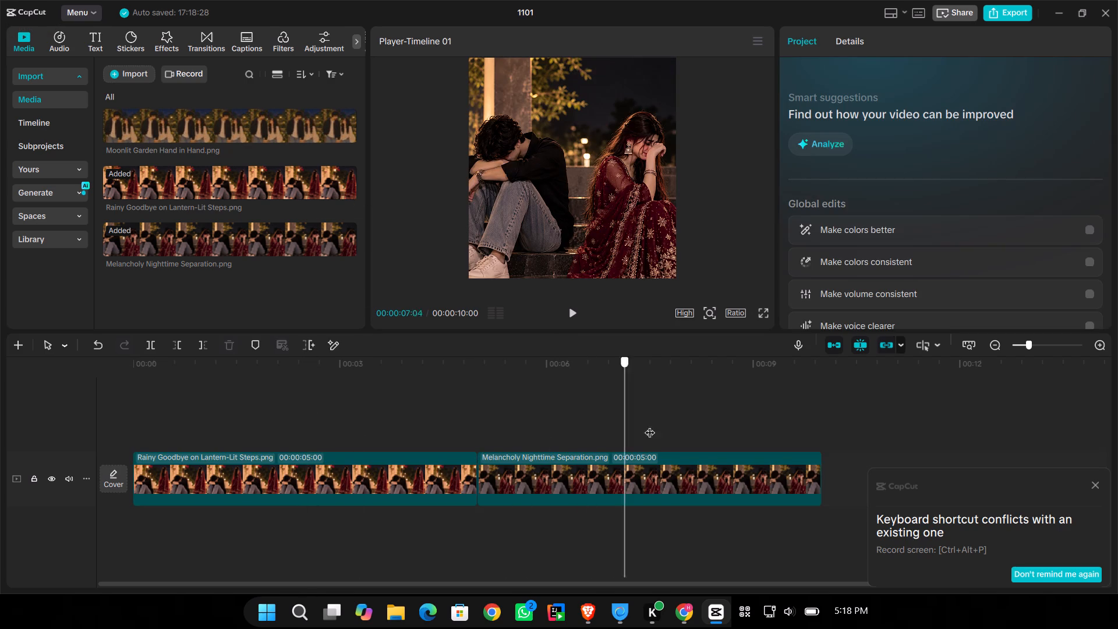
pyautogui.moveTo(650, 425); pyautogui.dragTo(751, 458)
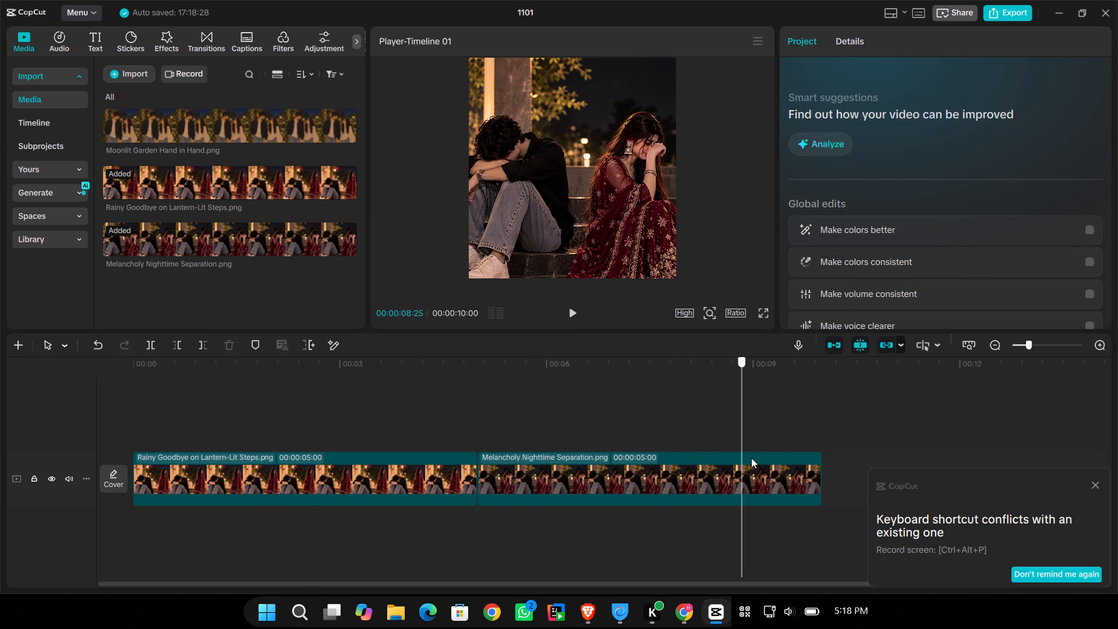
pyautogui.moveTo(751, 458); pyautogui.dragTo(602, 443)
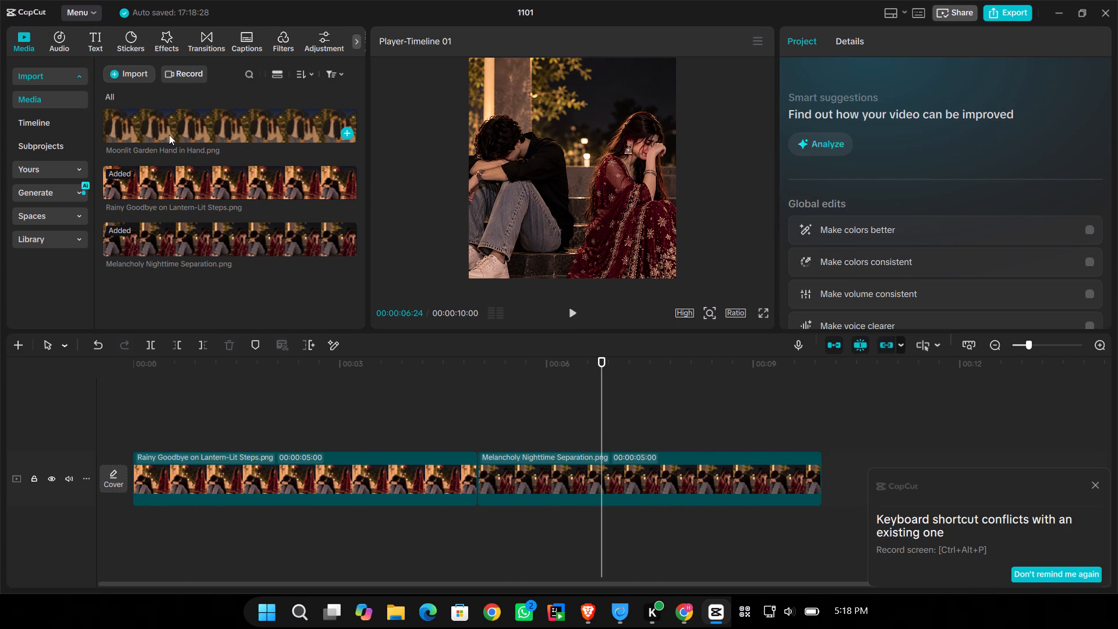
# Select both image clips and set the project's aspect ratio to 9:16.
pyautogui.click(730, 310)
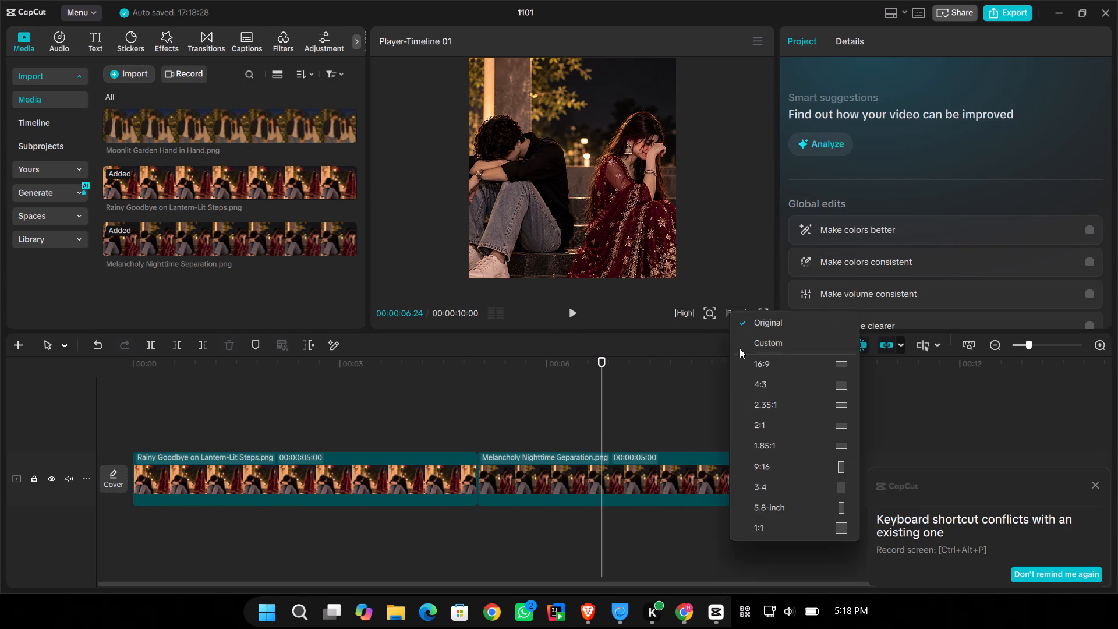
pyautogui.click(905, 404)
pyautogui.moveTo(872, 419); pyautogui.dragTo(169, 515)
pyautogui.click(733, 308)
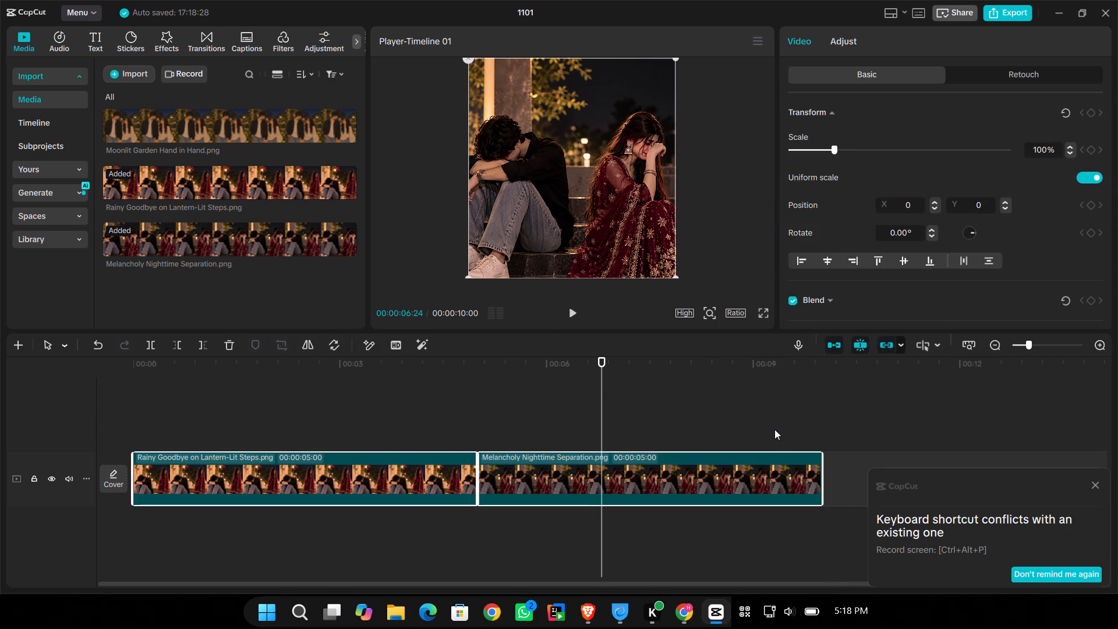
pyautogui.click(738, 309)
pyautogui.click(787, 473)
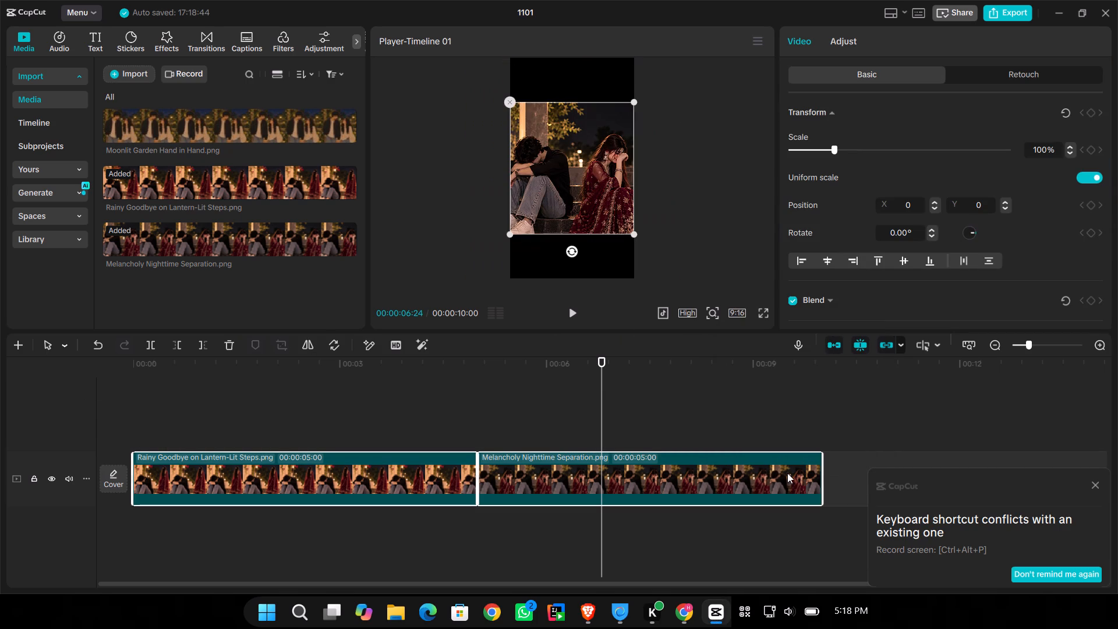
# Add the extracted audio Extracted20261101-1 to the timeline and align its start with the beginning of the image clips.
pyautogui.click(349, 396)
pyautogui.moveTo(348, 396); pyautogui.dragTo(174, 394)
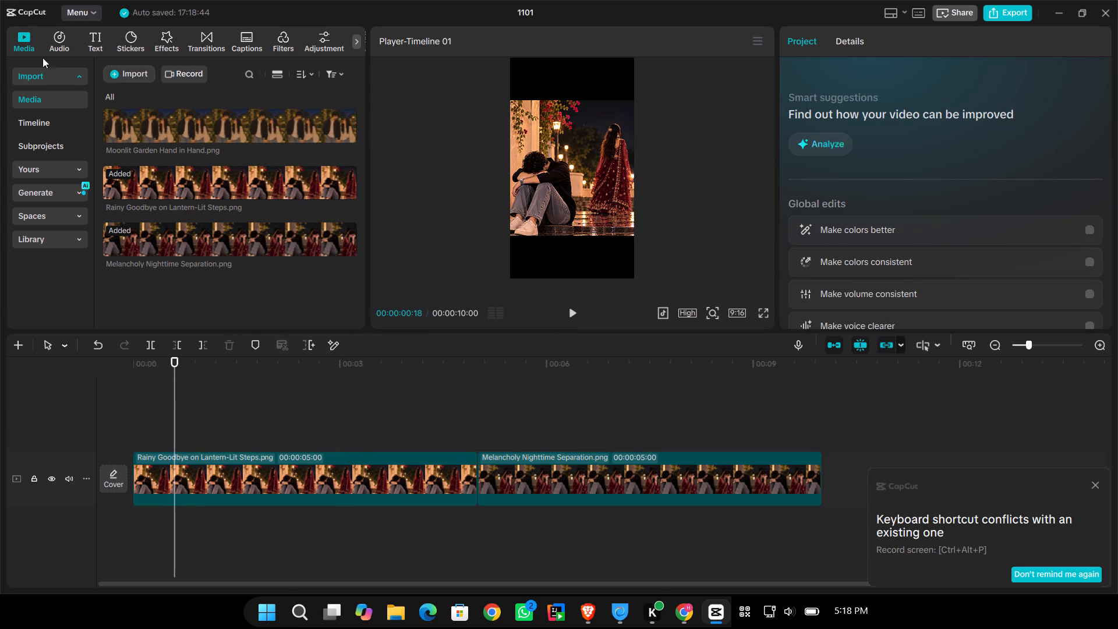
pyautogui.click(52, 42)
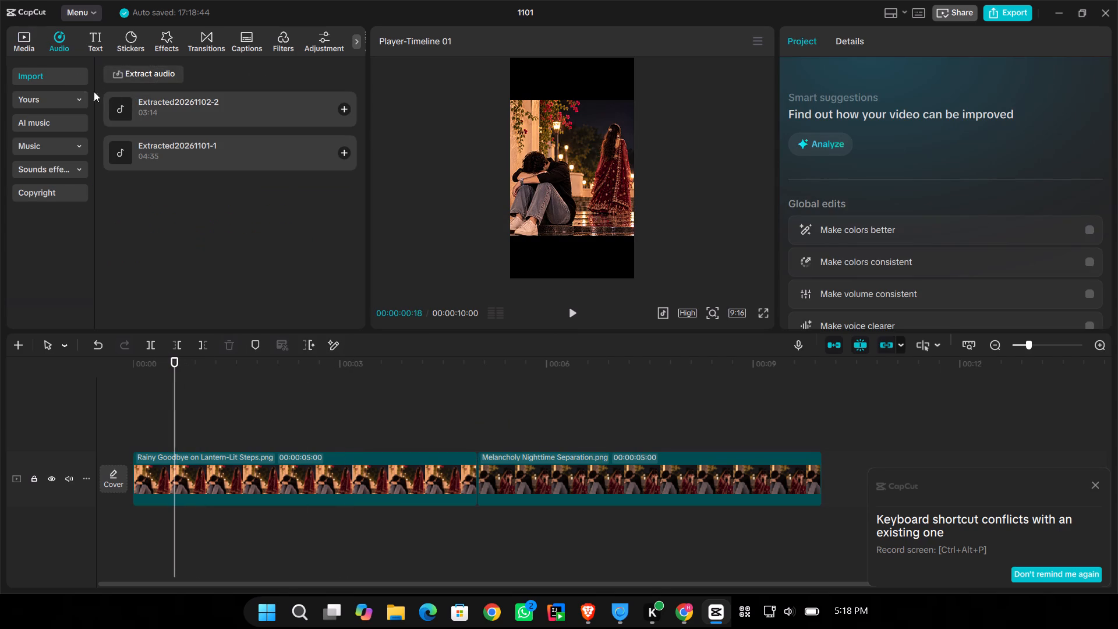
pyautogui.click(224, 147)
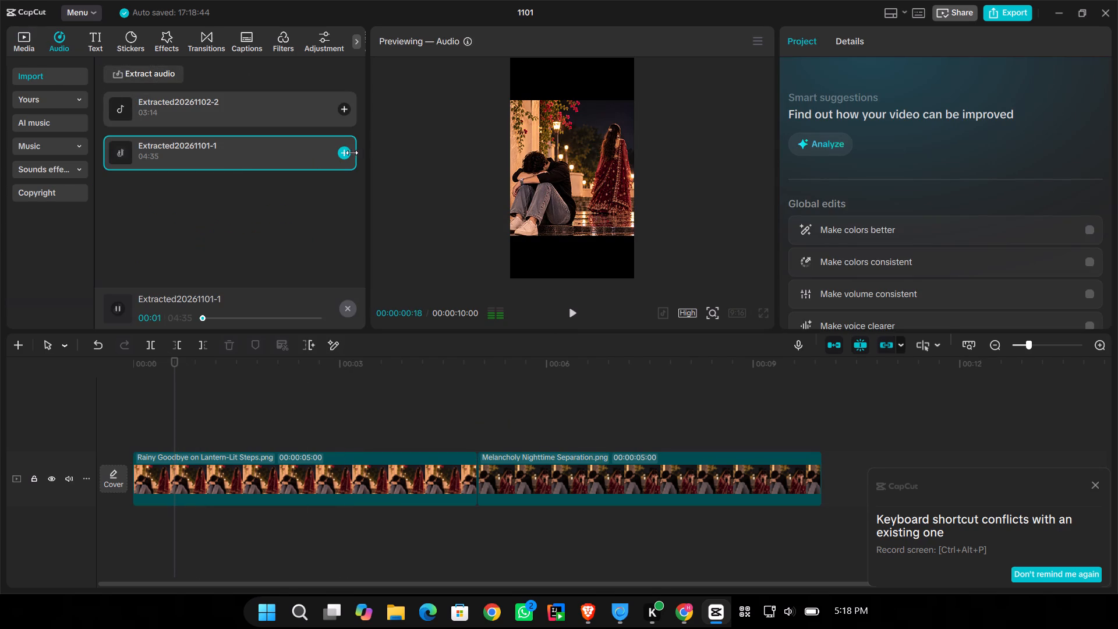
pyautogui.click(348, 153)
pyautogui.click(601, 403)
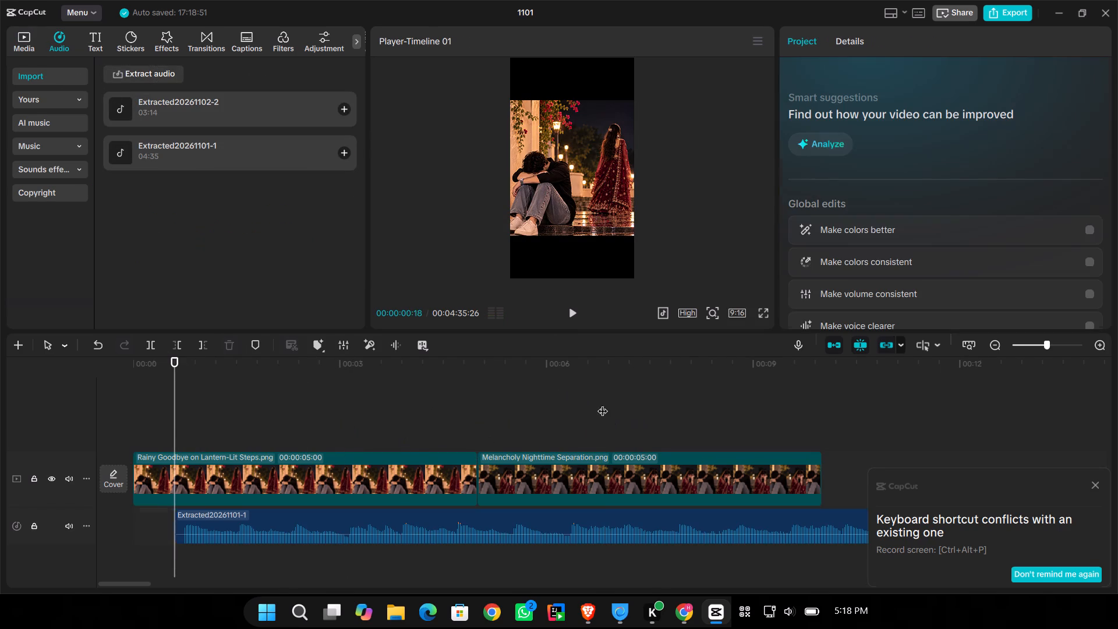
pyautogui.press('space')
pyautogui.press('space')
pyautogui.moveTo(576, 520); pyautogui.dragTo(479, 531)
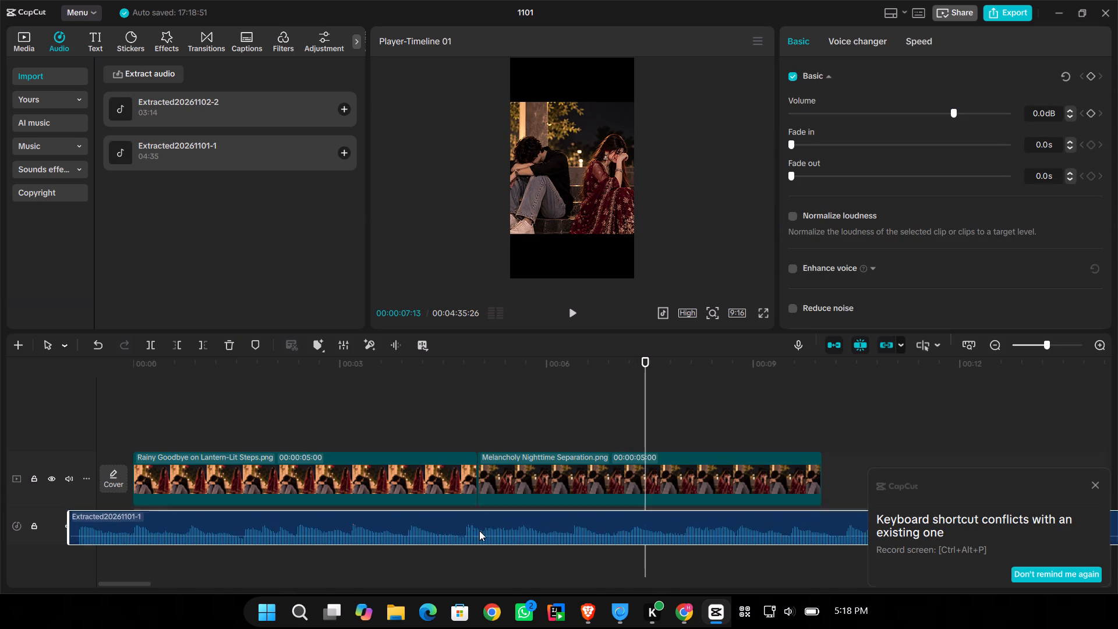
pyautogui.moveTo(479, 531); pyautogui.dragTo(485, 529)
# Dismiss the shortcut conflict notice and play the song from several timeline positions to find a suitable starting point.
pyautogui.keyDown('ctrl'); pyautogui.scroll(3, 714, 460); pyautogui.keyUp('ctrl')
pyautogui.keyDown('ctrl'); pyautogui.scroll(-8, 714, 460); pyautogui.keyUp('ctrl')
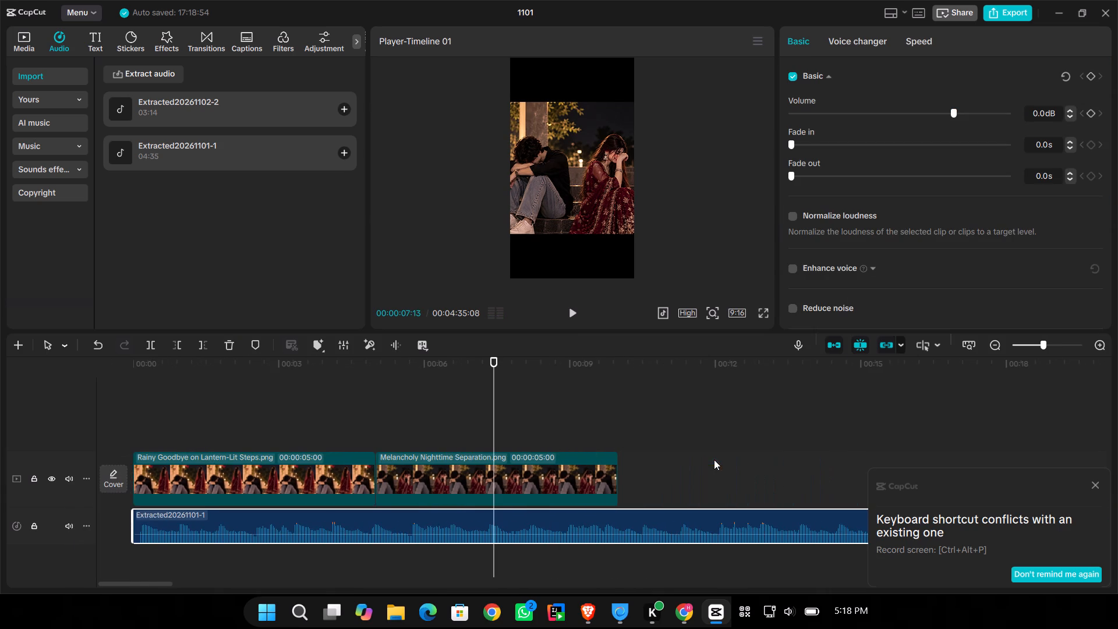
pyautogui.click(1098, 486)
pyautogui.click(991, 483)
pyautogui.press('space')
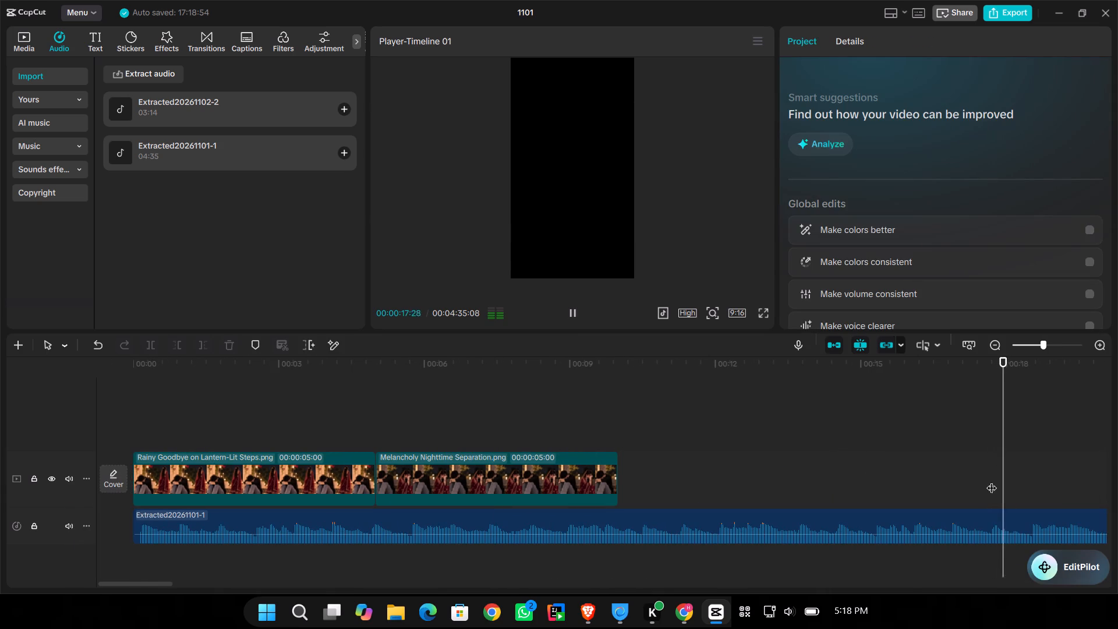
pyautogui.keyDown('ctrl'); pyautogui.scroll(2, 951, 468); pyautogui.keyUp('ctrl')
pyautogui.keyDown('ctrl'); pyautogui.scroll(-11, 951, 468); pyautogui.keyUp('ctrl')
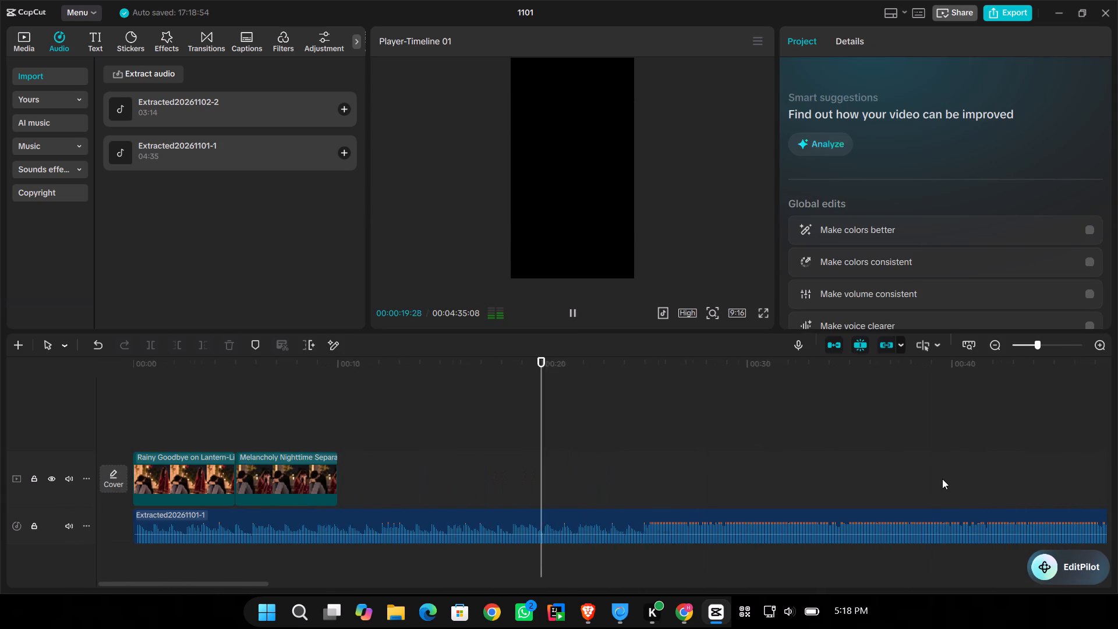
pyautogui.keyDown('ctrl'); pyautogui.scroll(-6, 941, 480); pyautogui.keyUp('ctrl')
pyautogui.click(671, 471)
pyautogui.press('space')
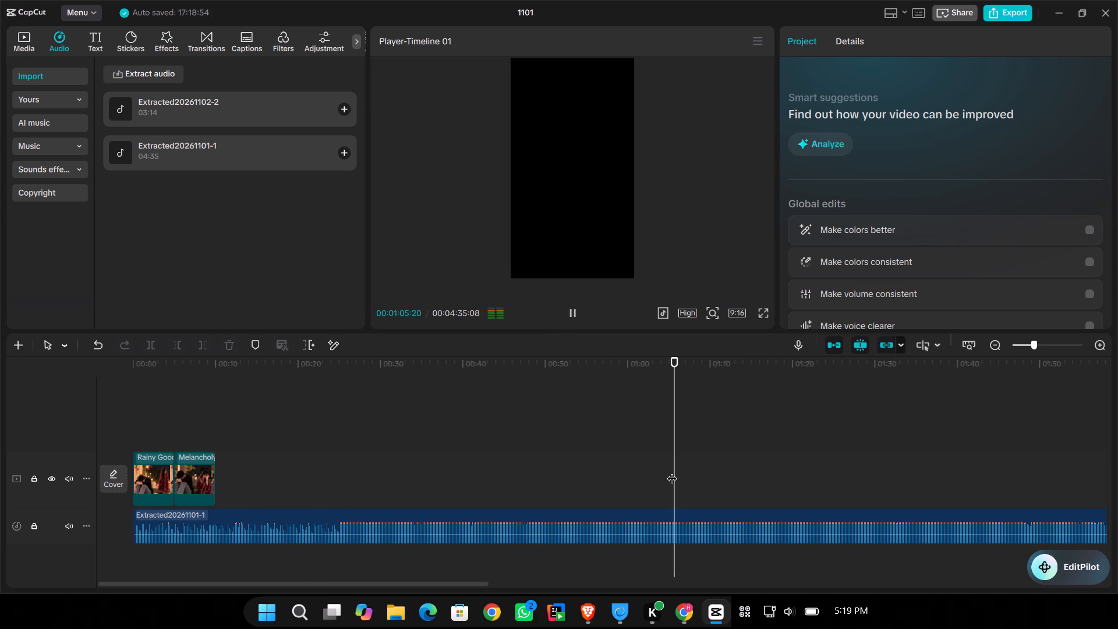
pyautogui.click(430, 475)
pyautogui.press('space')
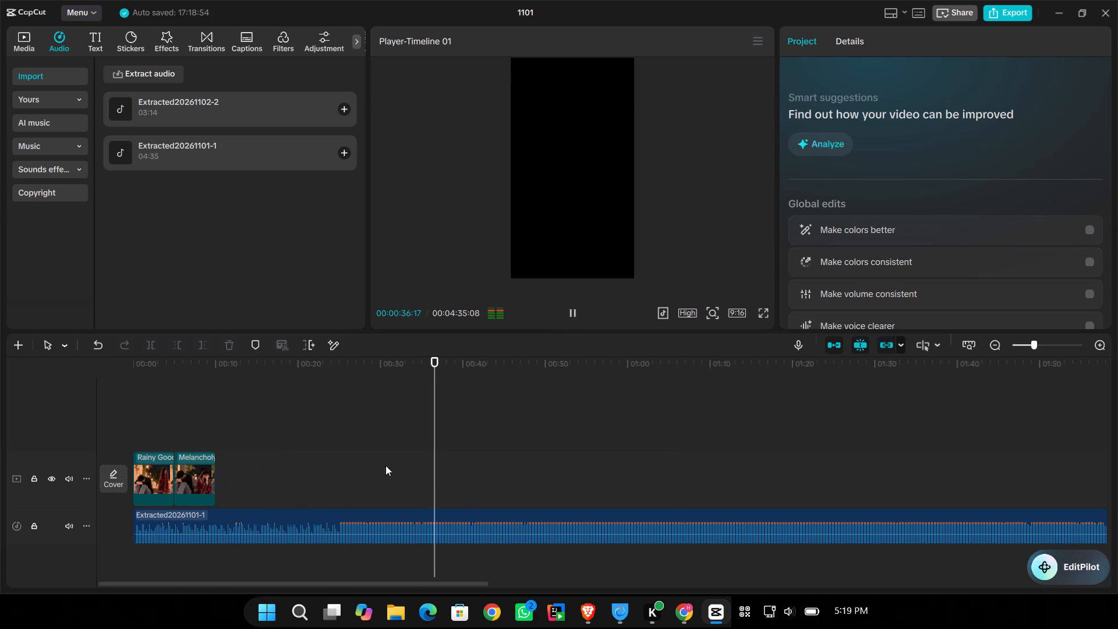
pyautogui.click(362, 461)
pyautogui.press('space')
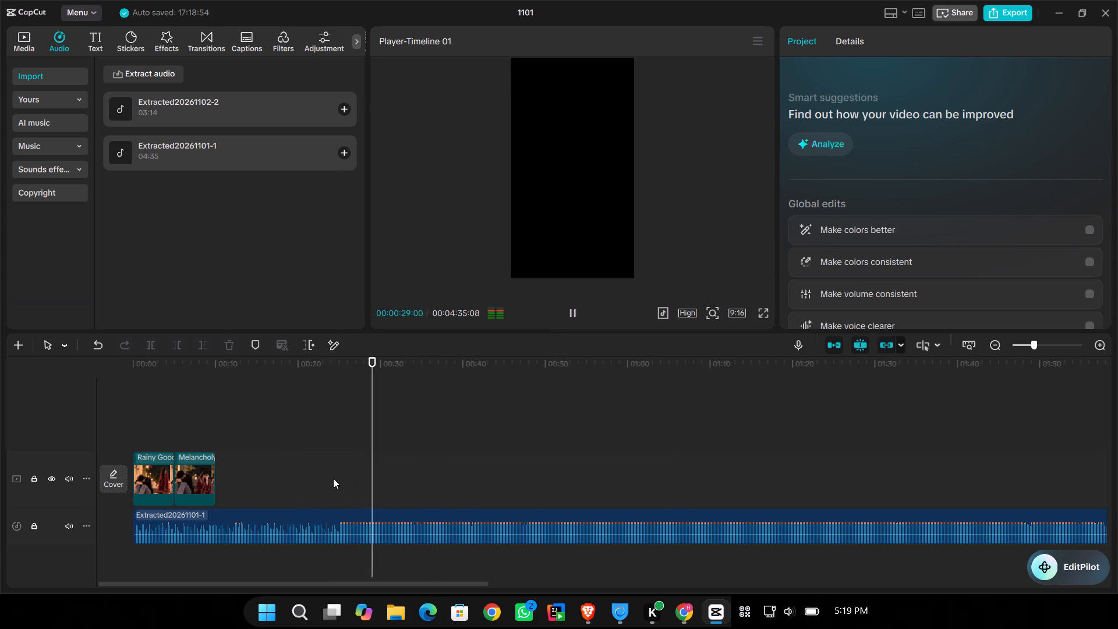
pyautogui.click(332, 478)
pyautogui.press('space')
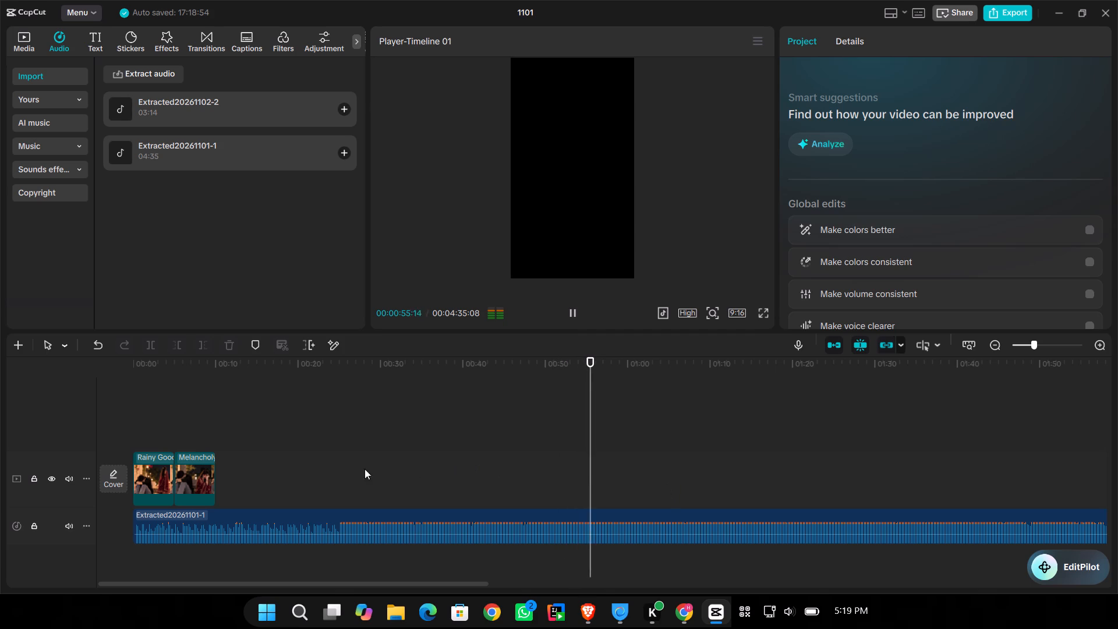
# Split the song audio at 00:00:25:05 and delete the part before the cut.
pyautogui.click(339, 470)
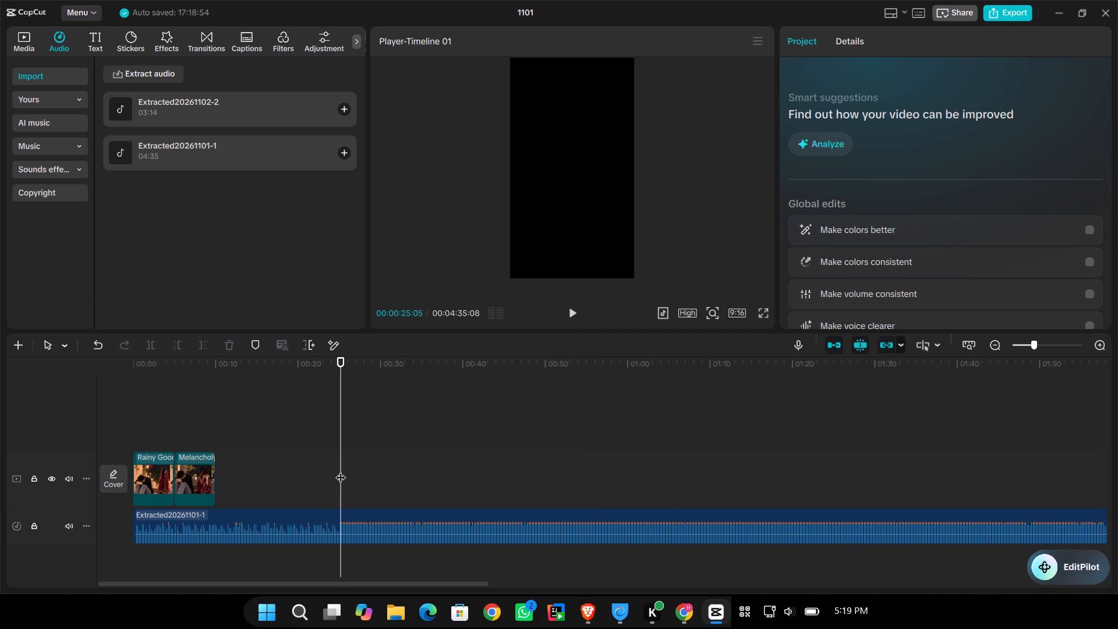
pyautogui.hotkey('ctrl', 'b')
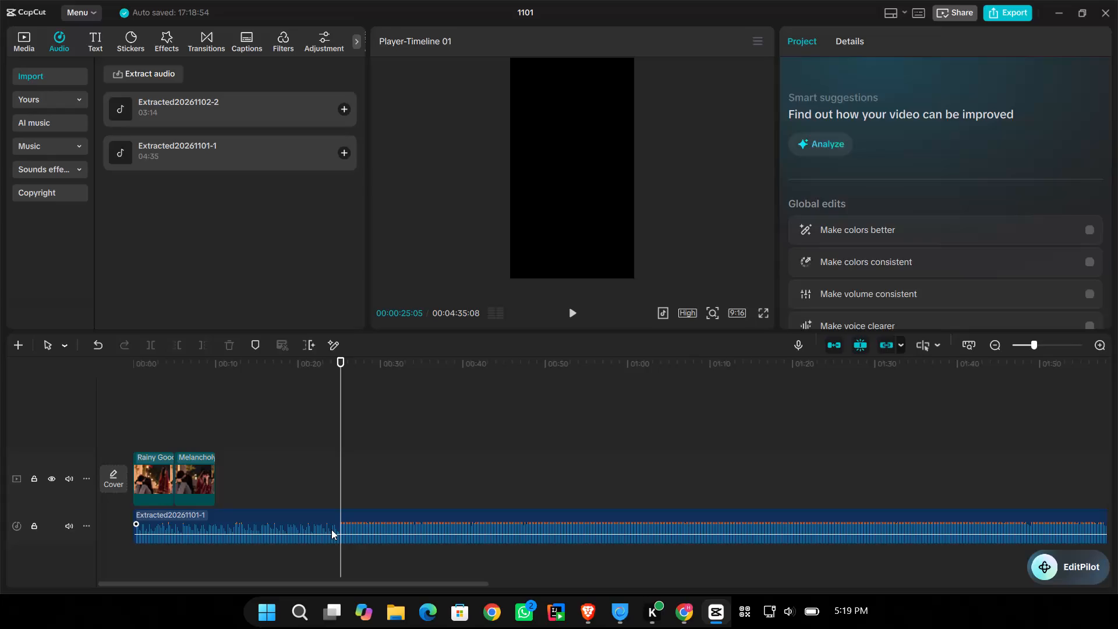
pyautogui.keyDown('ctrl'); pyautogui.click(331, 529); pyautogui.keyUp('ctrl')
pyautogui.hotkey('ctrl', 'b')
pyautogui.click(317, 519)
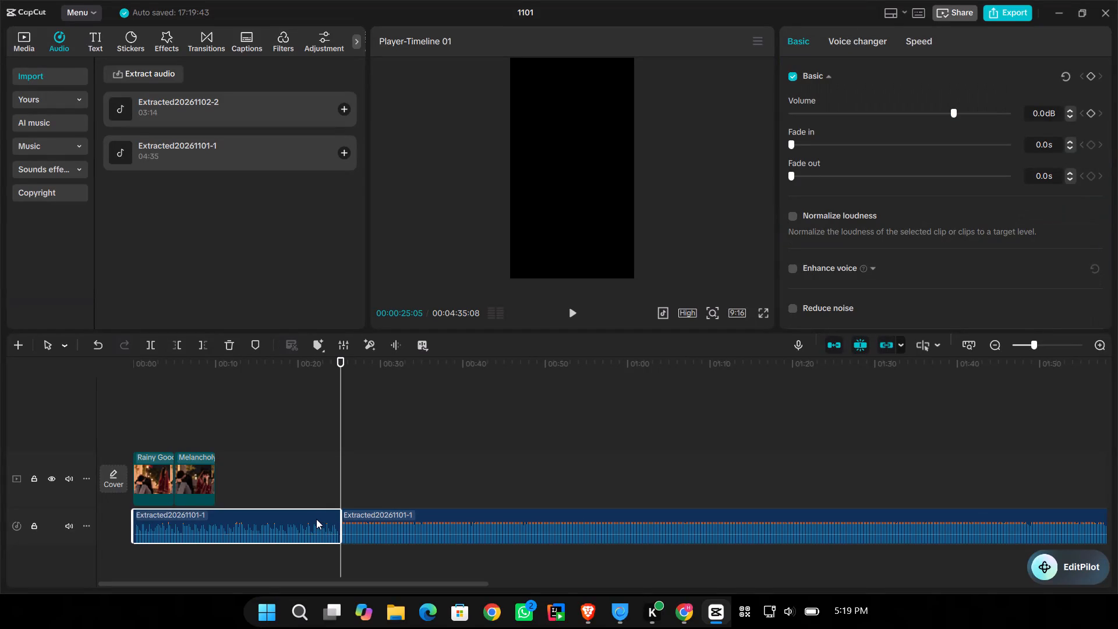
pyautogui.press('BackSpace')
# Move the remaining song audio to the start of the timeline and return the playhead to 00:00:00:00.
pyautogui.moveTo(485, 515); pyautogui.dragTo(299, 509)
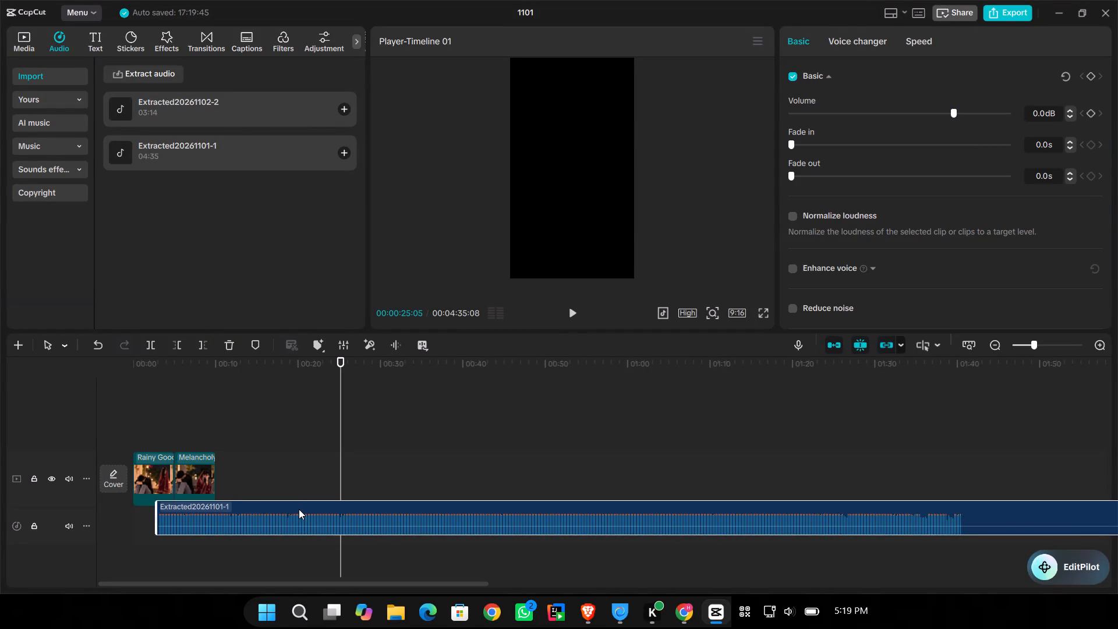
pyautogui.moveTo(299, 509); pyautogui.dragTo(281, 518)
pyautogui.click(168, 436)
pyautogui.moveTo(168, 436); pyautogui.dragTo(153, 444)
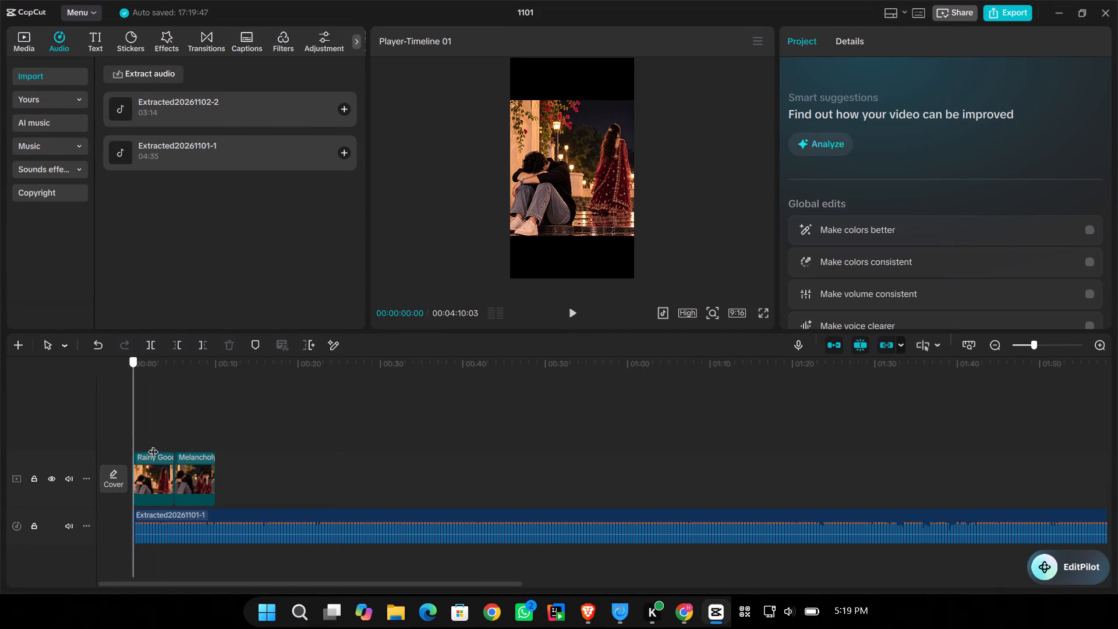
pyautogui.moveTo(153, 444); pyautogui.dragTo(120, 443)
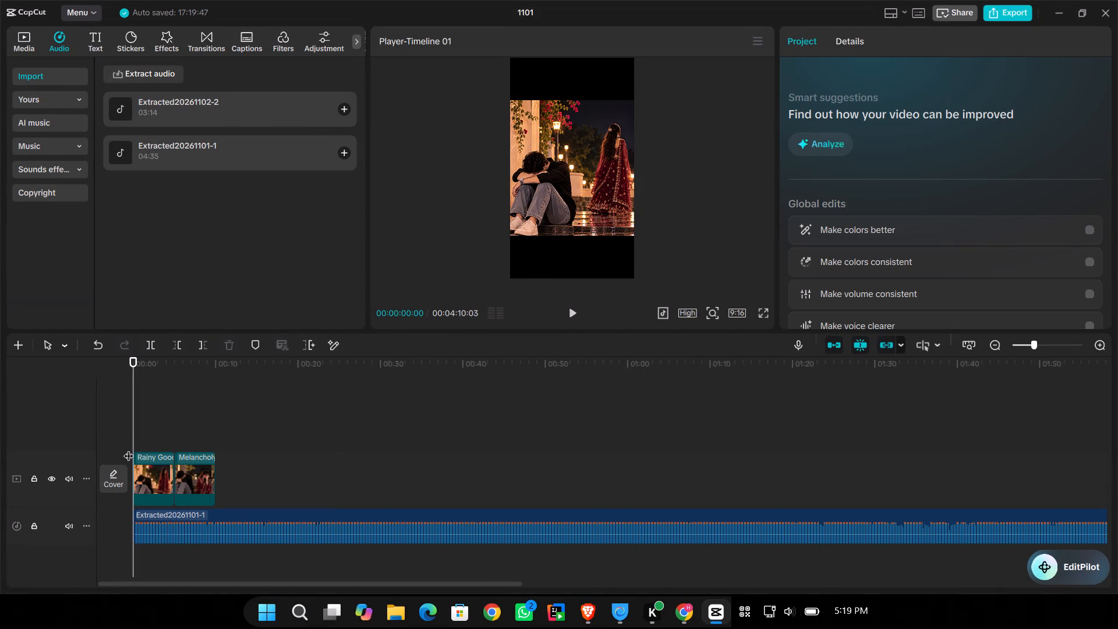
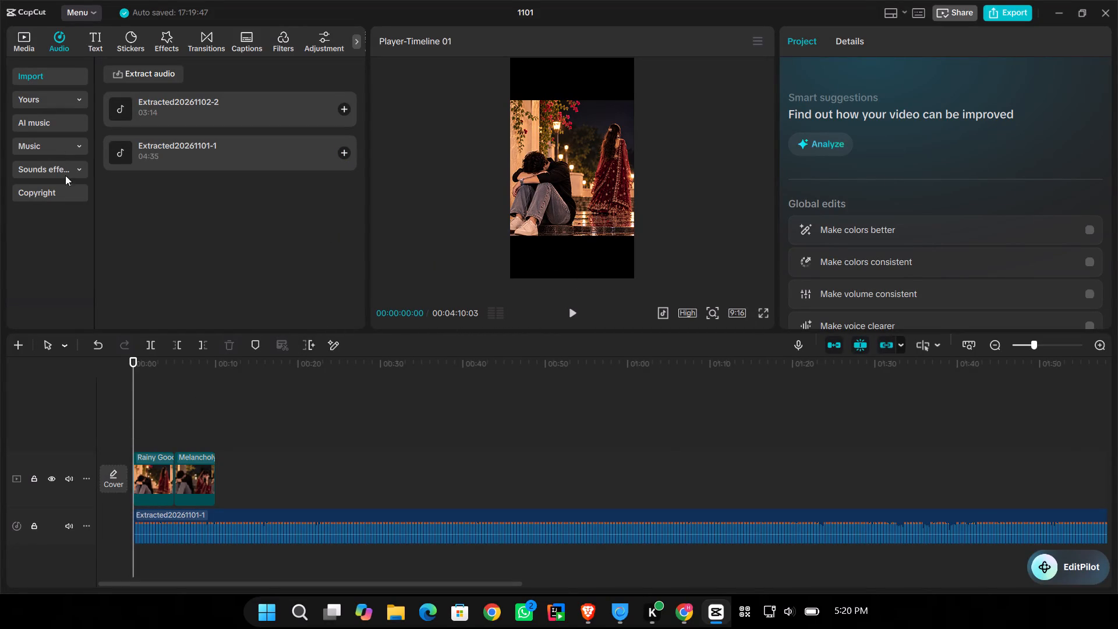
# Switch to Brave and run the YouTube search for "socha tere bare baitha" again.
pyautogui.click(585, 610)
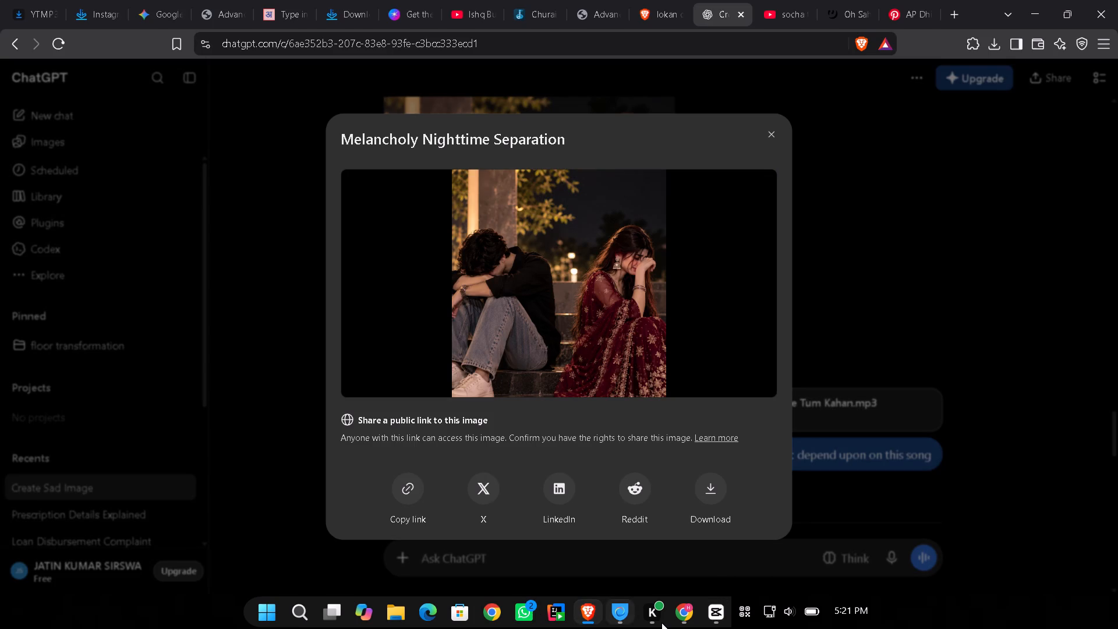
pyautogui.click(780, 2)
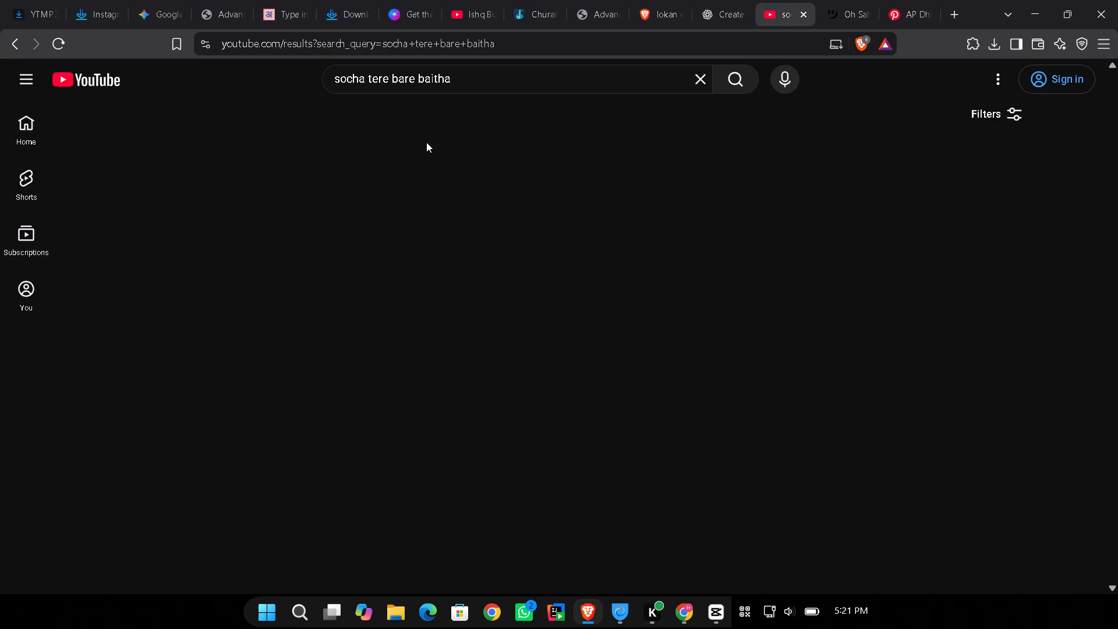
pyautogui.click(476, 77)
pyautogui.press('Return')
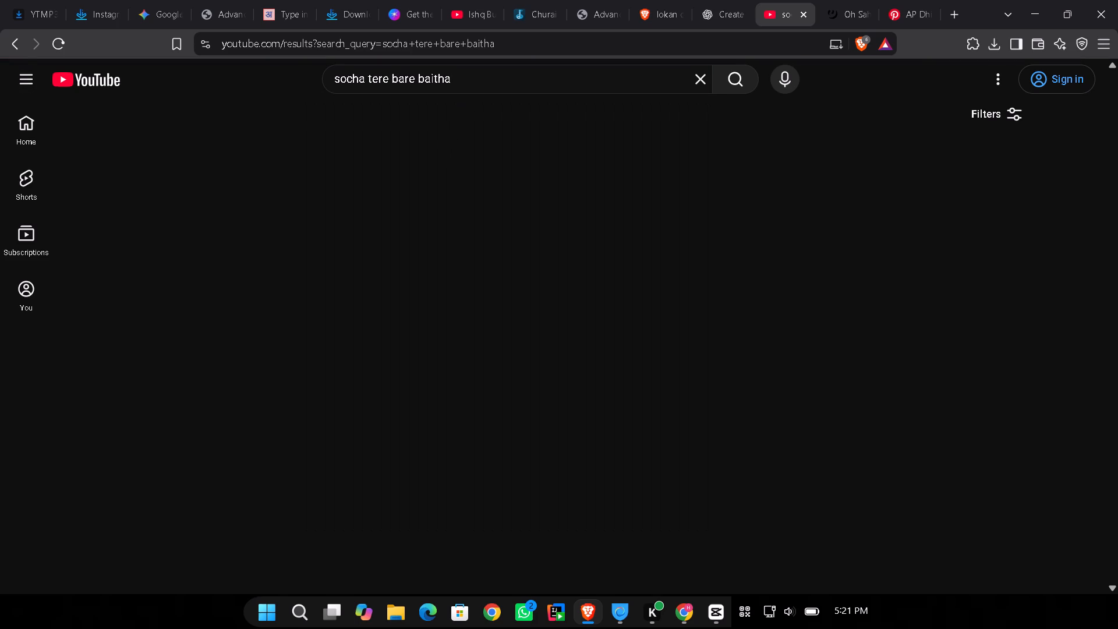
# Search YouTube for "socha tere bare baitha ap dhillon" and copy the link address of the 3:01 "Thinking of You" video.
pyautogui.click(470, 72)
pyautogui.click(458, 149)
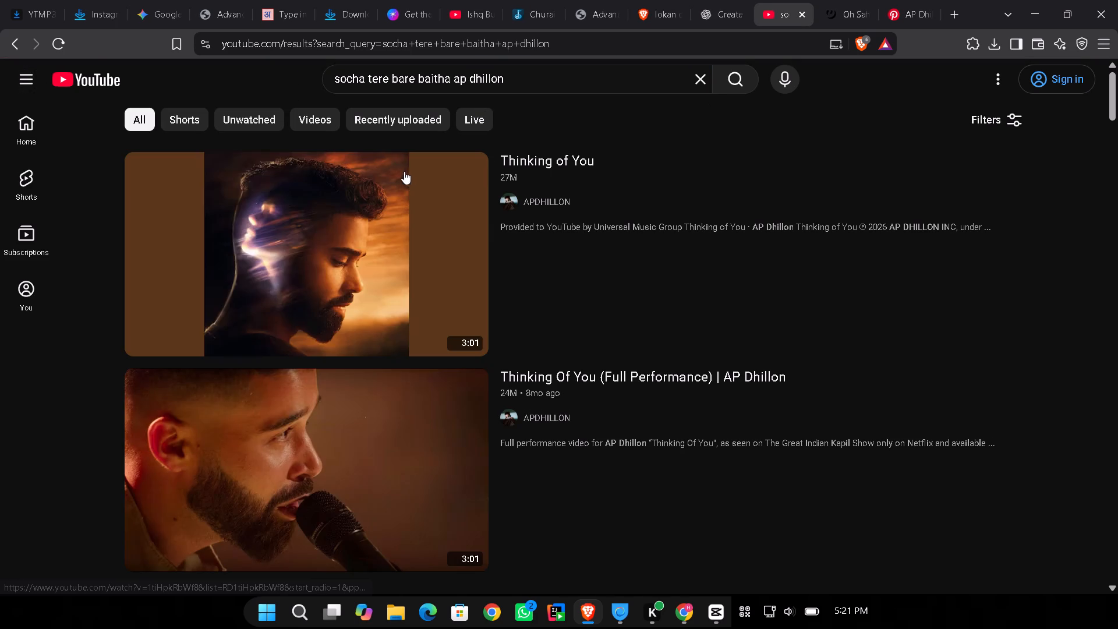
pyautogui.rightClick(387, 215)
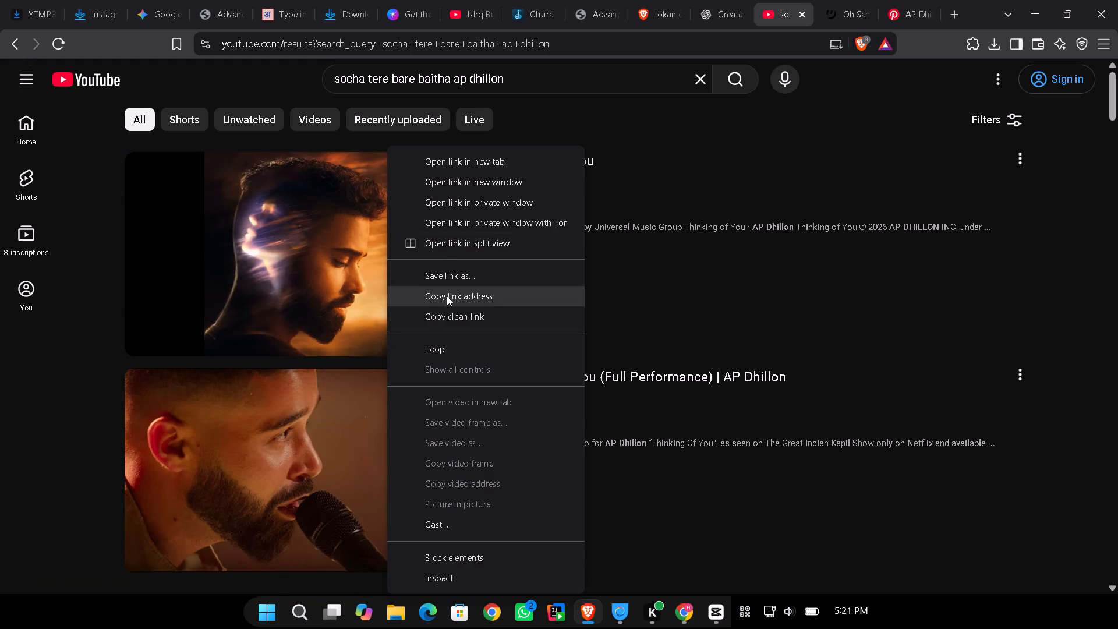
pyautogui.click(447, 296)
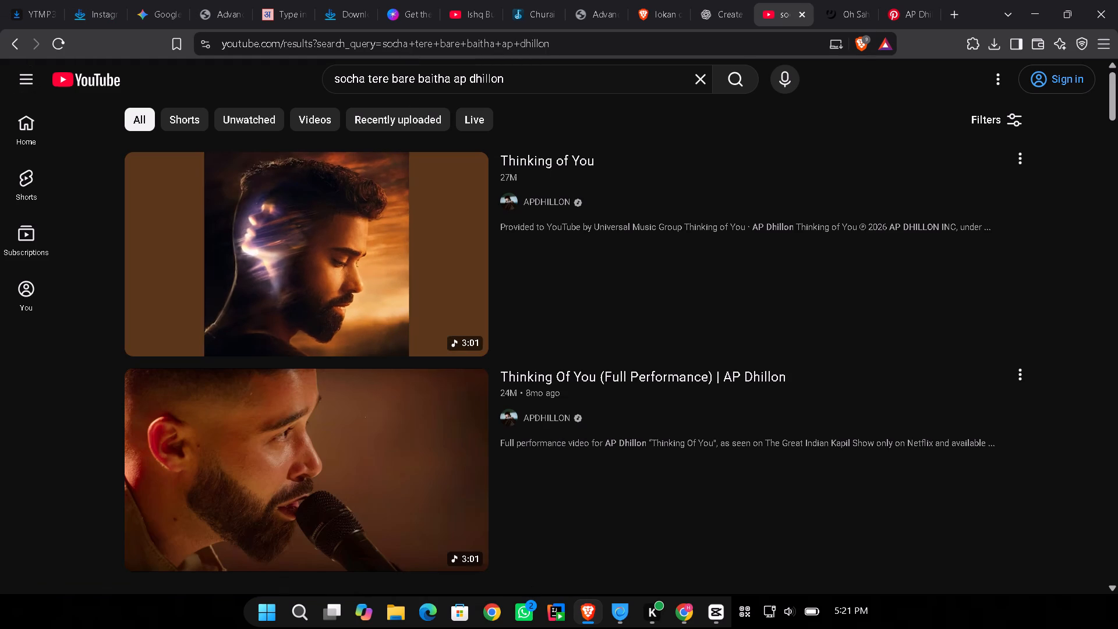
# Switch to Hotspot Shield and disconnect the VPN.
pyautogui.click(622, 605)
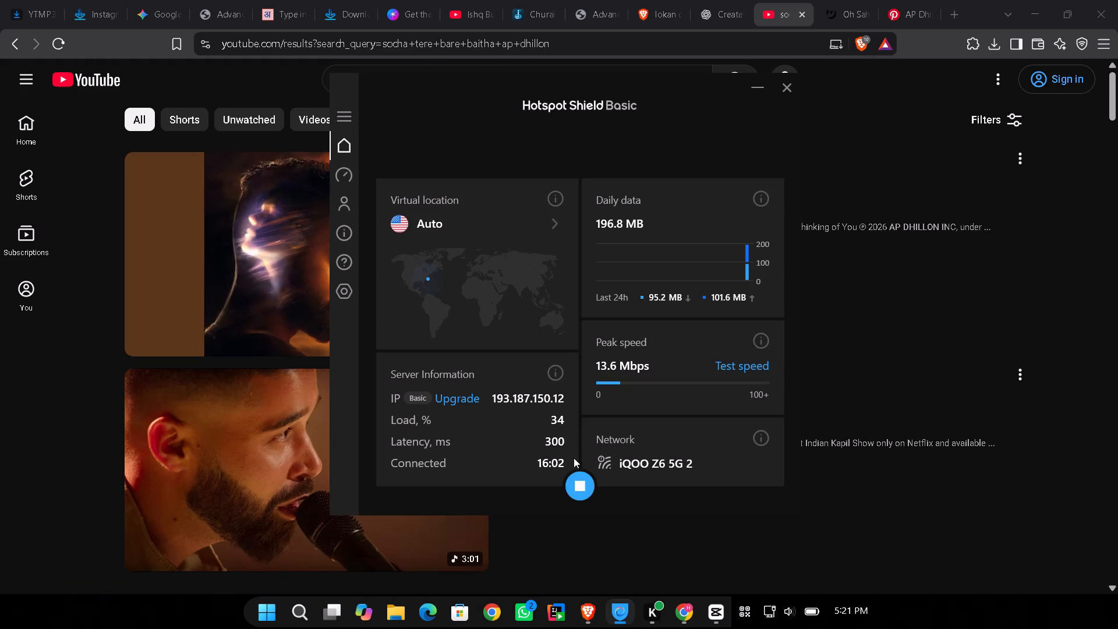
pyautogui.click(576, 493)
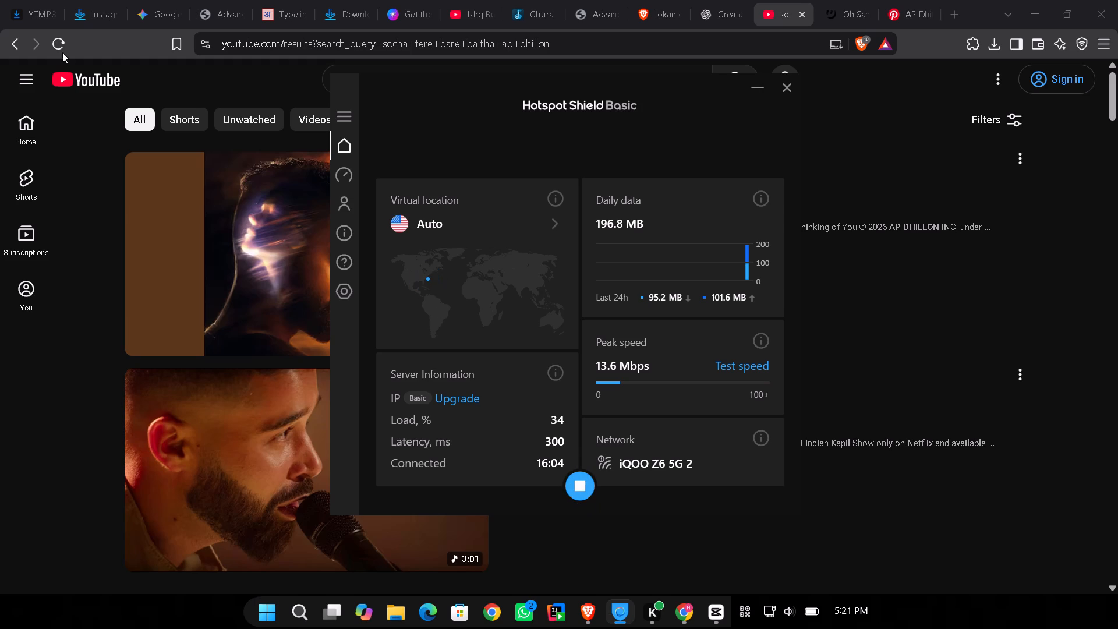
# Return to Brave and start converting the copied YouTube link to MP3 on the open YTMP3 page.
pyautogui.click(31, 6)
pyautogui.click(511, 201)
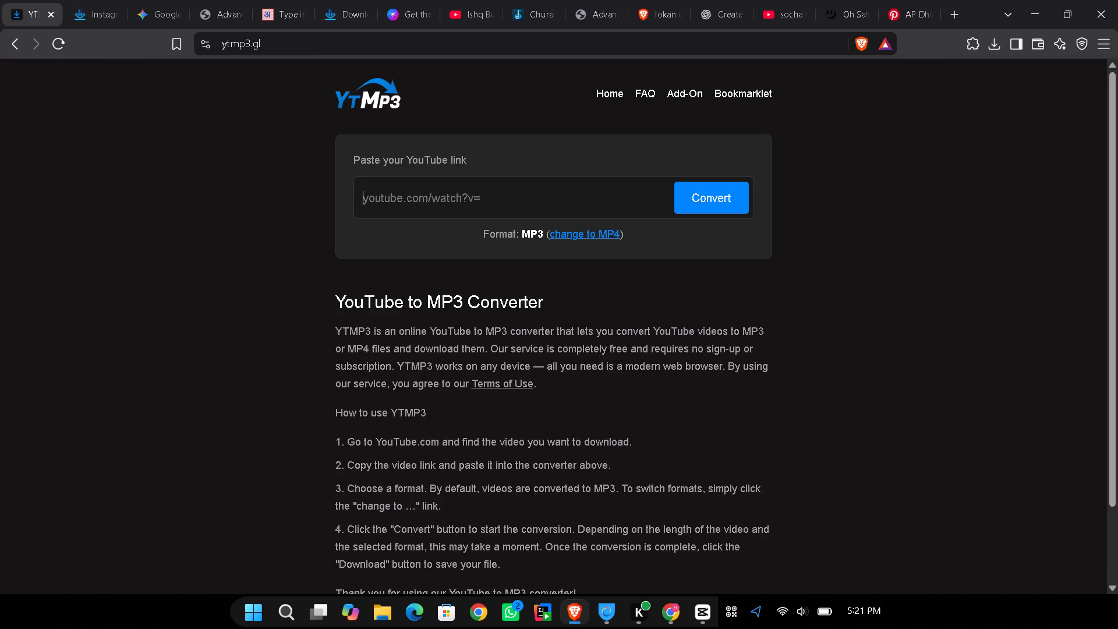
pyautogui.hotkey('ctrl', 'v')
pyautogui.click(701, 206)
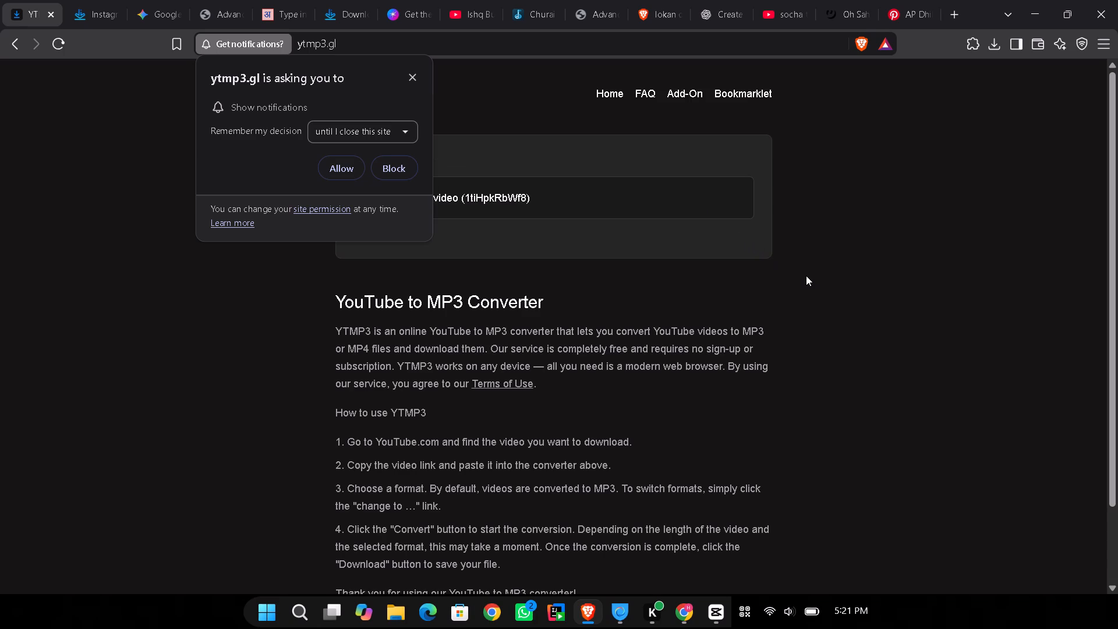
# Block the ytmp3.gl notification request and download the converted "Thinking of You" MP3 into the Desktop song folder.
pyautogui.click(411, 168)
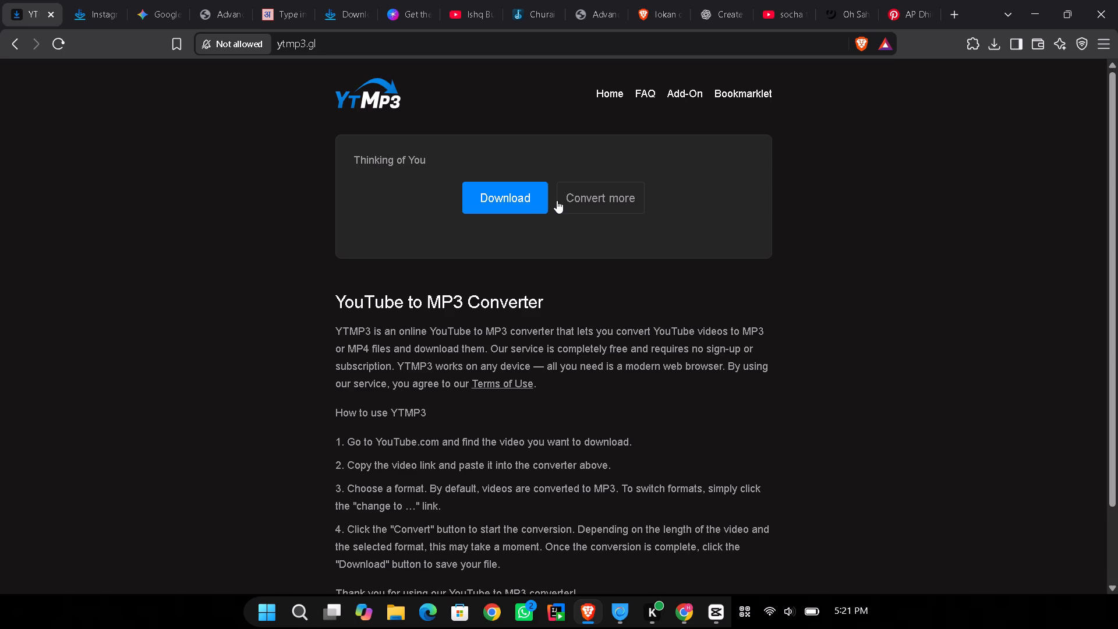
pyautogui.click(525, 204)
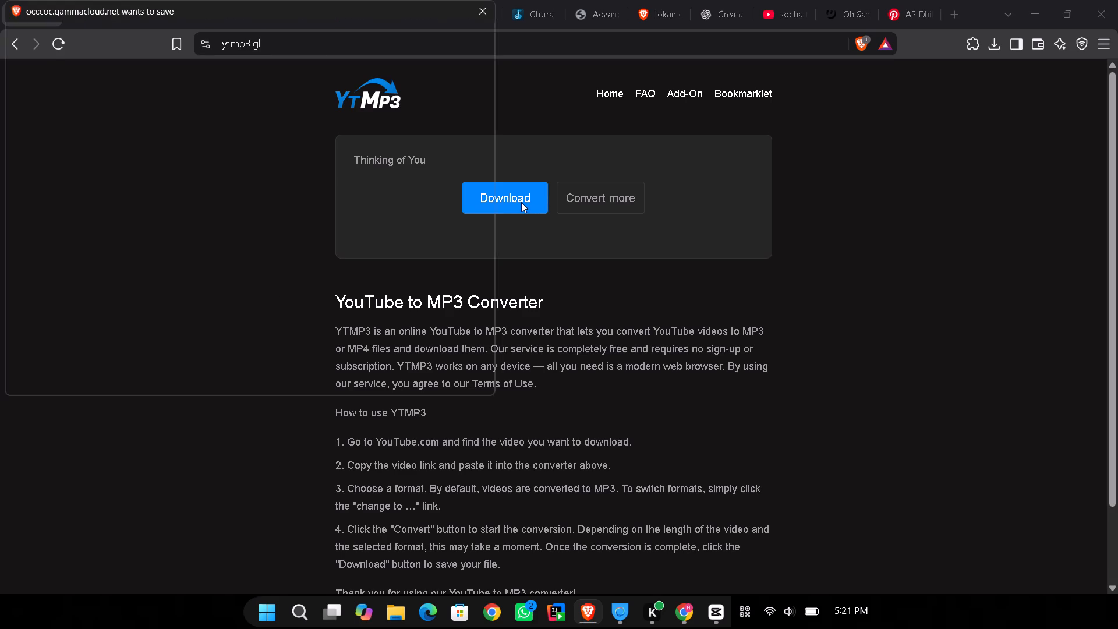
pyautogui.click(82, 142)
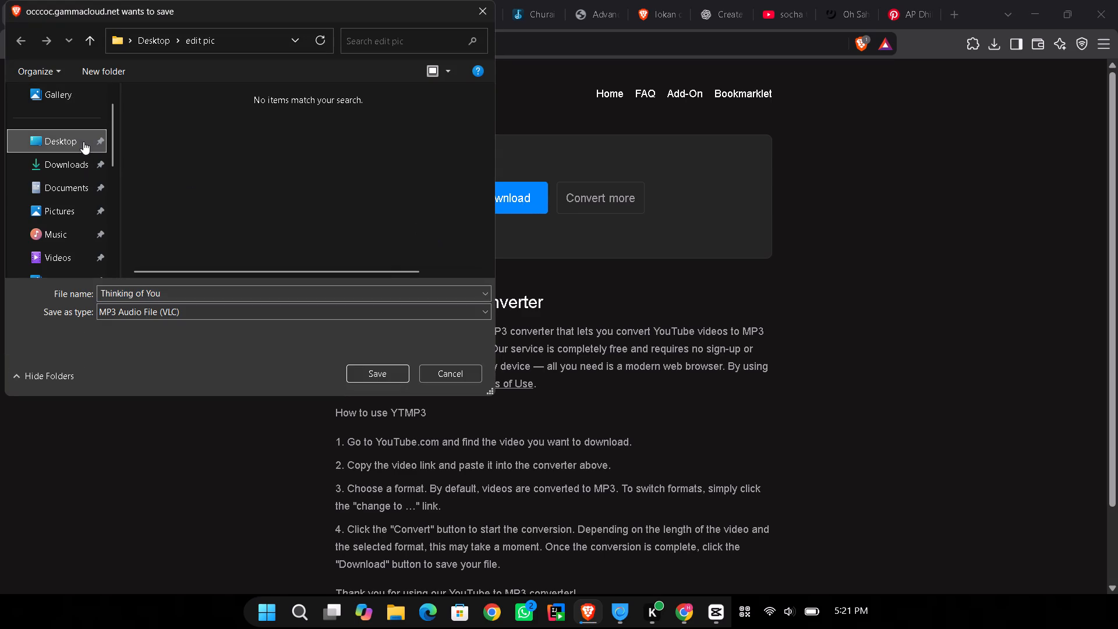
pyautogui.doubleClick(179, 118)
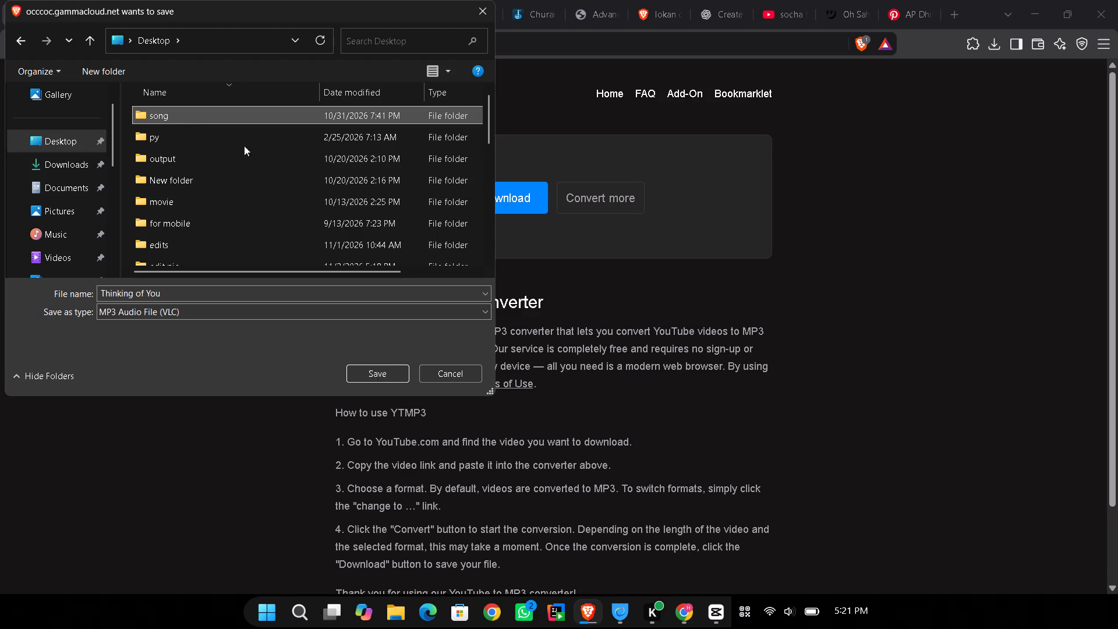
pyautogui.click(374, 371)
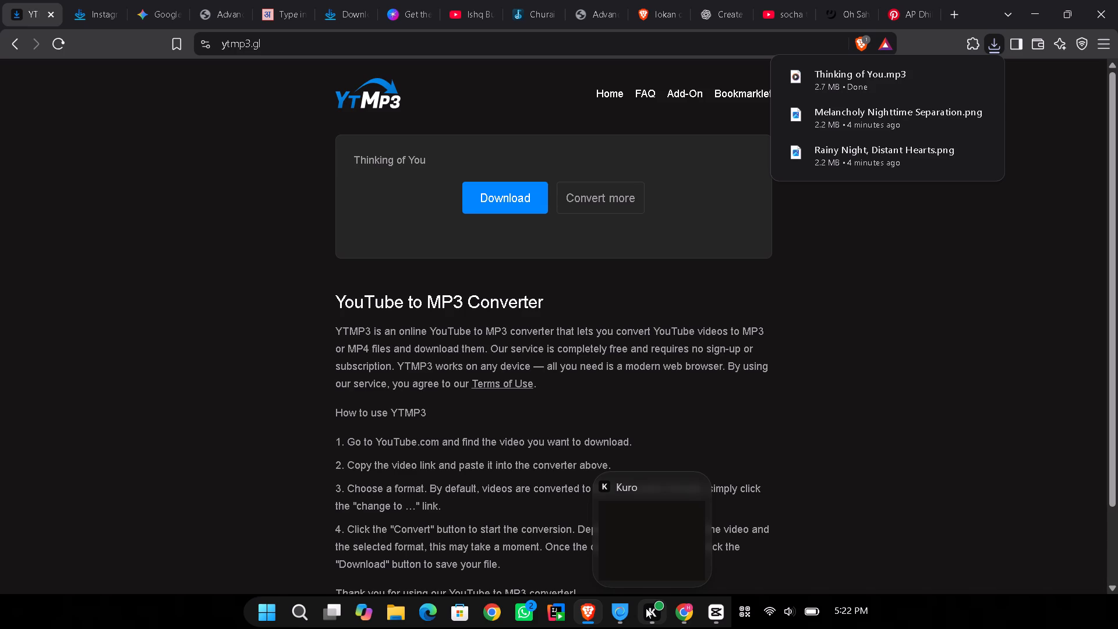
# Switch back to CapCut, close project 1101 and create a new project.
pyautogui.click(720, 604)
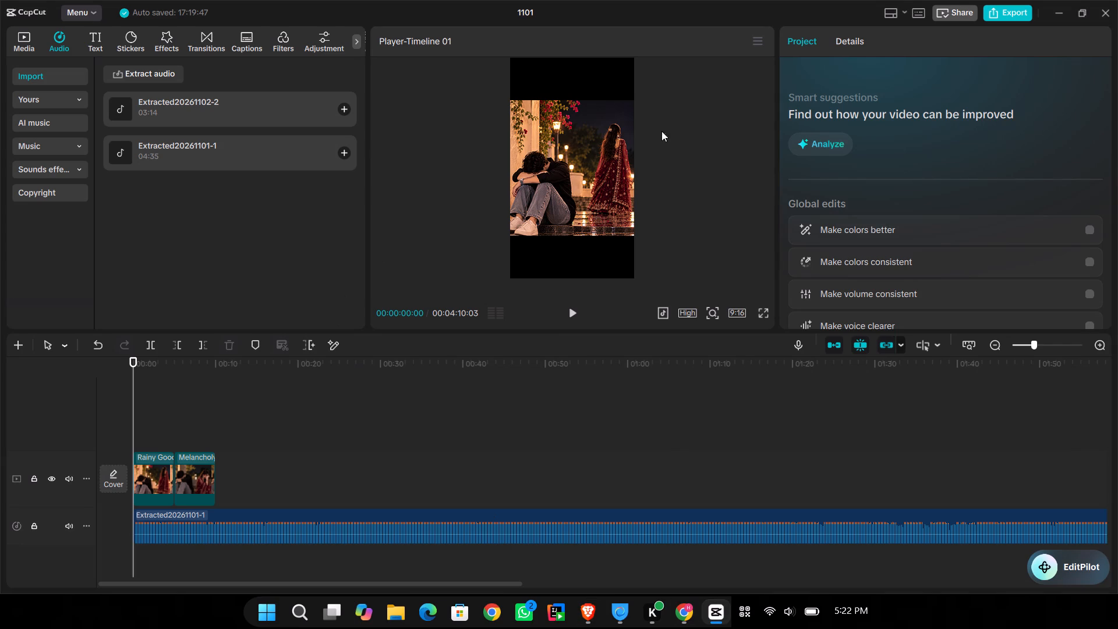
pyautogui.click(1114, 7)
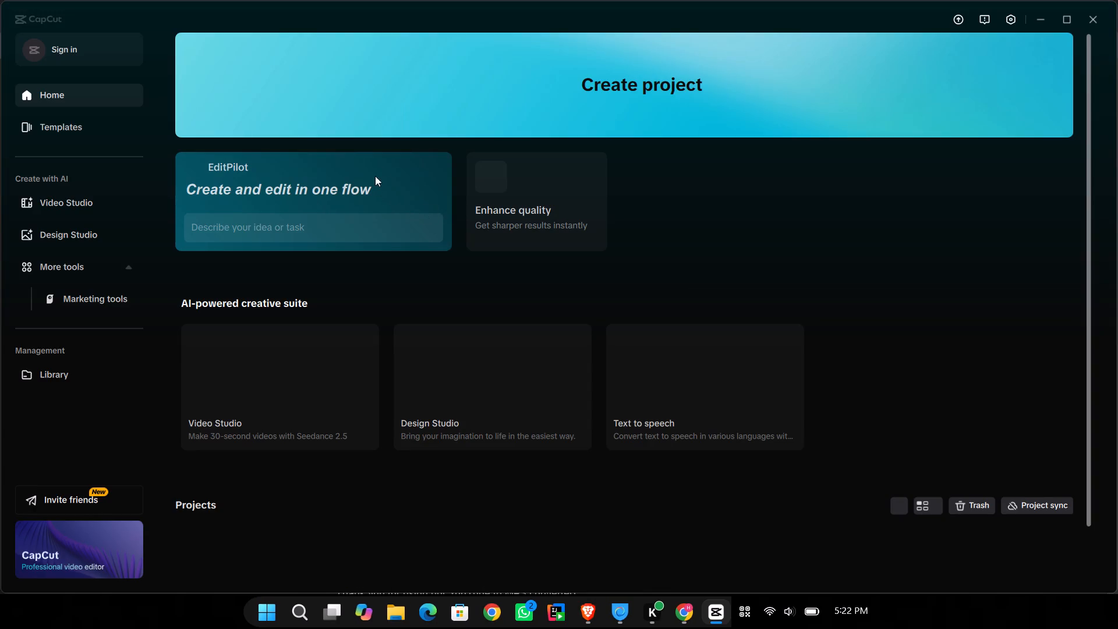
pyautogui.click(384, 108)
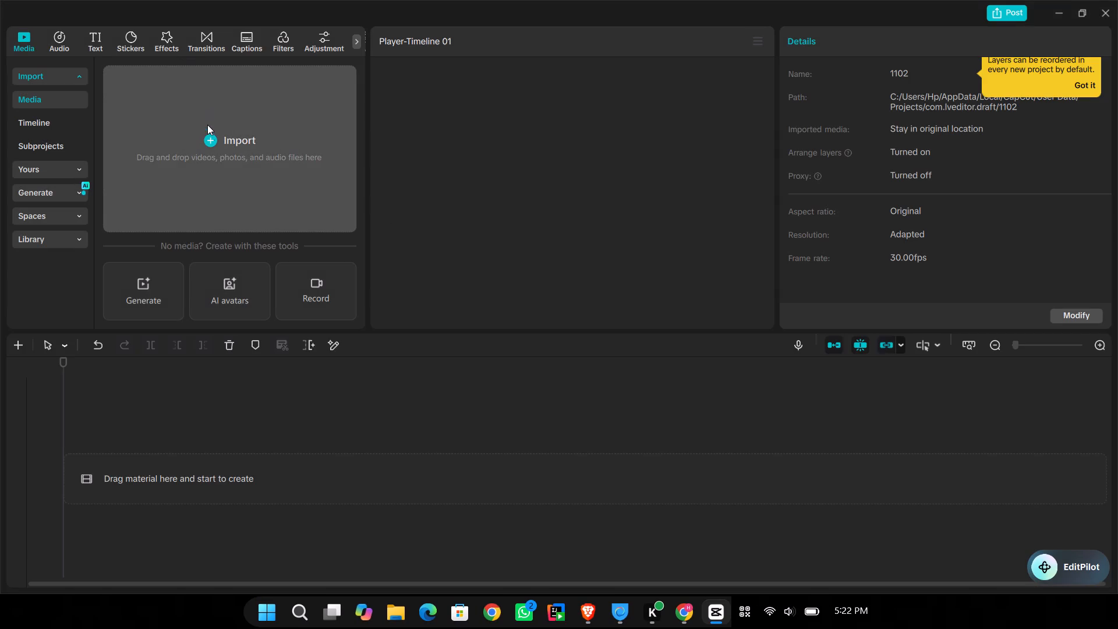
# Import the Romantic Maroon Tree Portrait image from Downloads and add it to the timeline.
pyautogui.click(210, 130)
pyautogui.click(242, 161)
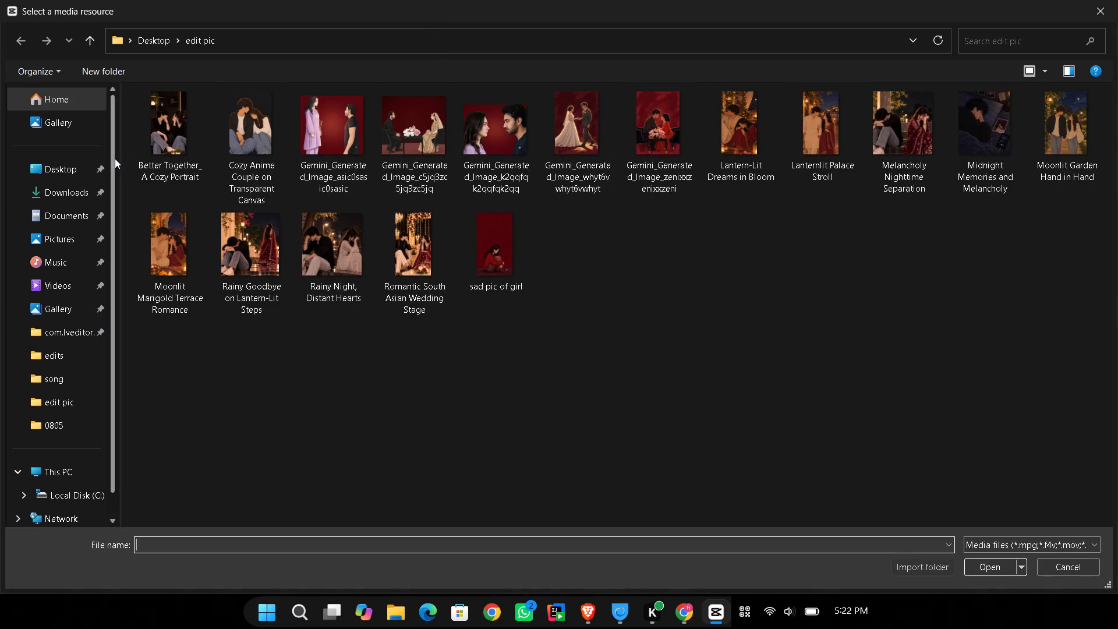
pyautogui.click(55, 185)
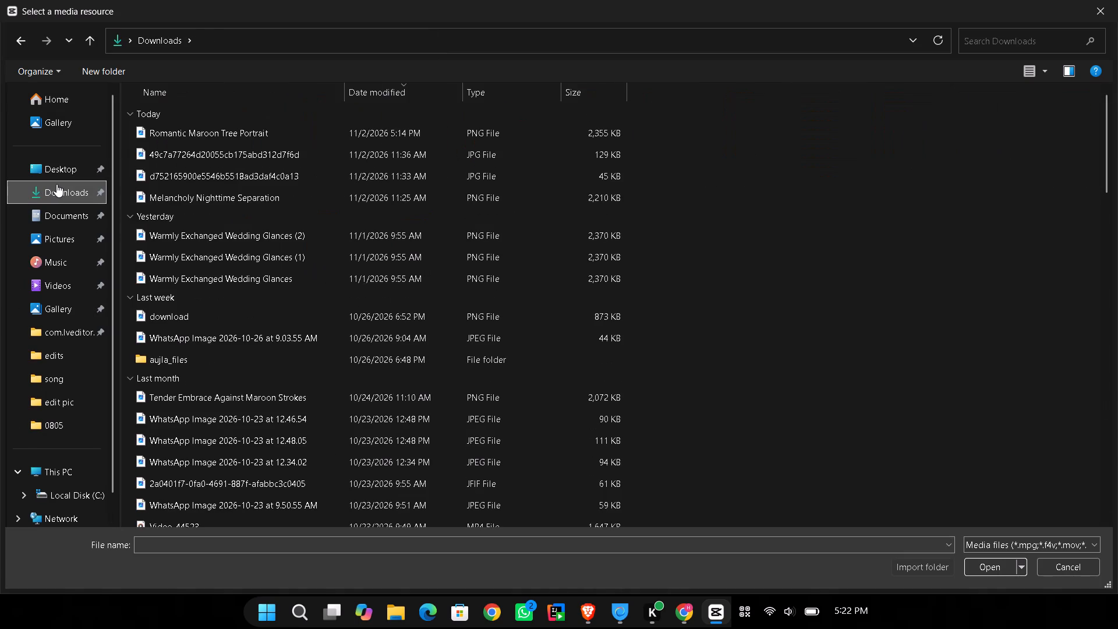
pyautogui.doubleClick(287, 136)
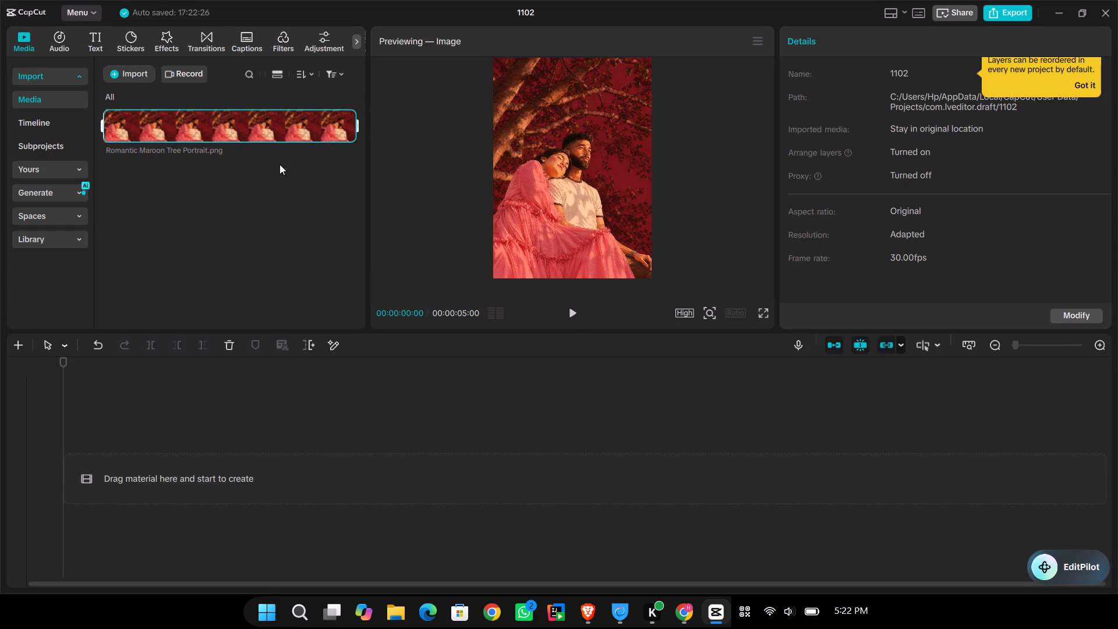
pyautogui.click(344, 132)
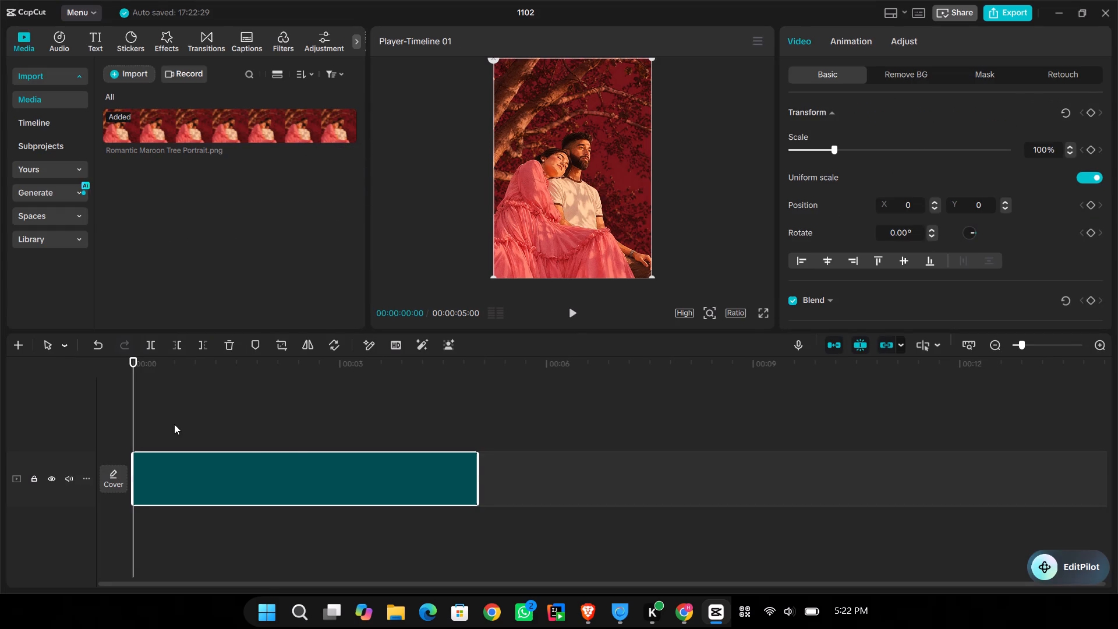
# Extract the audio from the "Thinking of You" file in the Desktop song folder into the project.
pyautogui.click(66, 34)
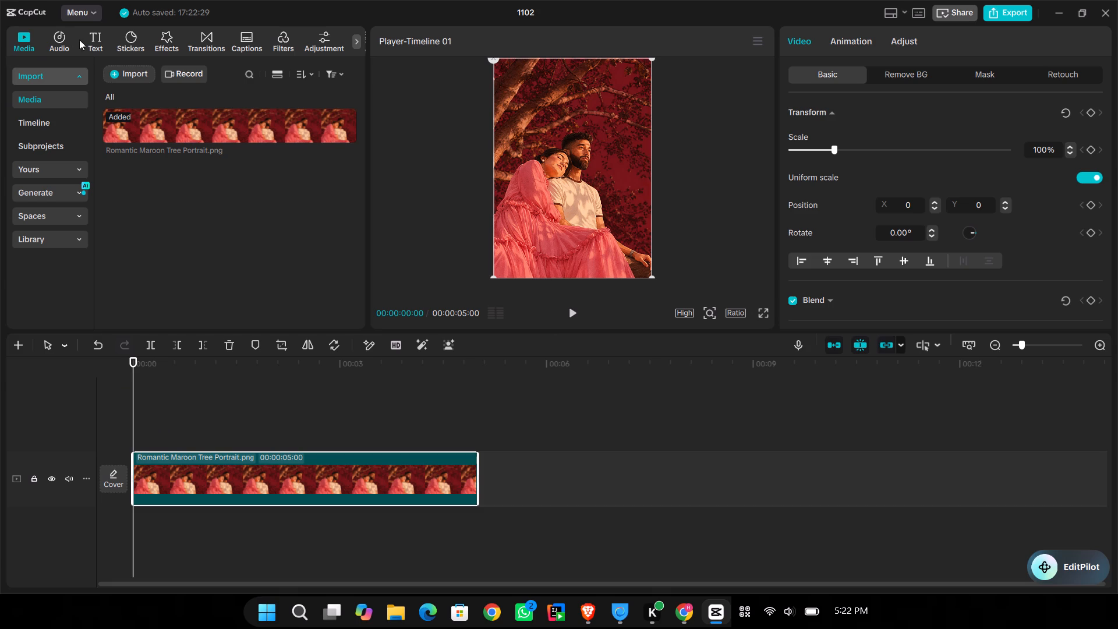
pyautogui.click(47, 75)
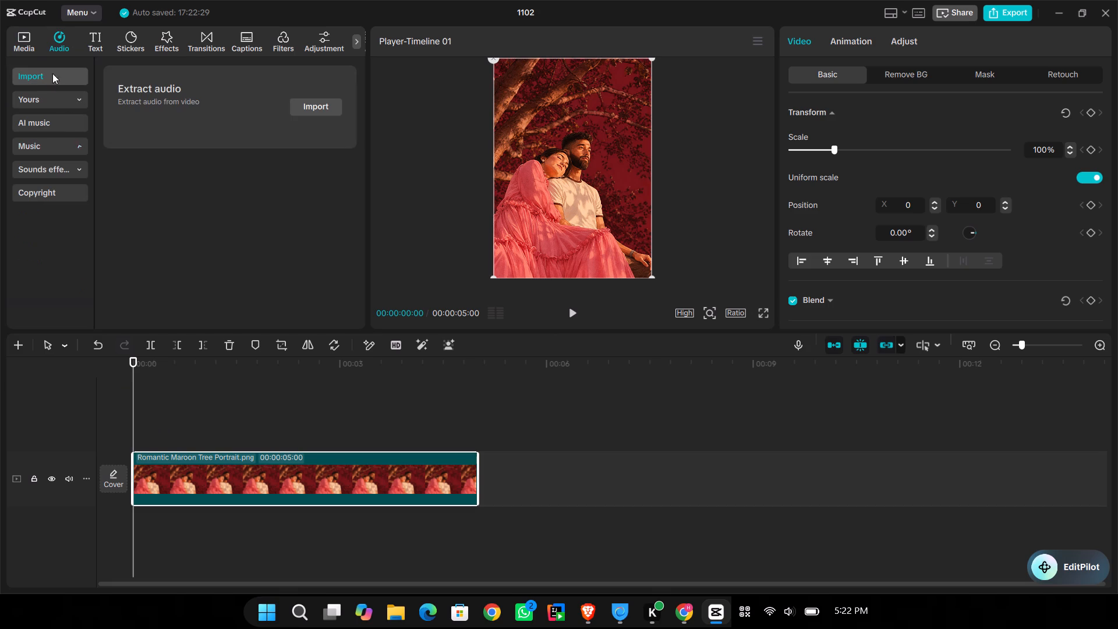
pyautogui.click(316, 106)
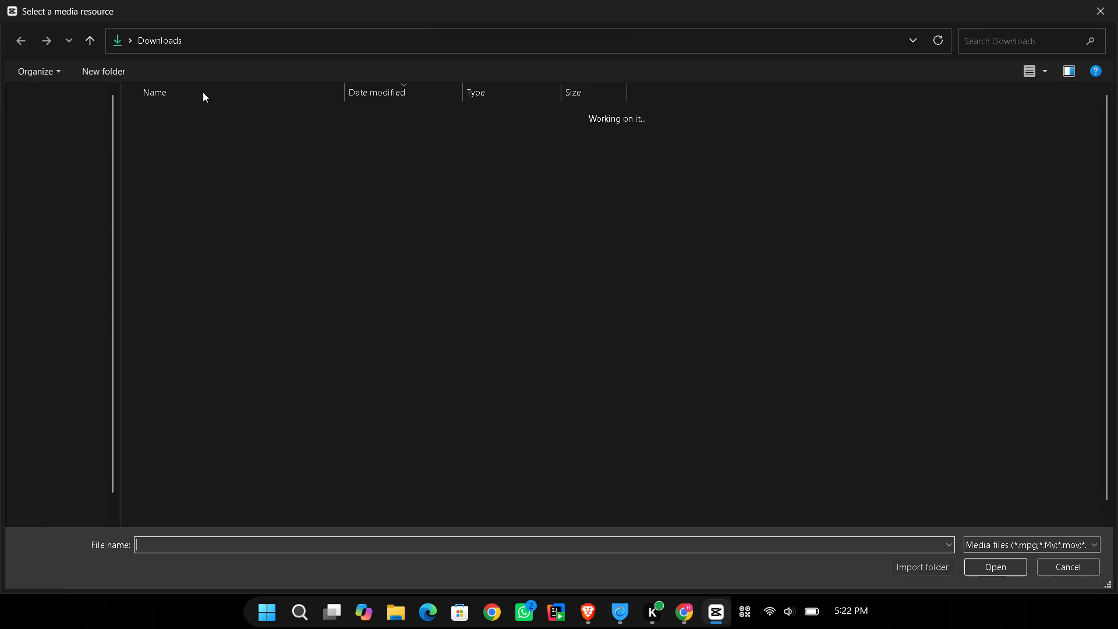
pyautogui.click(86, 173)
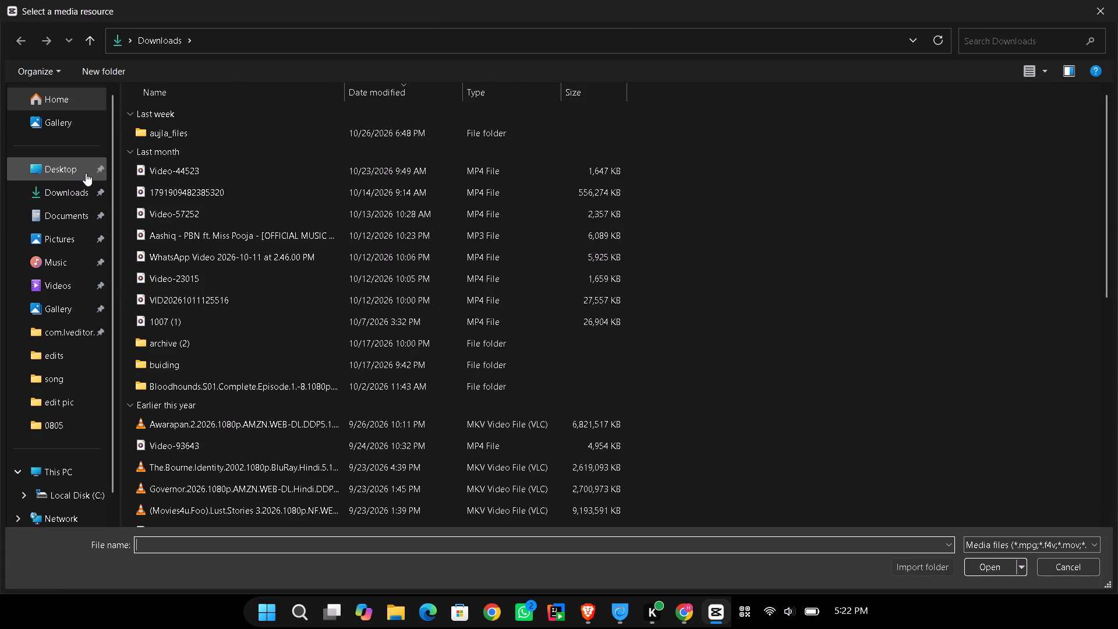
pyautogui.doubleClick(188, 108)
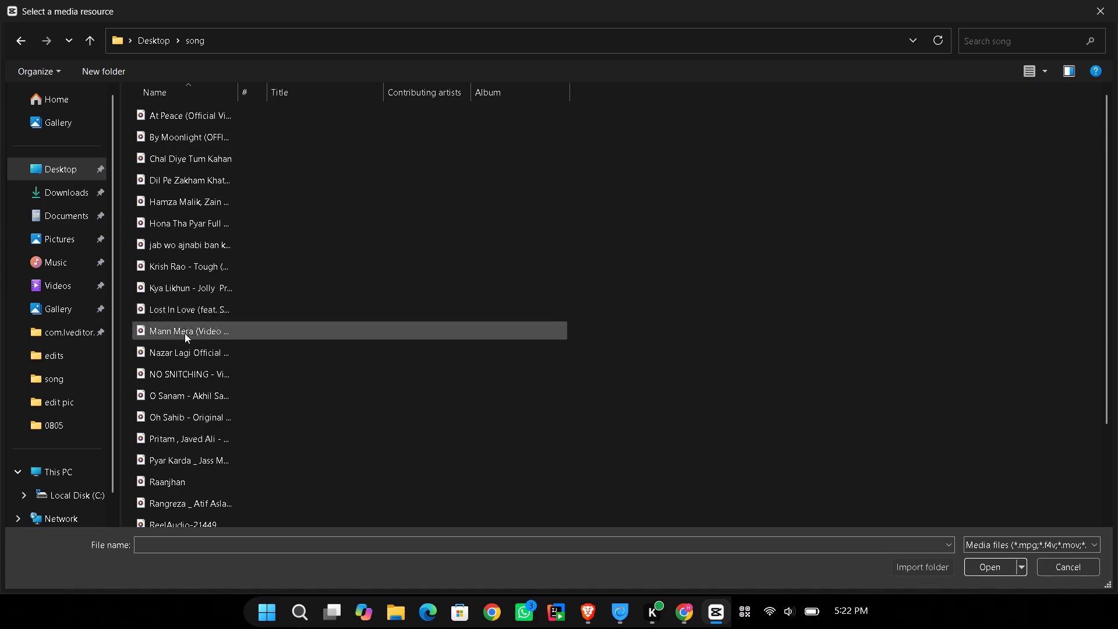
pyautogui.scroll(-3, 178, 420)
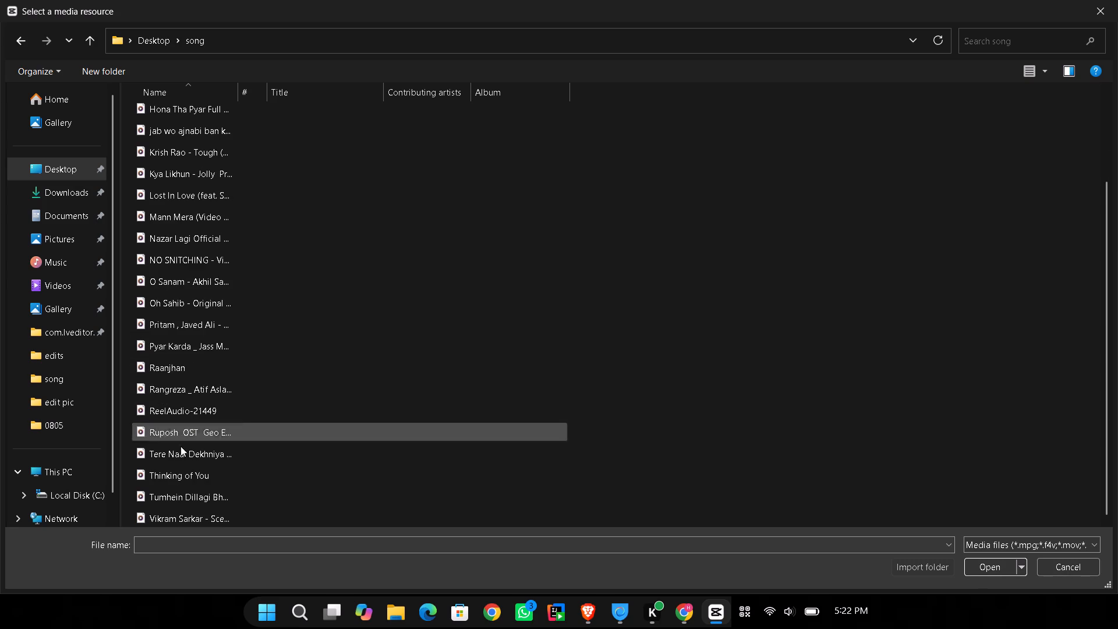
pyautogui.doubleClick(179, 476)
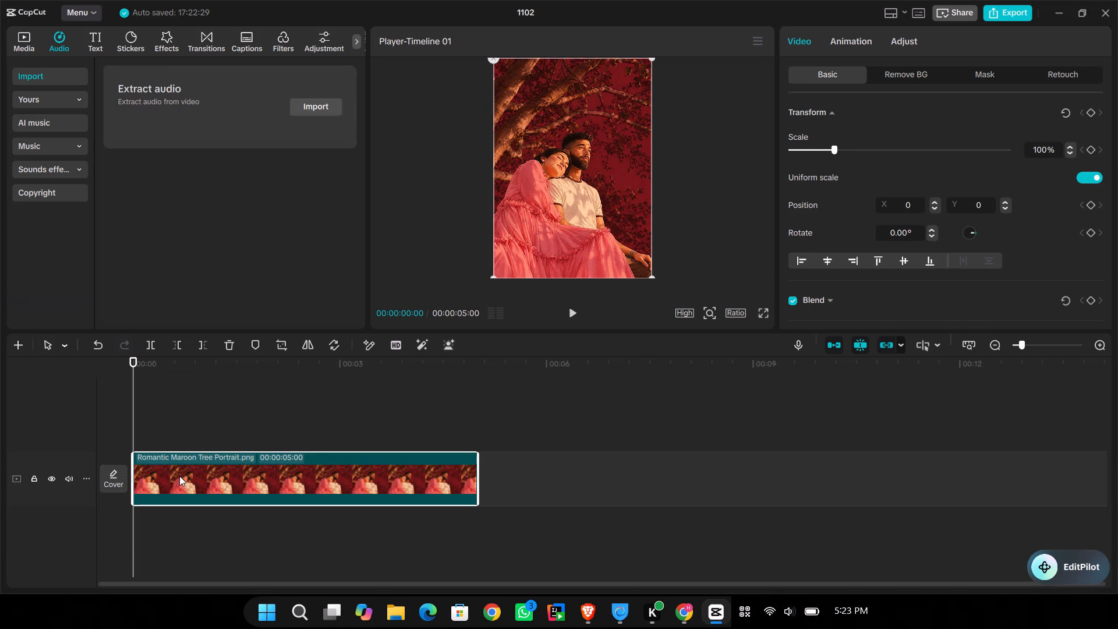
# Add the extracted "Thinking of You" audio to the timeline beneath the image clip.
pyautogui.click(344, 101)
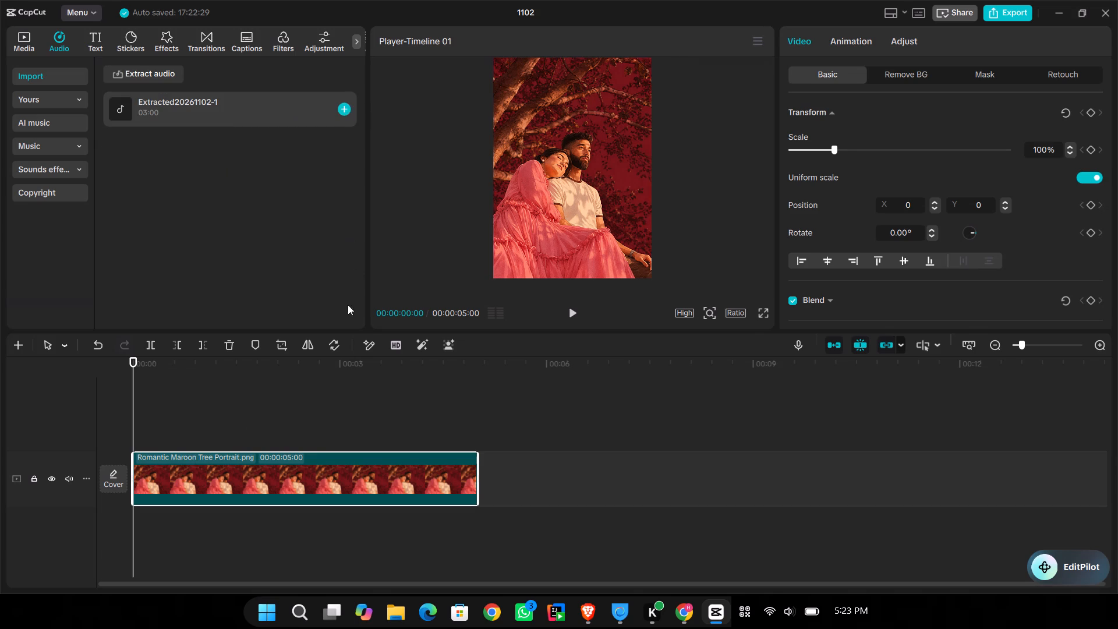
pyautogui.click(344, 113)
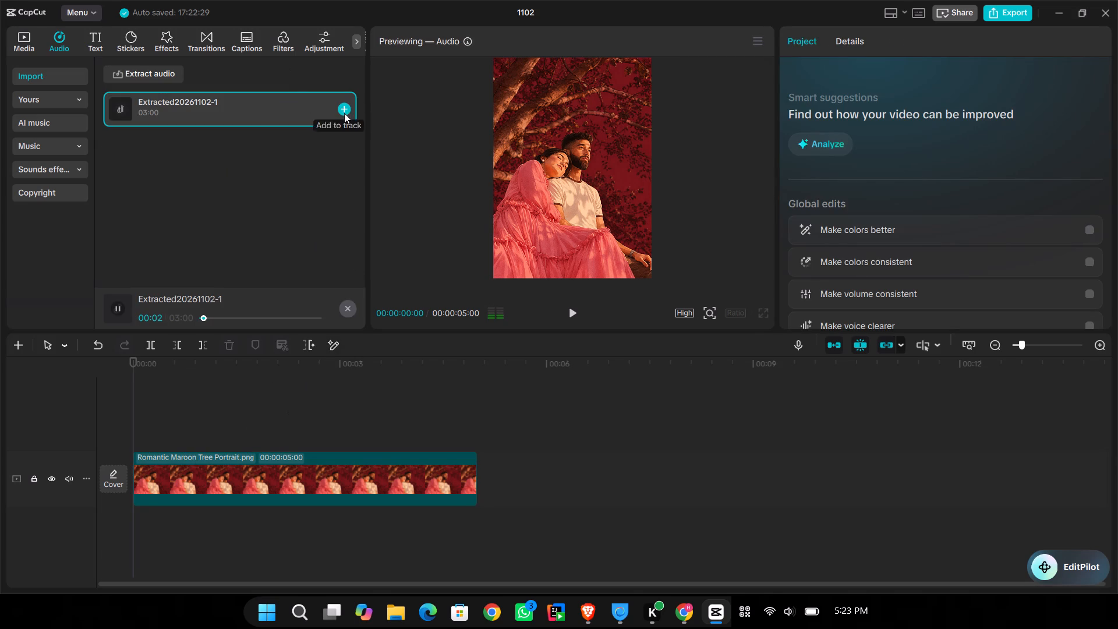
# Play the opening seconds of the timeline to listen to the song, and pause playback.
pyautogui.click(500, 434)
pyautogui.press('space')
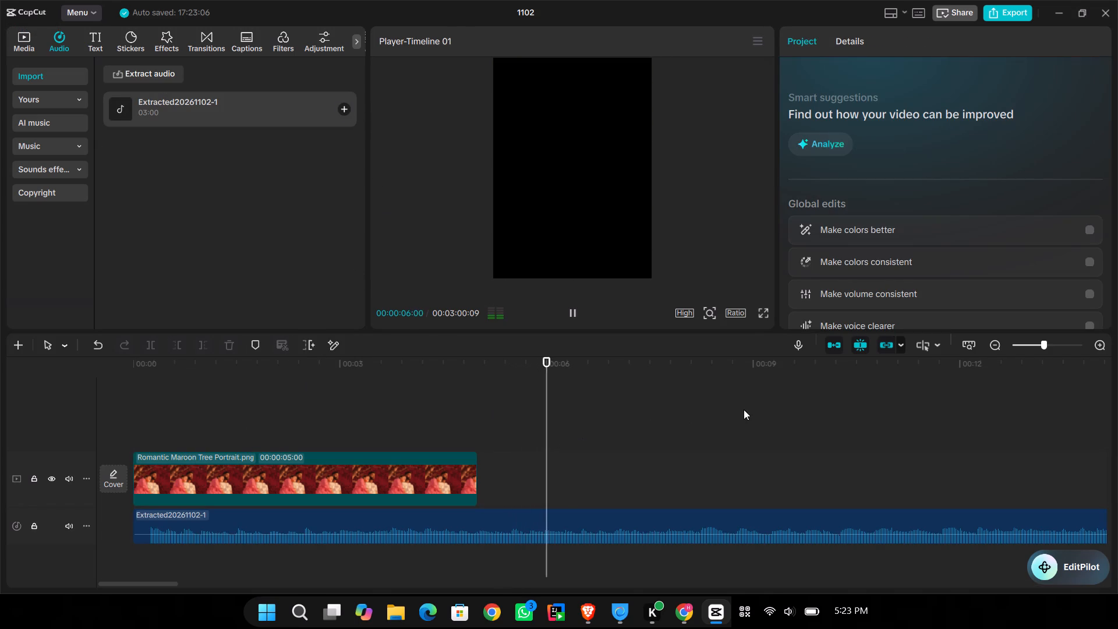
pyautogui.click(648, 502)
pyautogui.press('space')
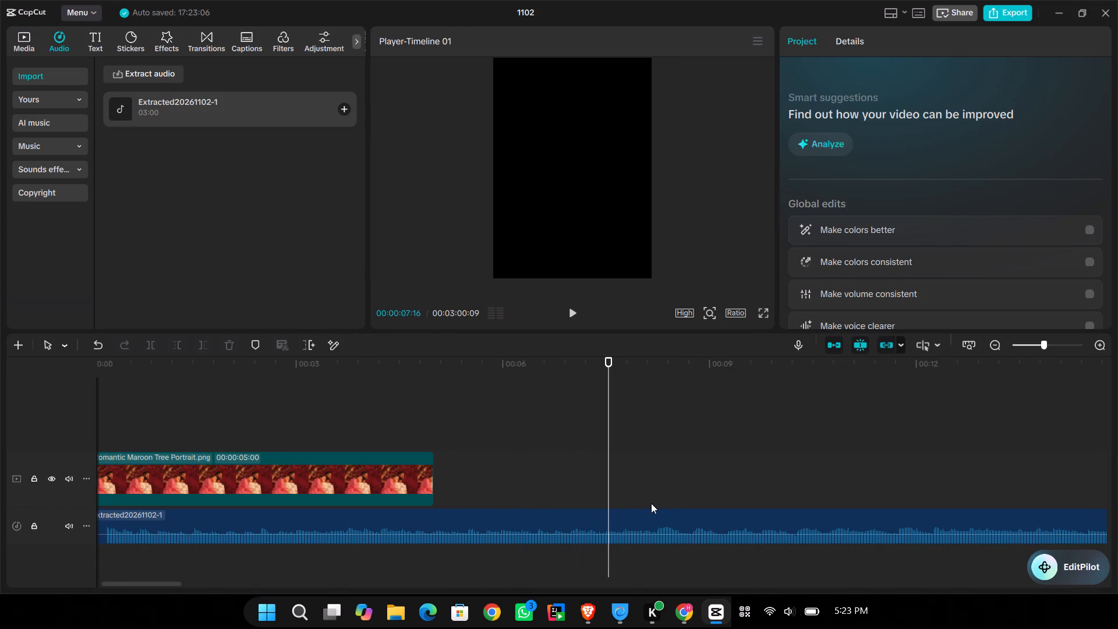
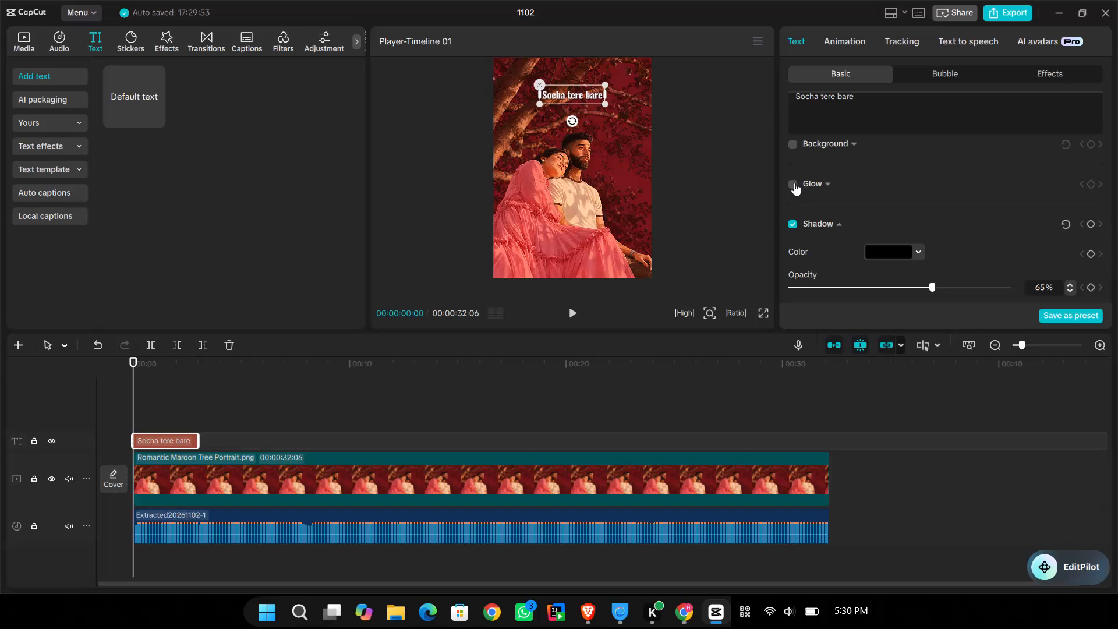
# Add a white glow in the second, even style to the "Socha tere bare" text at intensity 20, and check it in full-screen preview.
pyautogui.click(794, 183)
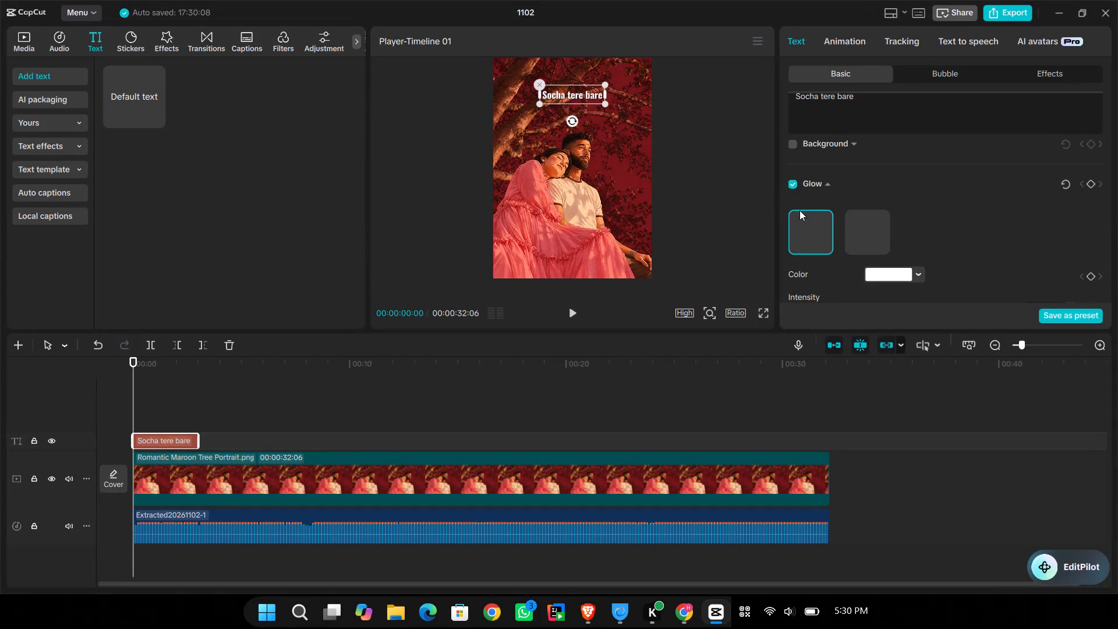
pyautogui.scroll(-2, 868, 262)
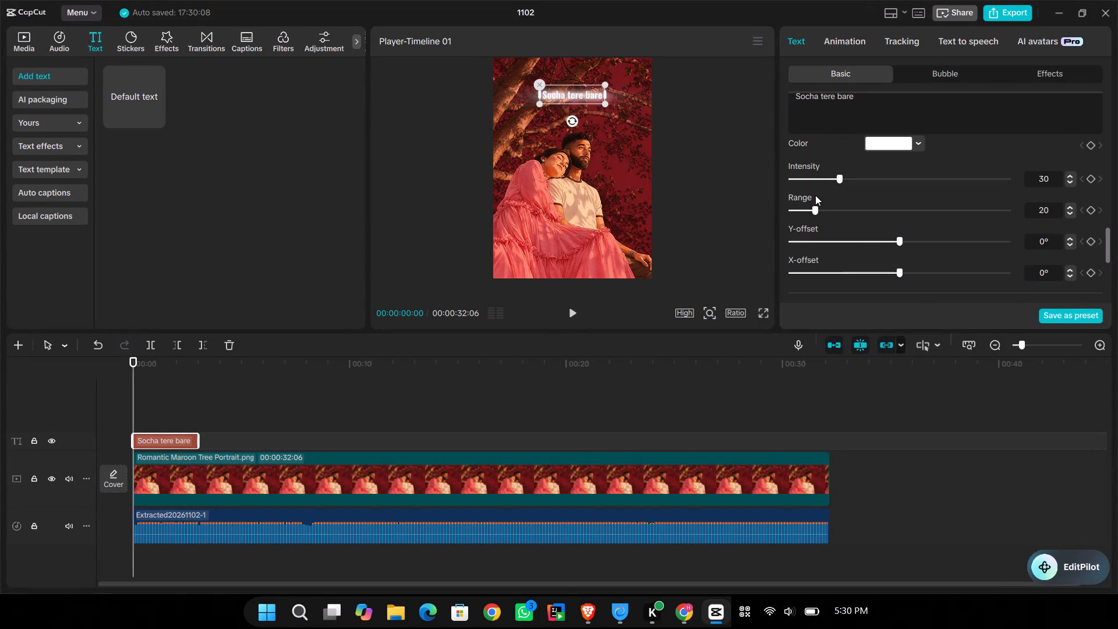
pyautogui.scroll(1, 819, 181)
pyautogui.click(872, 175)
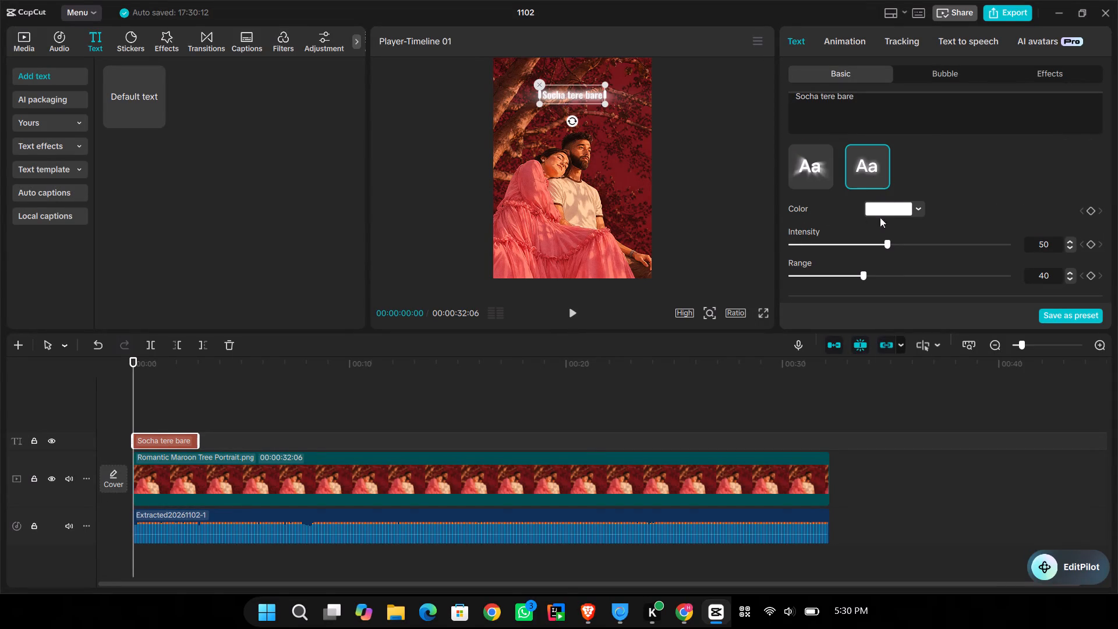
pyautogui.moveTo(838, 241); pyautogui.dragTo(816, 242)
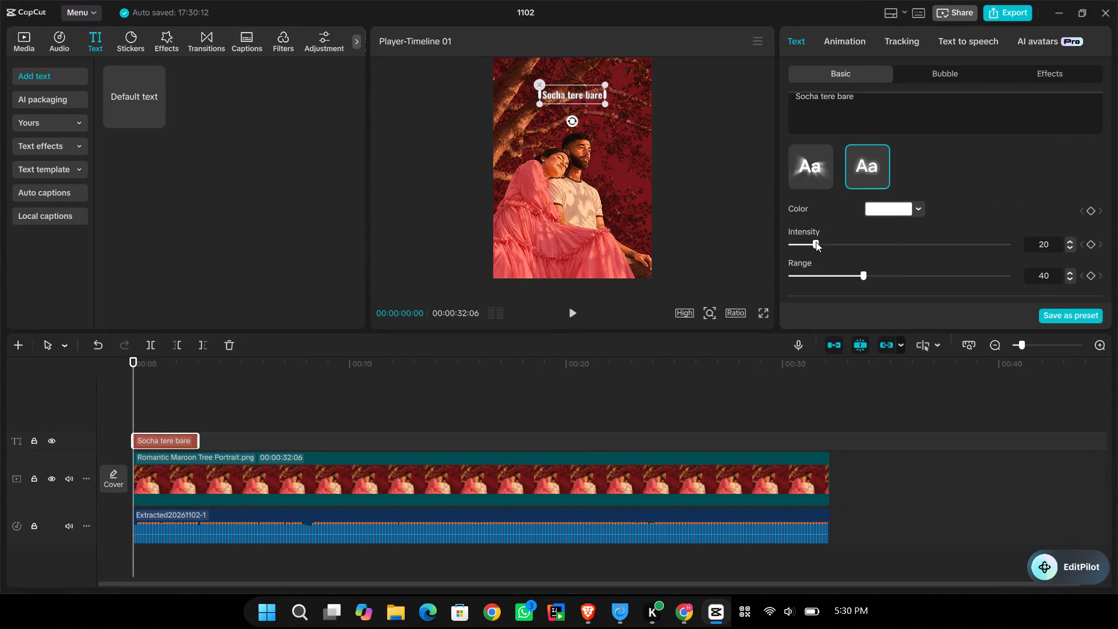
pyautogui.moveTo(816, 242); pyautogui.dragTo(815, 243)
pyautogui.click(763, 316)
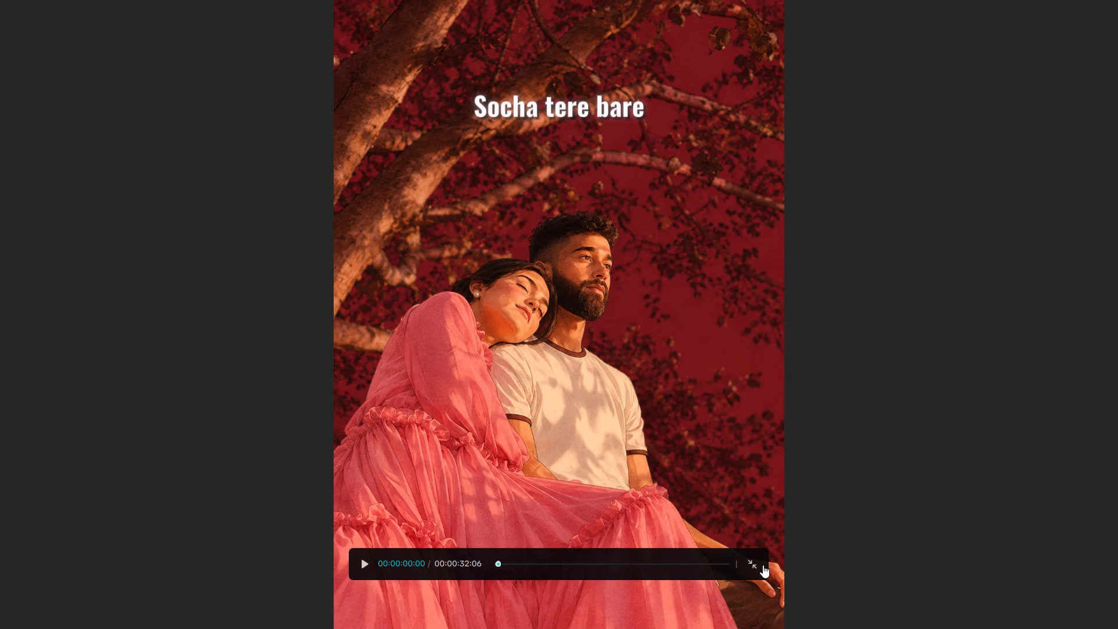
pyautogui.click(759, 564)
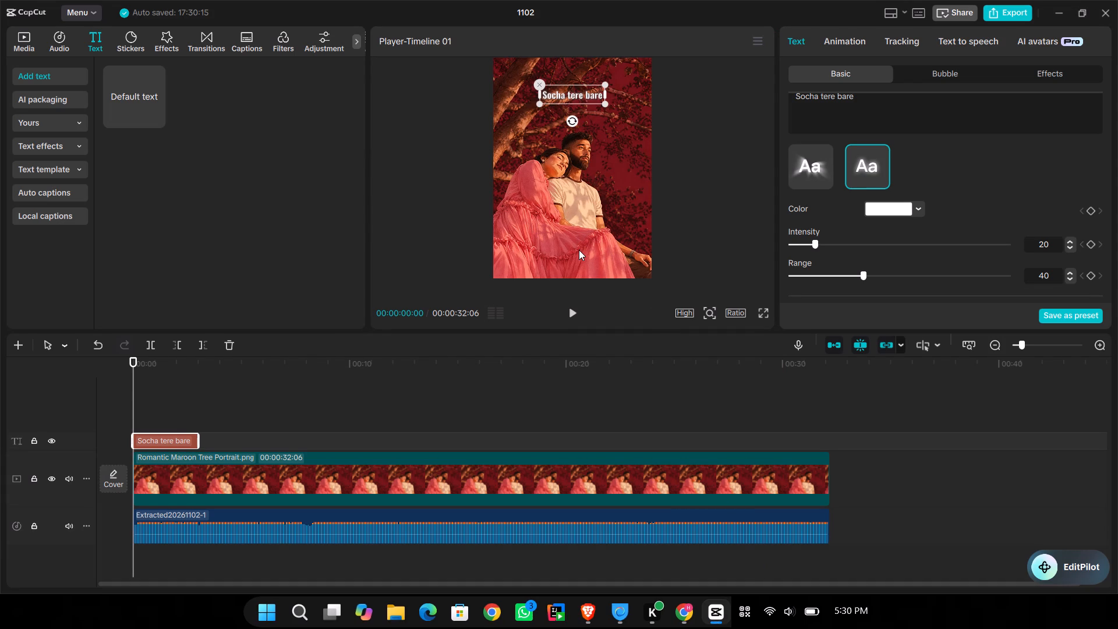
# Change the font of the "Socha tere bare" text to BEBASNEUE.
pyautogui.scroll(4, 910, 157)
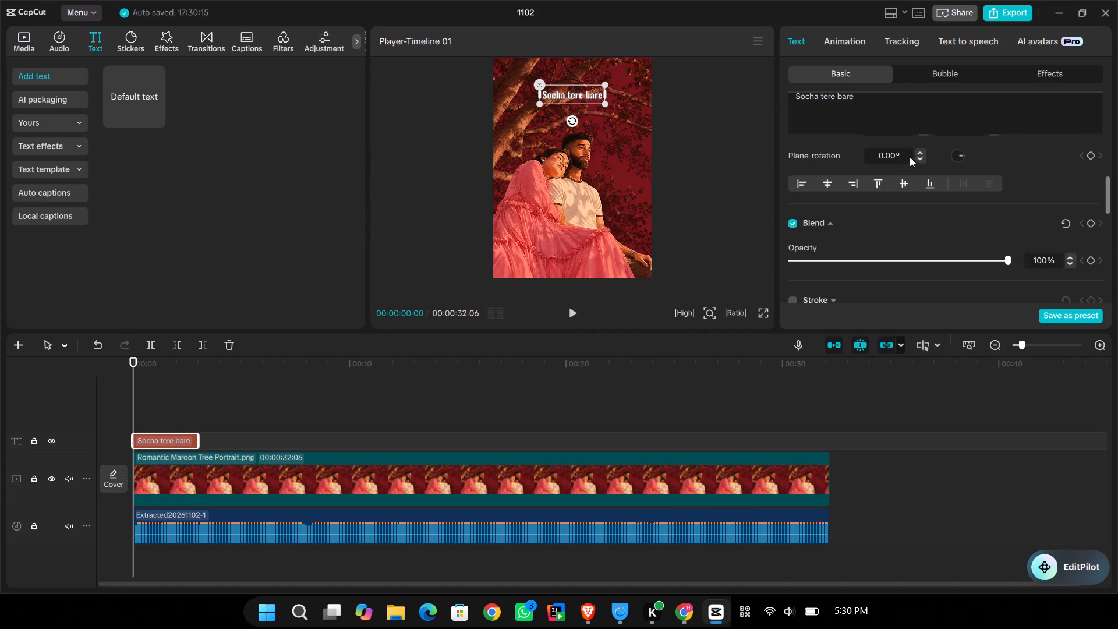
pyautogui.scroll(12, 908, 161)
pyautogui.click(935, 179)
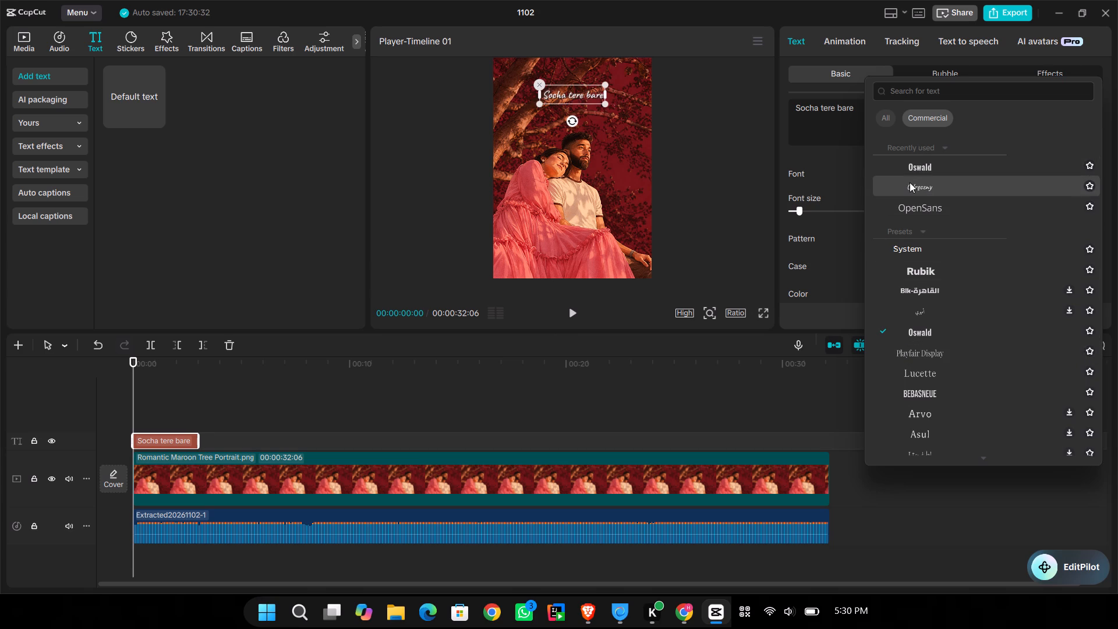
pyautogui.scroll(-1, 924, 327)
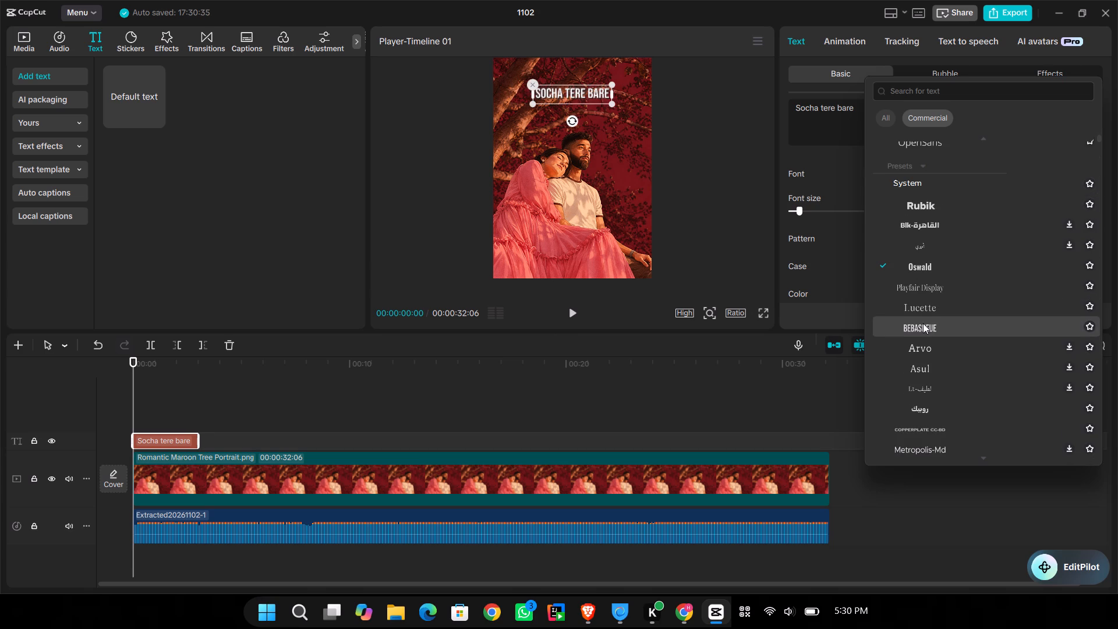
pyautogui.click(923, 323)
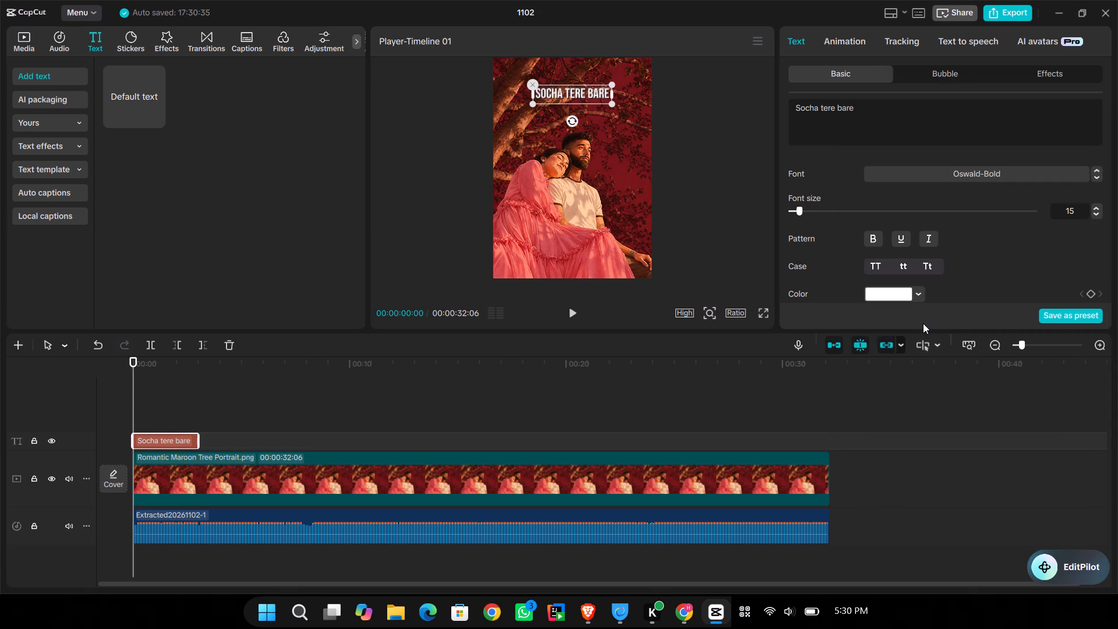
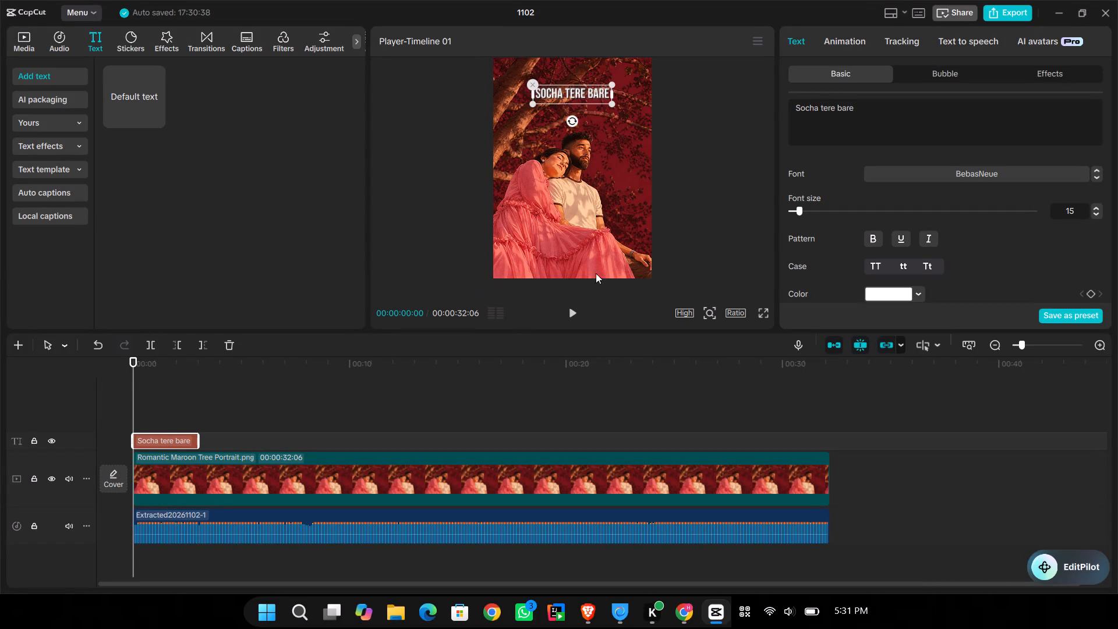
# Switch to the Genius lyrics page in Brave and copy the line "Betha pani de kanare".
pyautogui.click(579, 612)
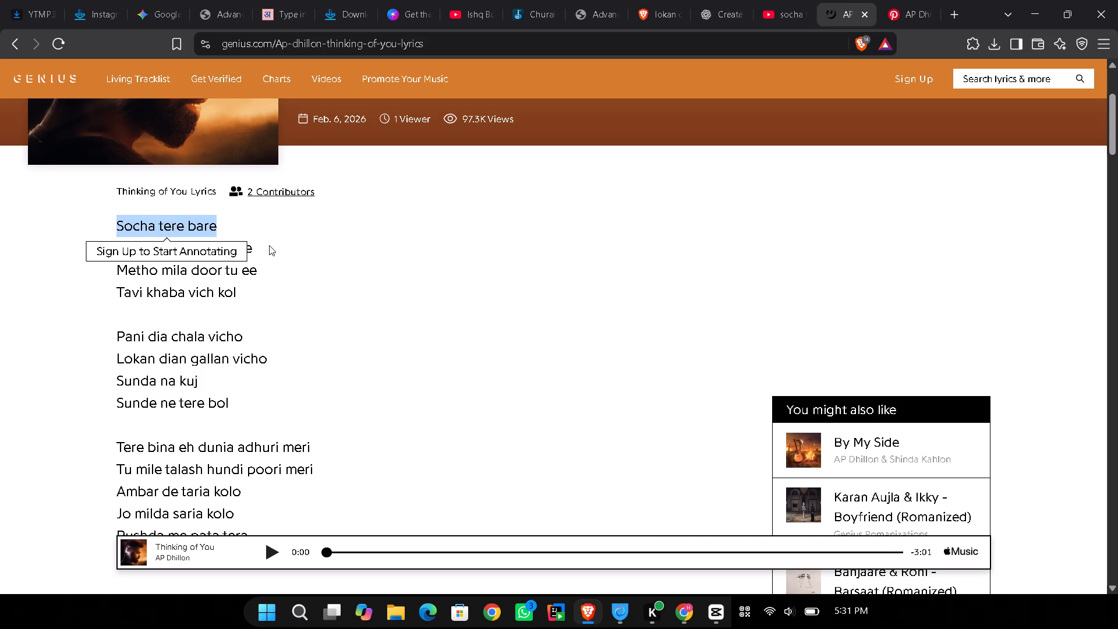
pyautogui.click(254, 246)
pyautogui.moveTo(250, 247); pyautogui.dragTo(151, 250)
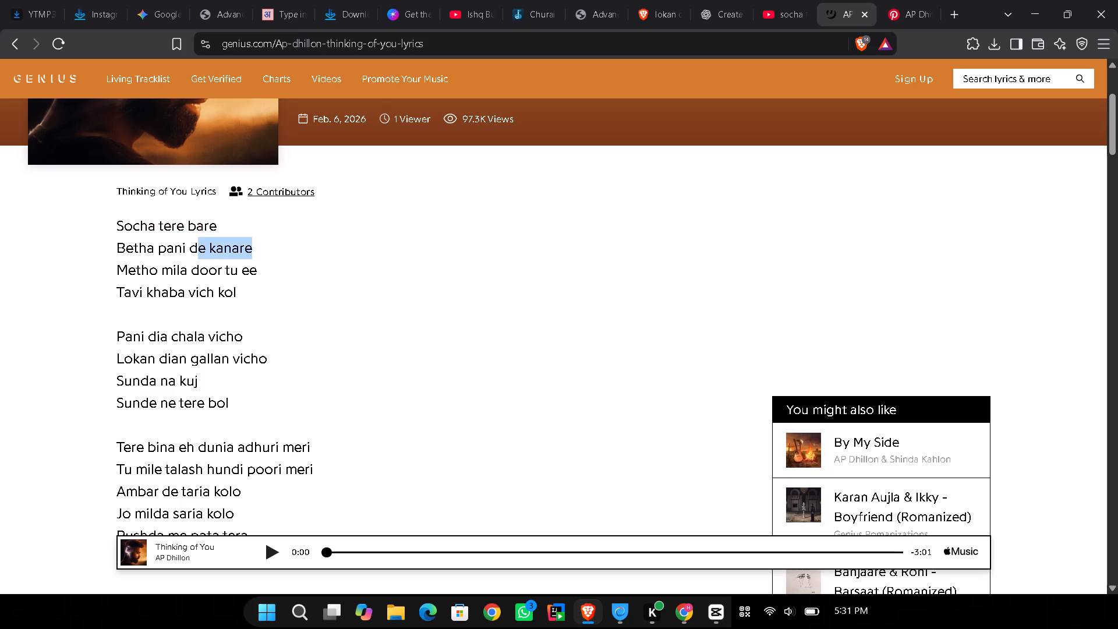
pyautogui.moveTo(151, 250); pyautogui.dragTo(97, 251)
pyautogui.hotkey('ctrl', 'c')
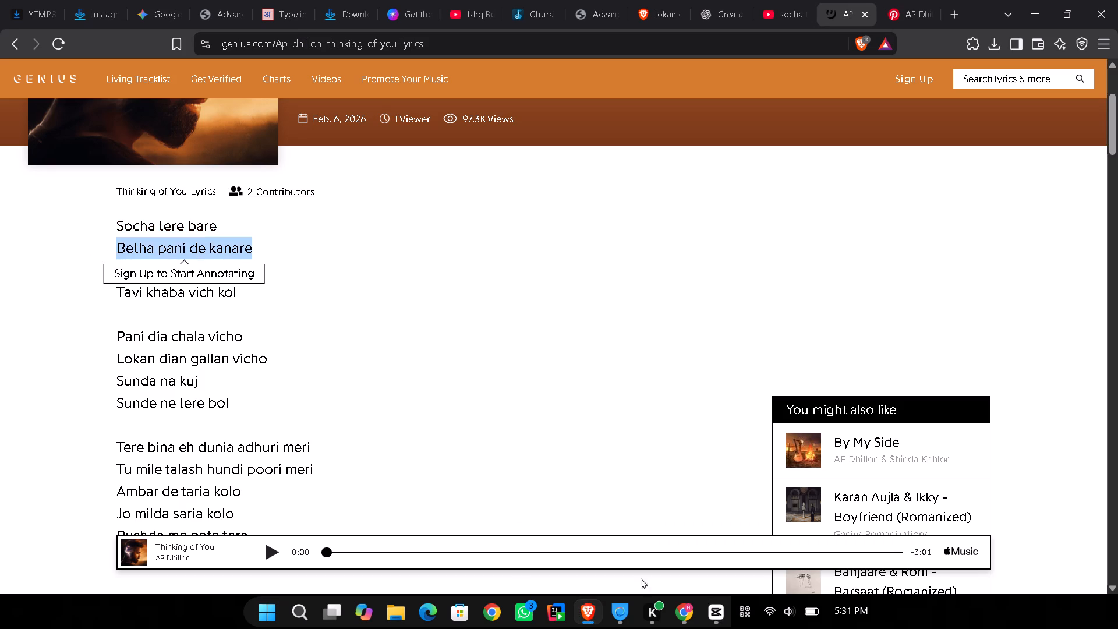
# Back in CapCut, add a default text at 00:00:02:03 and replace its content with the copied line "Betha pani de kanare".
pyautogui.click(716, 607)
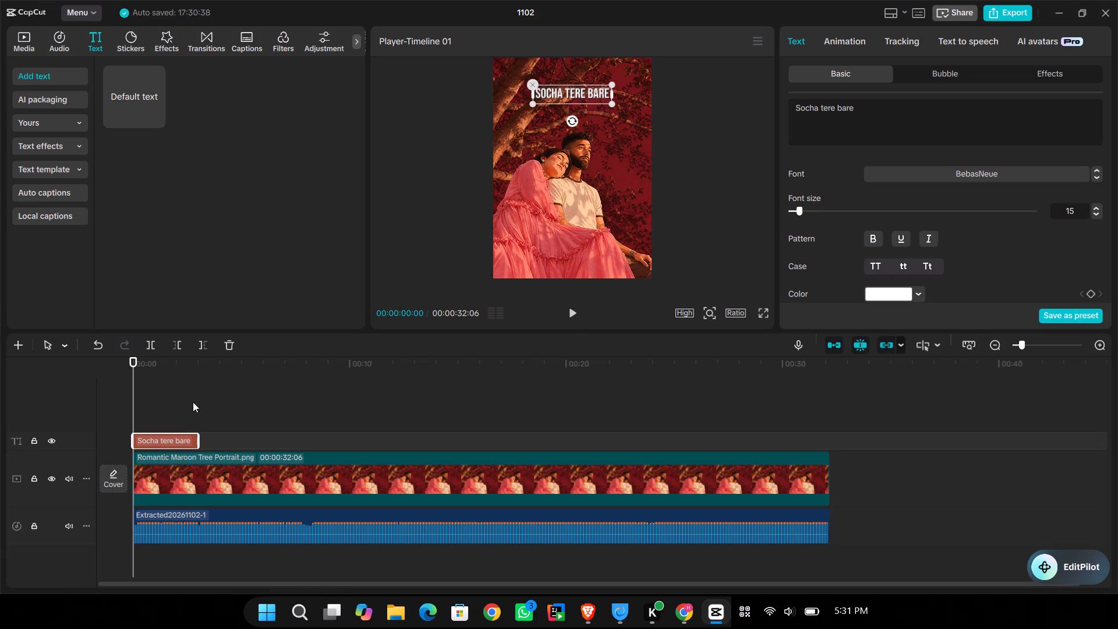
pyautogui.click(179, 398)
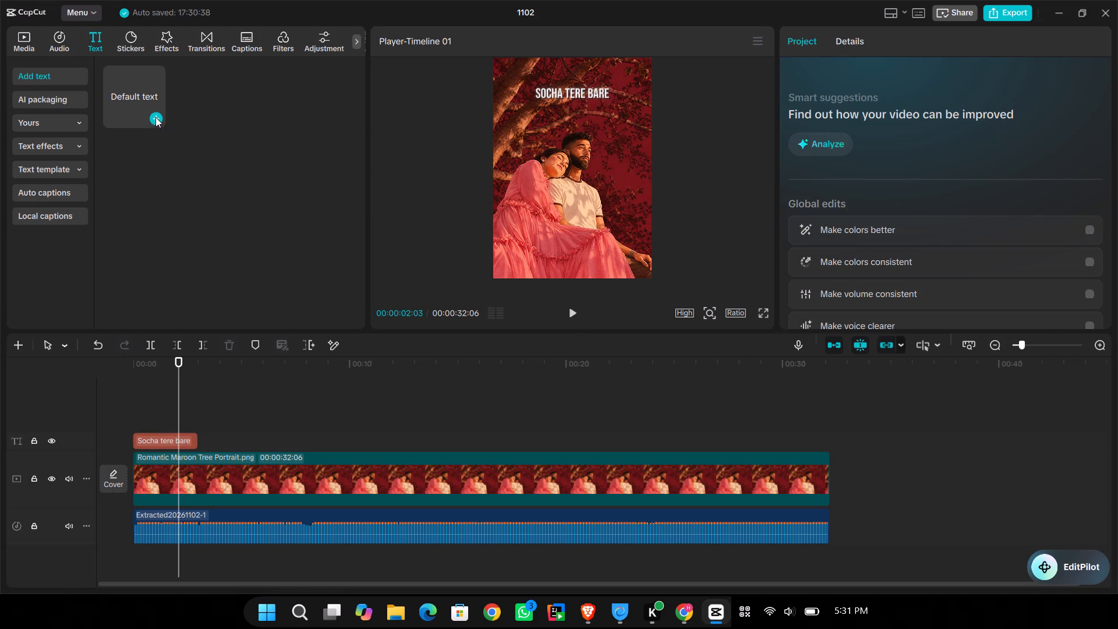
pyautogui.click(156, 118)
pyautogui.tripleClick(865, 108)
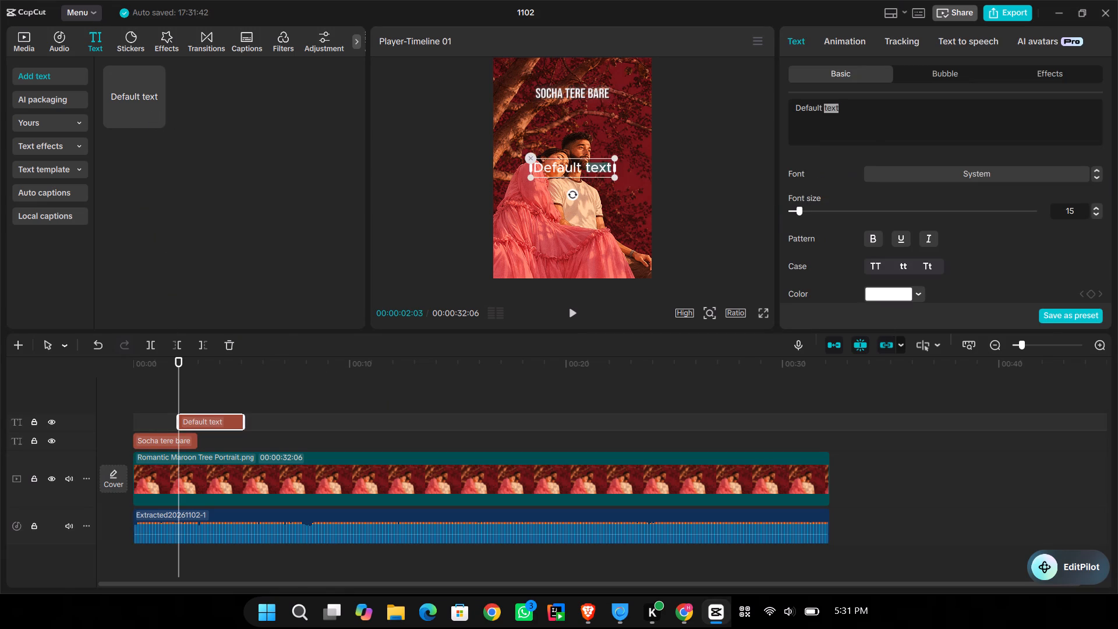
pyautogui.hotkey('ctrl', 'v')
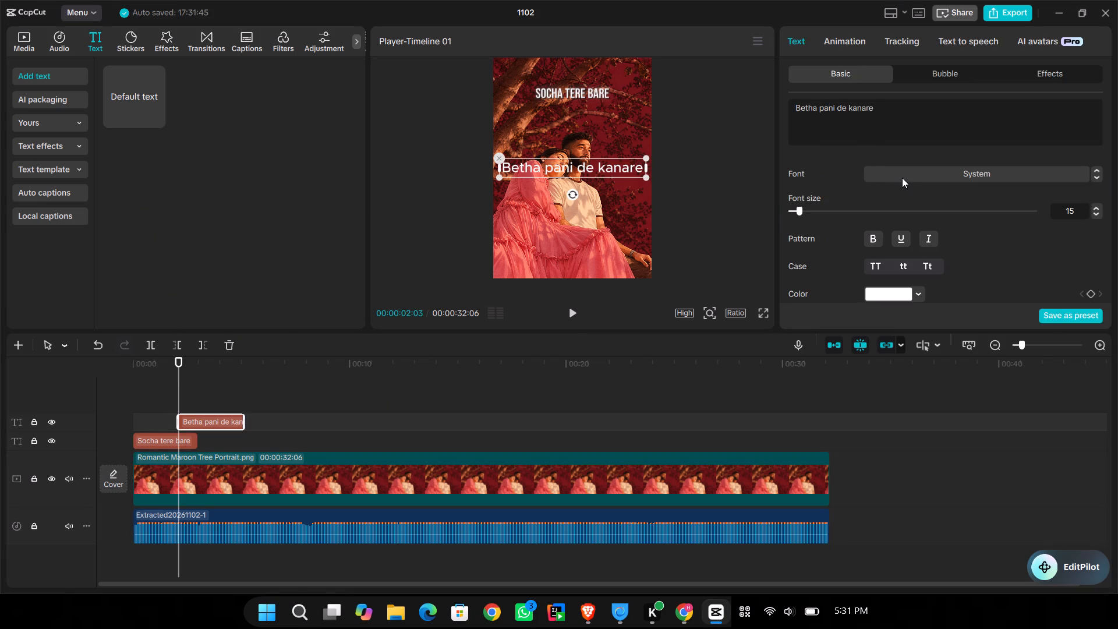
# Change the font of the "Betha pani de kanare" text to Odręczny.
pyautogui.click(902, 178)
pyautogui.scroll(2, 896, 156)
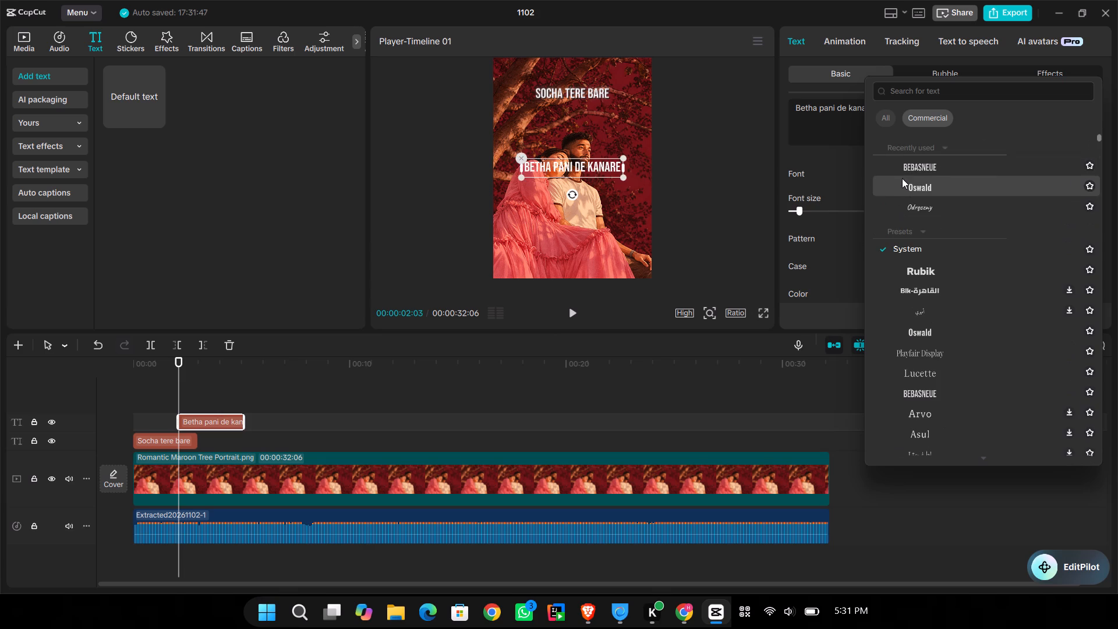
pyautogui.click(903, 202)
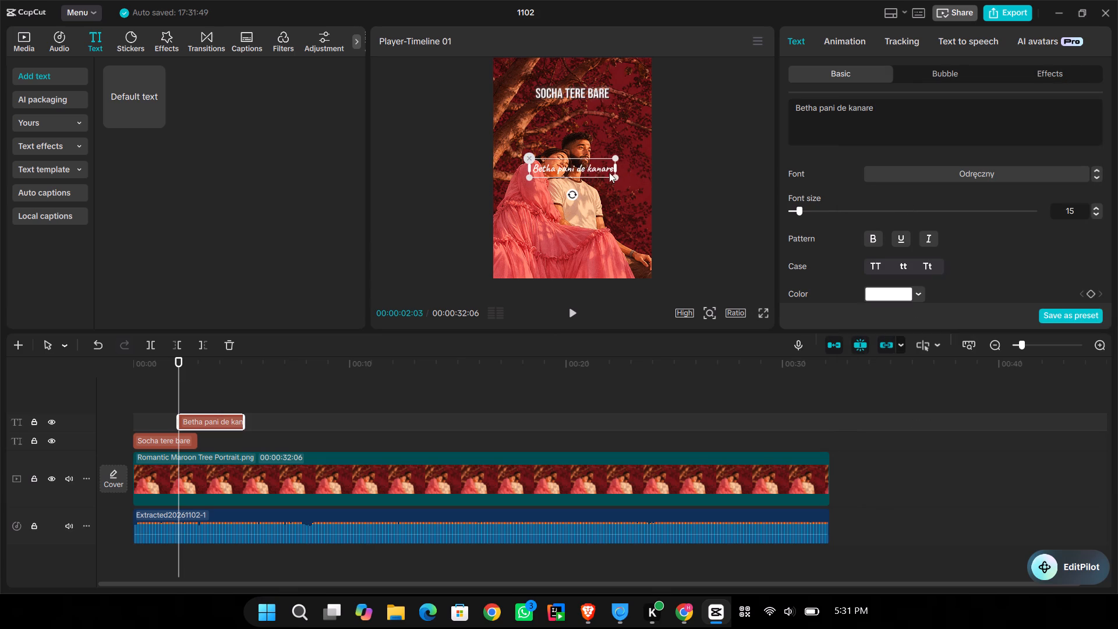
# Shrink the "Betha pani de kanare" text slightly and place it directly beneath "Socha tere bare" in the preview.
pyautogui.moveTo(610, 175); pyautogui.dragTo(596, 173)
pyautogui.moveTo(589, 169); pyautogui.dragTo(587, 133)
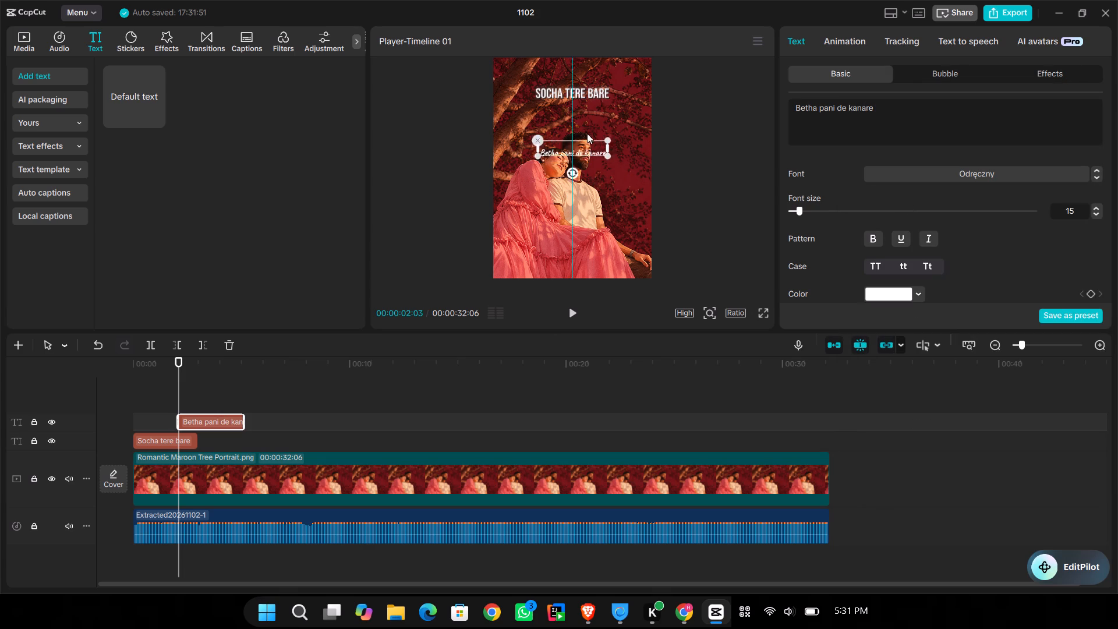
pyautogui.moveTo(587, 133); pyautogui.dragTo(585, 104)
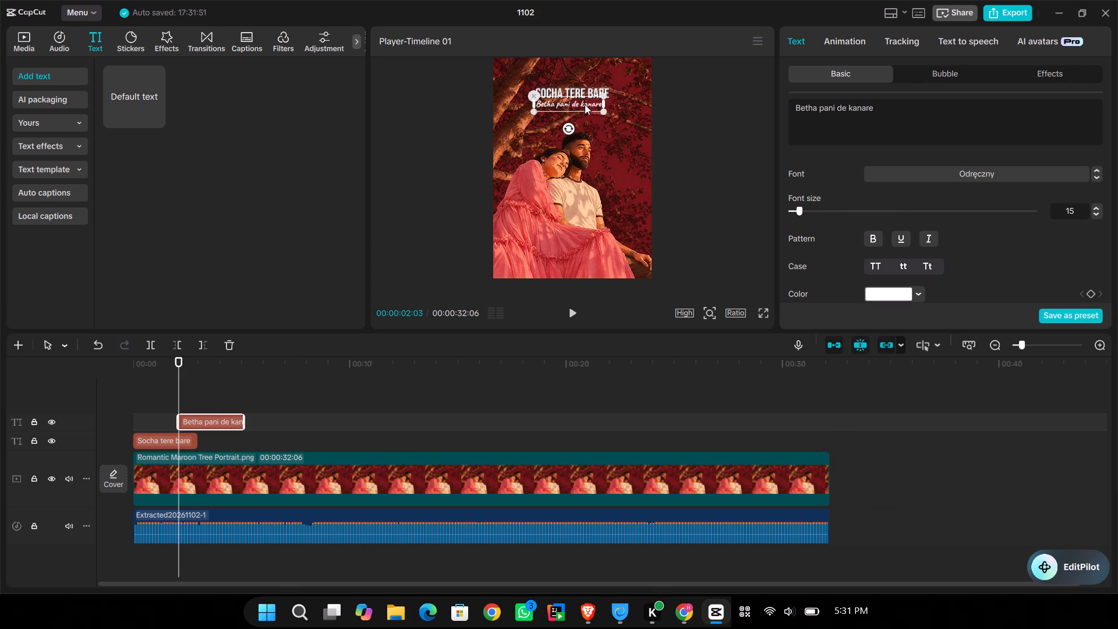
pyautogui.moveTo(585, 104); pyautogui.dragTo(585, 103)
# Apply the fourth preset style, plain white lettering with a shadow, to the "Betha pani de kanare" text.
pyautogui.scroll(-2, 907, 217)
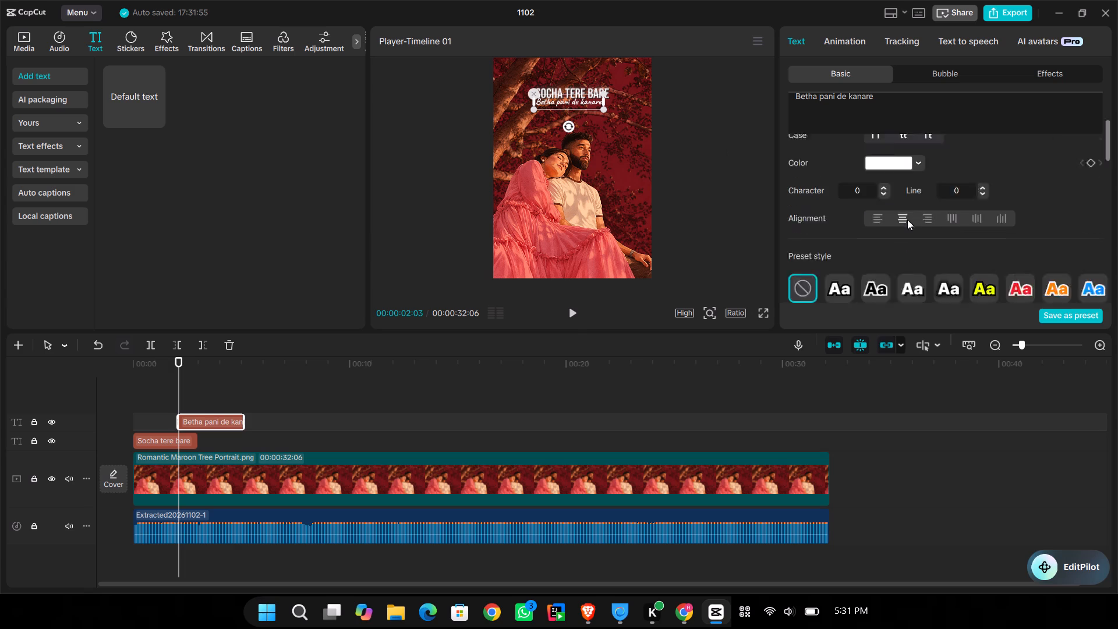
pyautogui.scroll(-1, 907, 220)
pyautogui.click(910, 225)
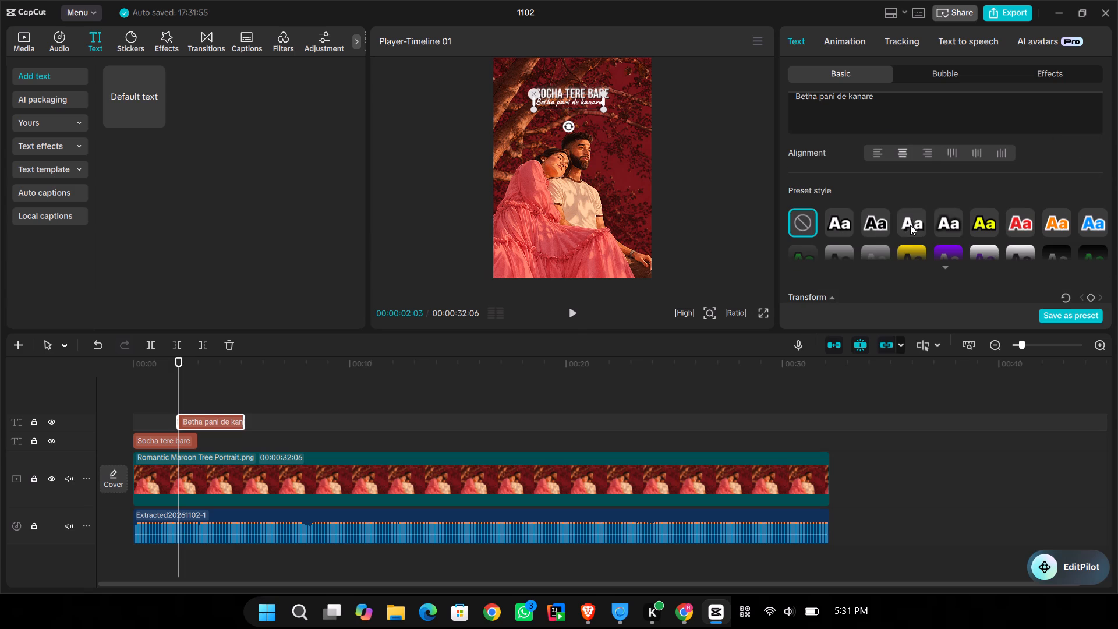
pyautogui.scroll(1, 807, 186)
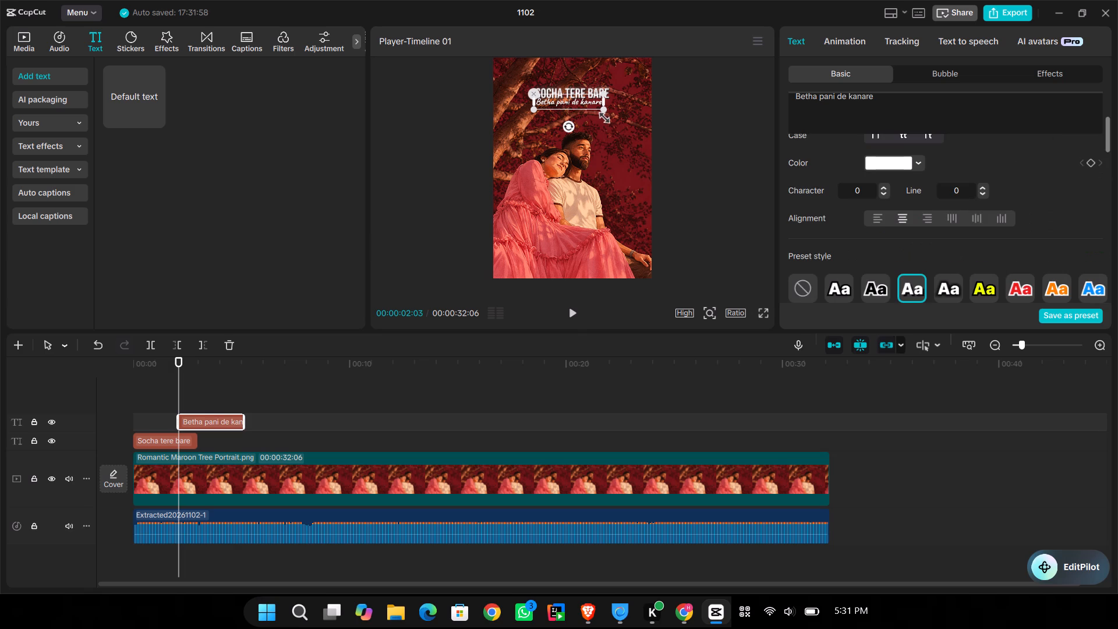
# Apply the white preset style with a yellow glow to the "Socha tere bare" text.
pyautogui.click(162, 439)
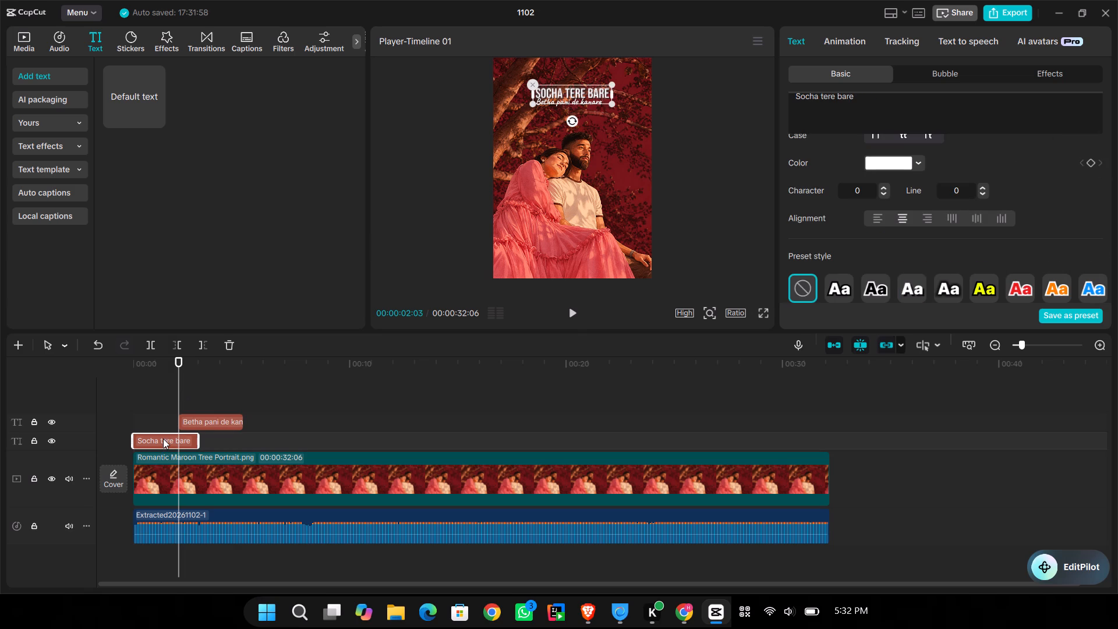
pyautogui.scroll(-3, 933, 173)
pyautogui.scroll(1, 934, 144)
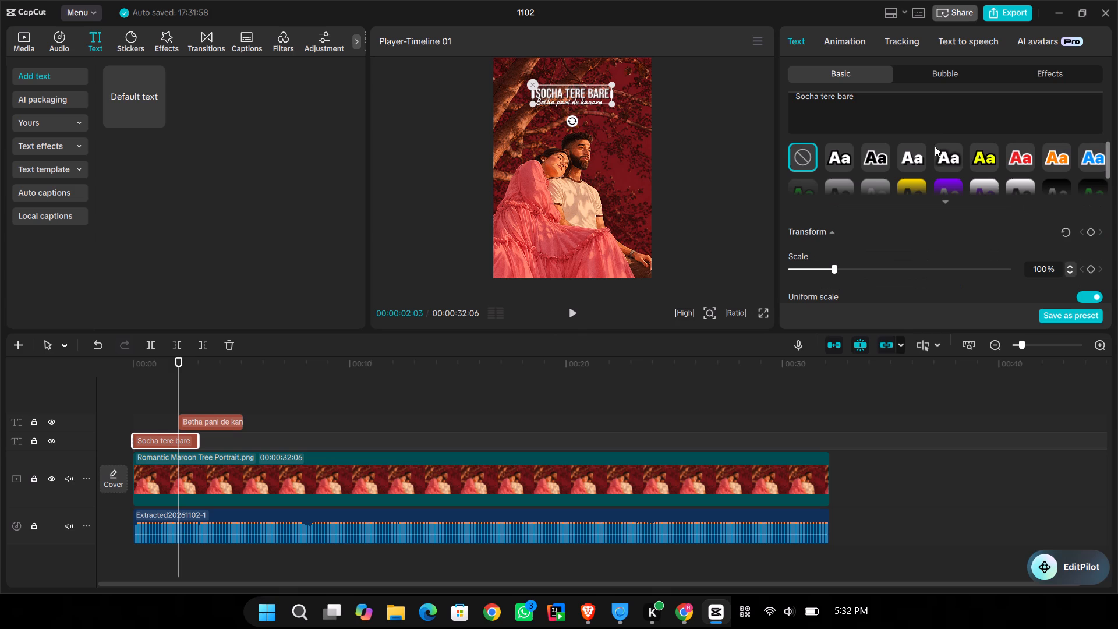
pyautogui.click(943, 202)
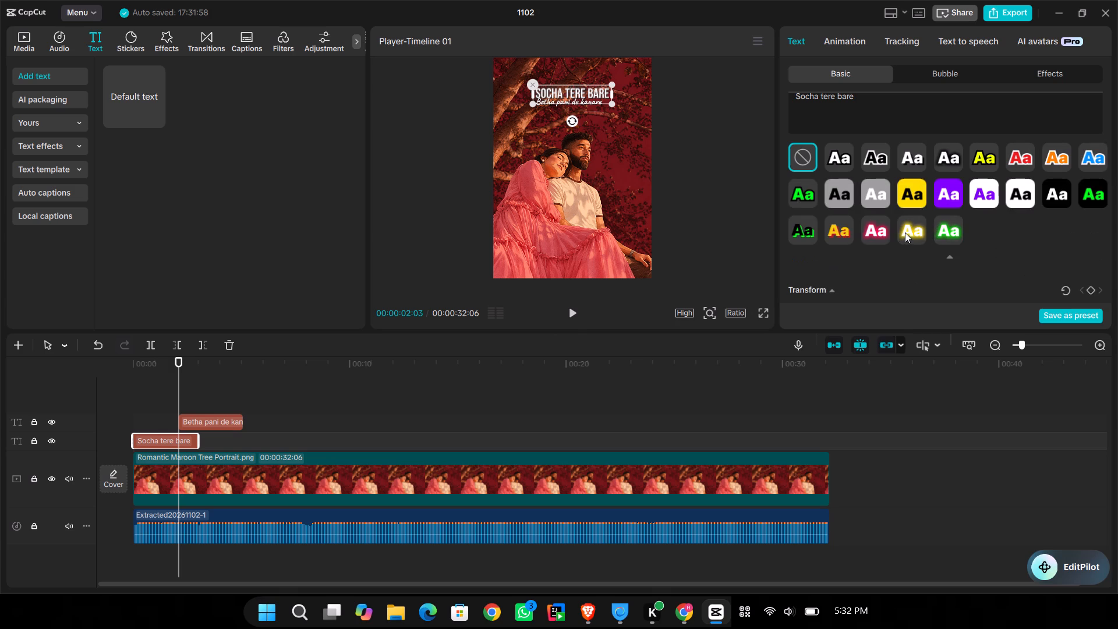
pyautogui.click(910, 231)
# Change the glow color of the "Socha tere bare" text to orange FF8200 and check it in full-screen preview.
pyautogui.scroll(-6, 959, 196)
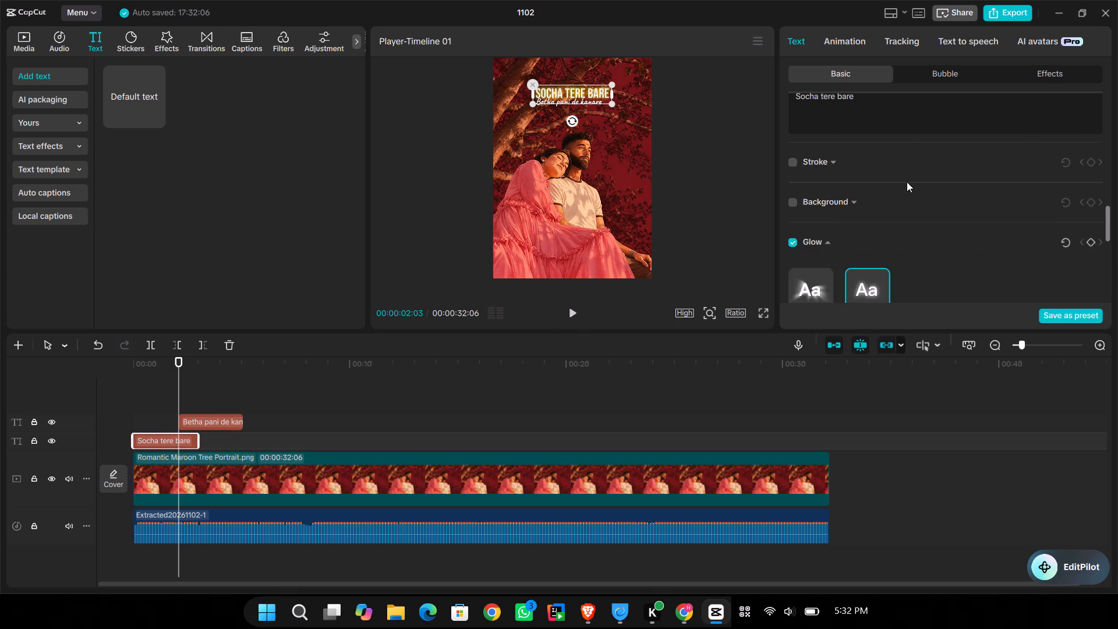
pyautogui.scroll(-3, 892, 195)
pyautogui.scroll(1, 893, 179)
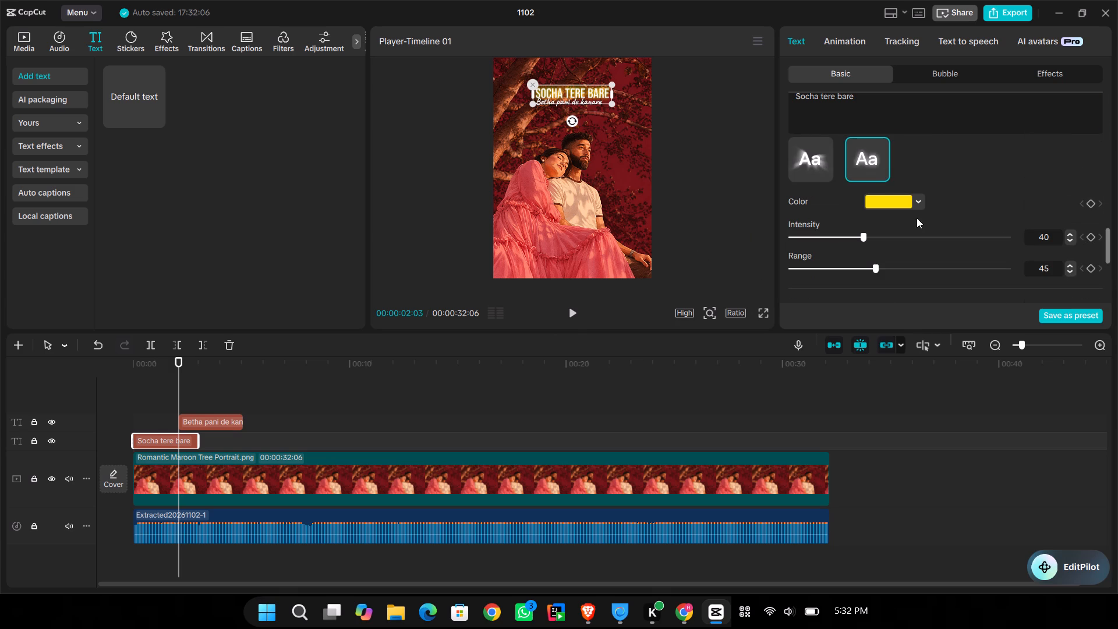
pyautogui.click(917, 202)
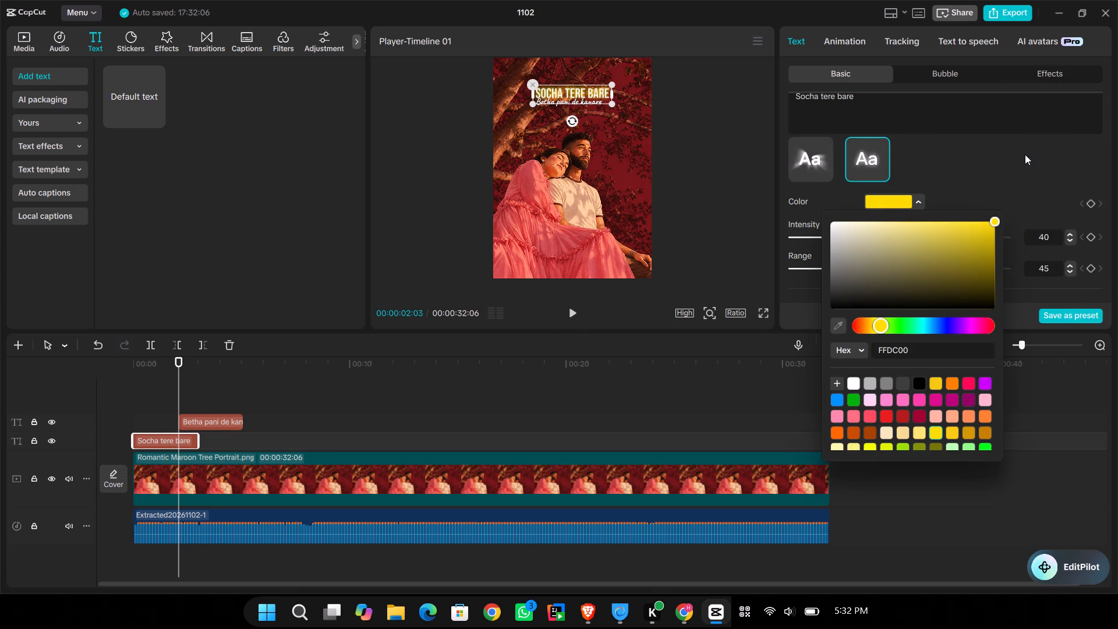
pyautogui.moveTo(880, 326); pyautogui.dragTo(873, 326)
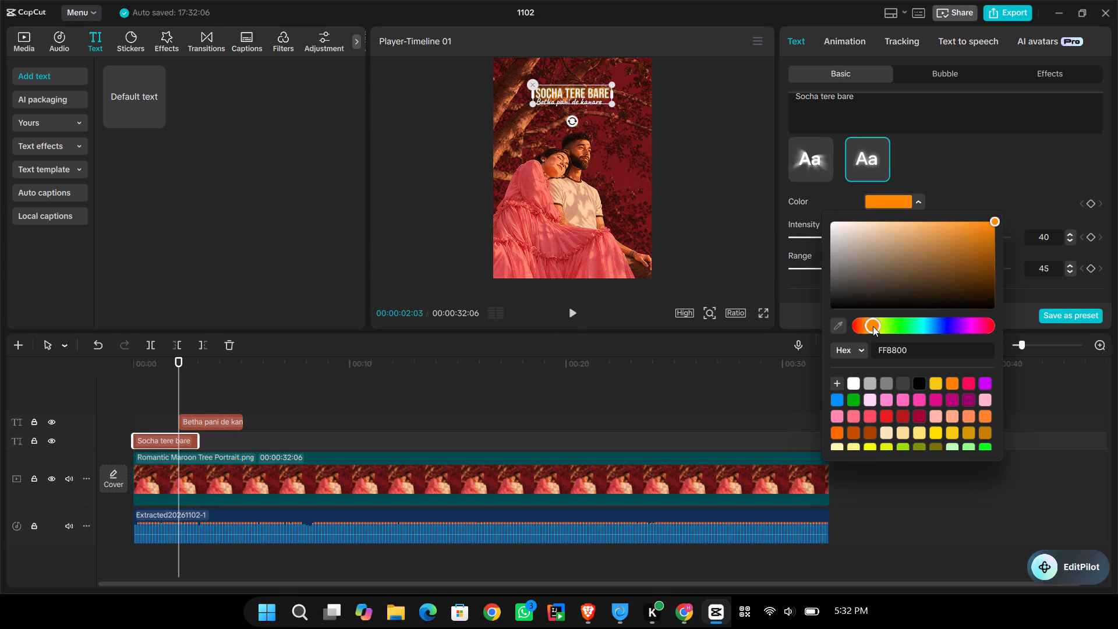
pyautogui.moveTo(873, 326); pyautogui.dragTo(872, 326)
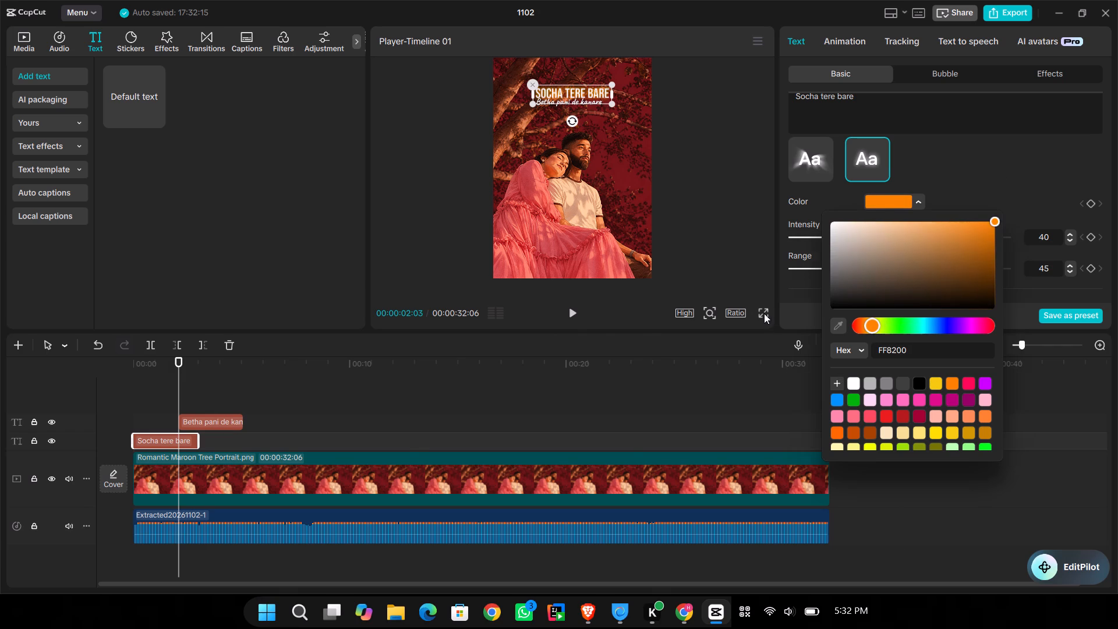
pyautogui.click(764, 313)
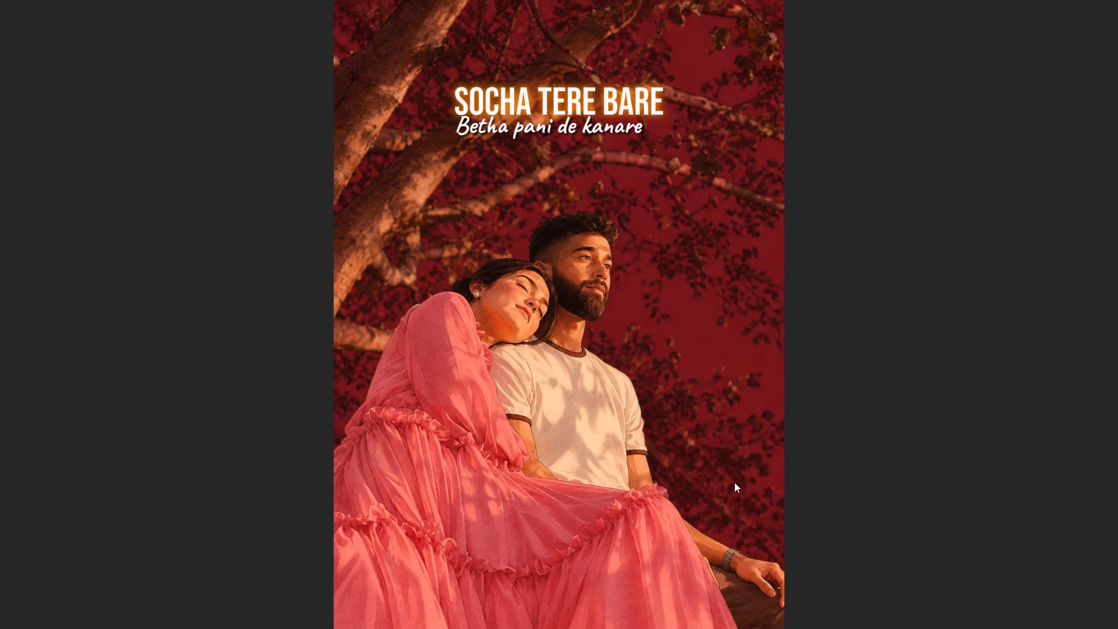
pyautogui.click(725, 462)
pyautogui.click(751, 560)
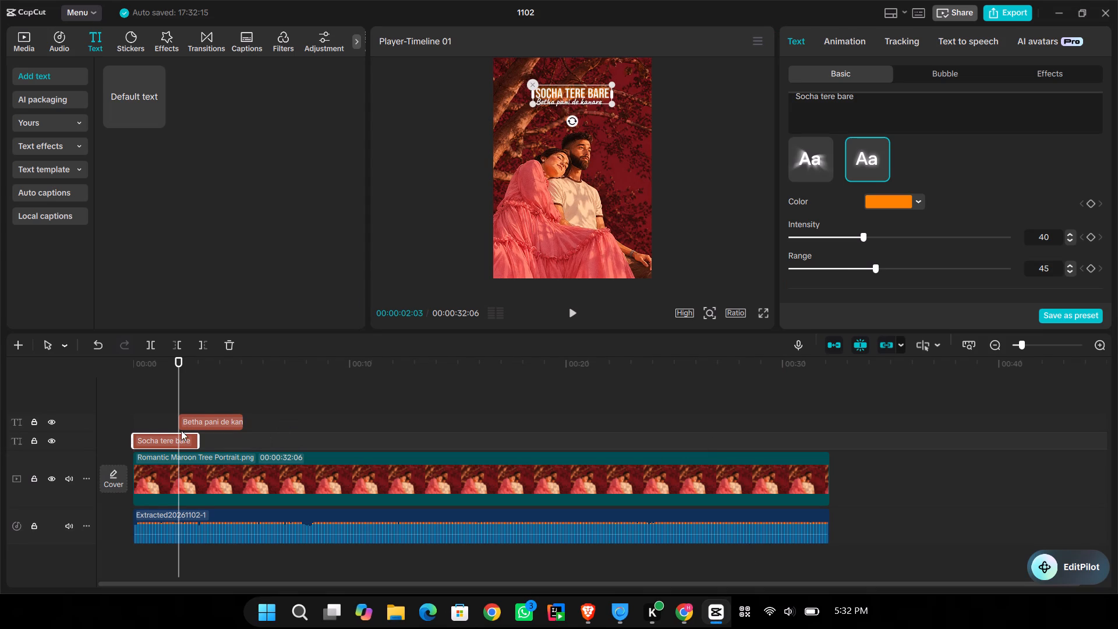
# Center the "Betha pani de kanare" text just below "Socha tere bare", checking its placement in full-screen preview.
pyautogui.click(196, 416)
pyautogui.click(582, 104)
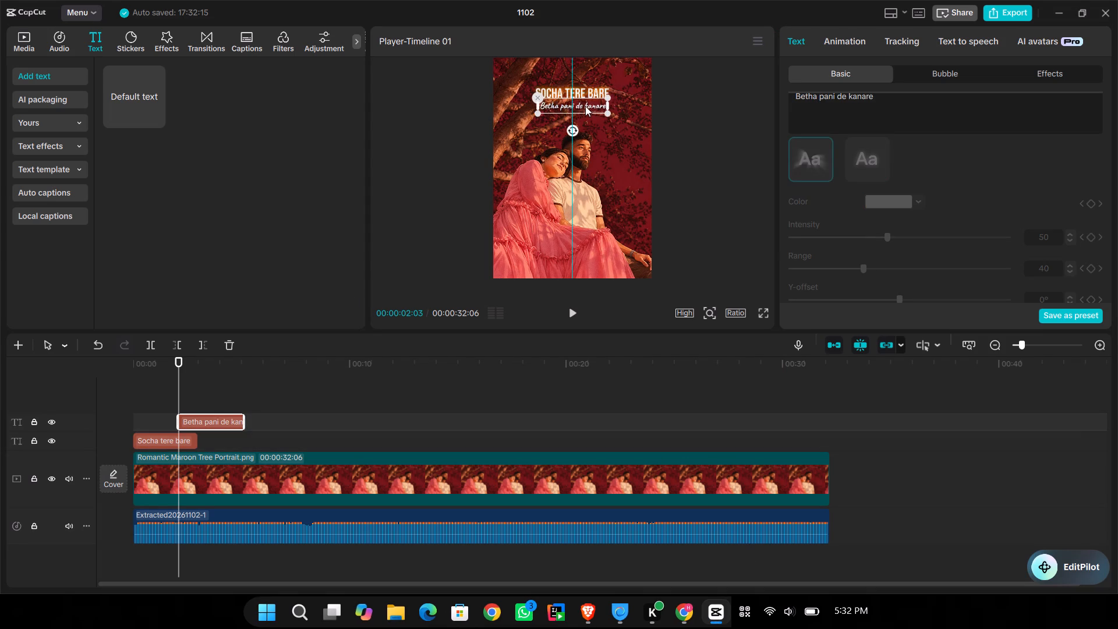
pyautogui.click(767, 314)
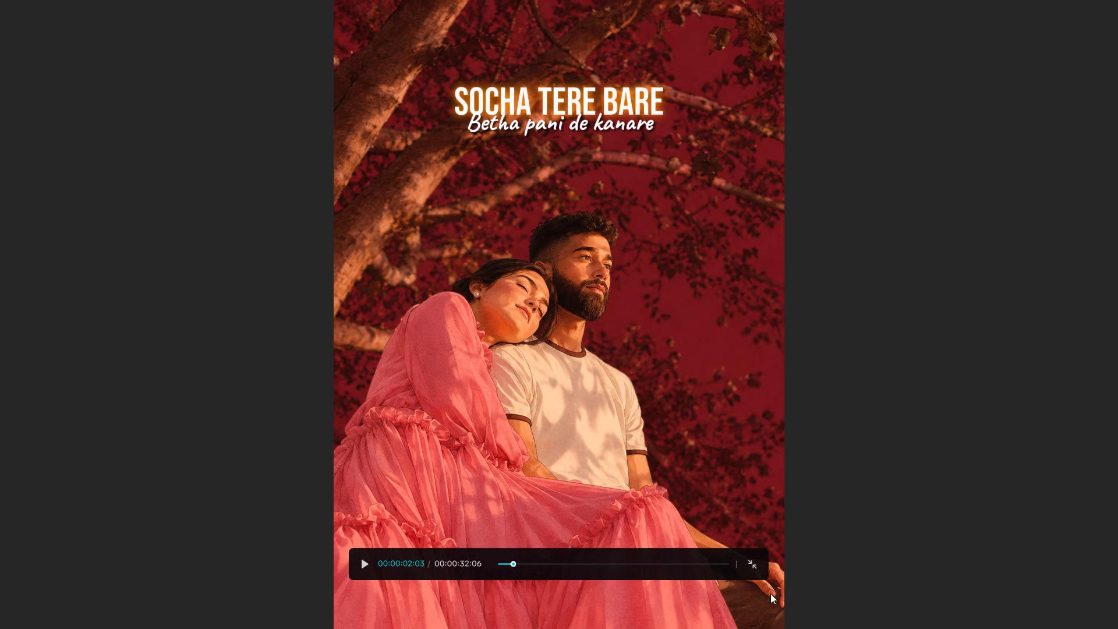
pyautogui.click(753, 561)
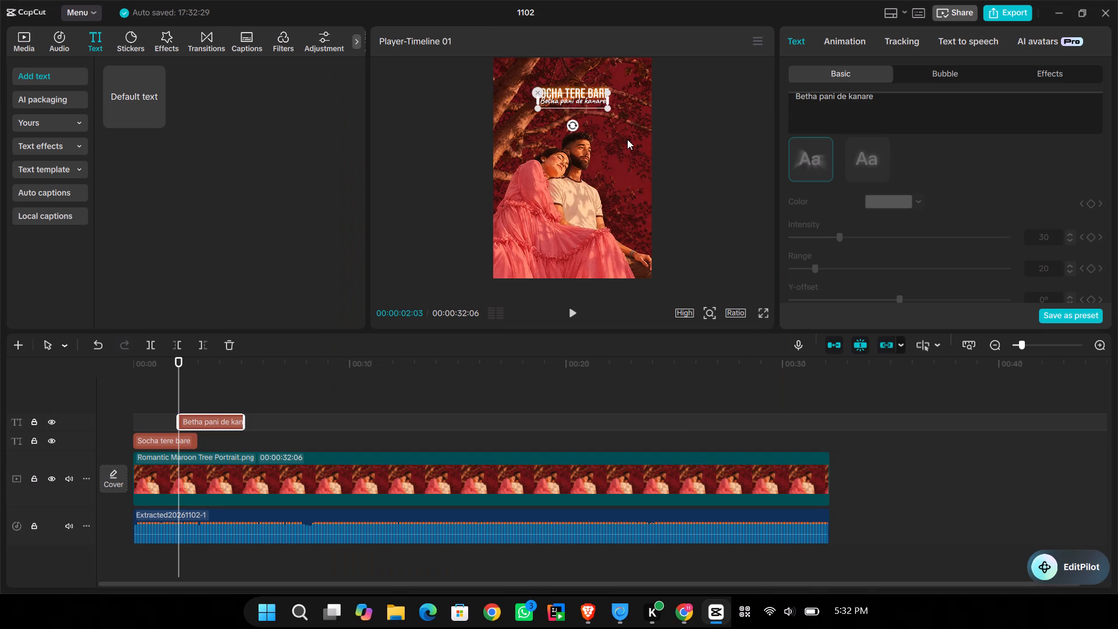
pyautogui.click(574, 101)
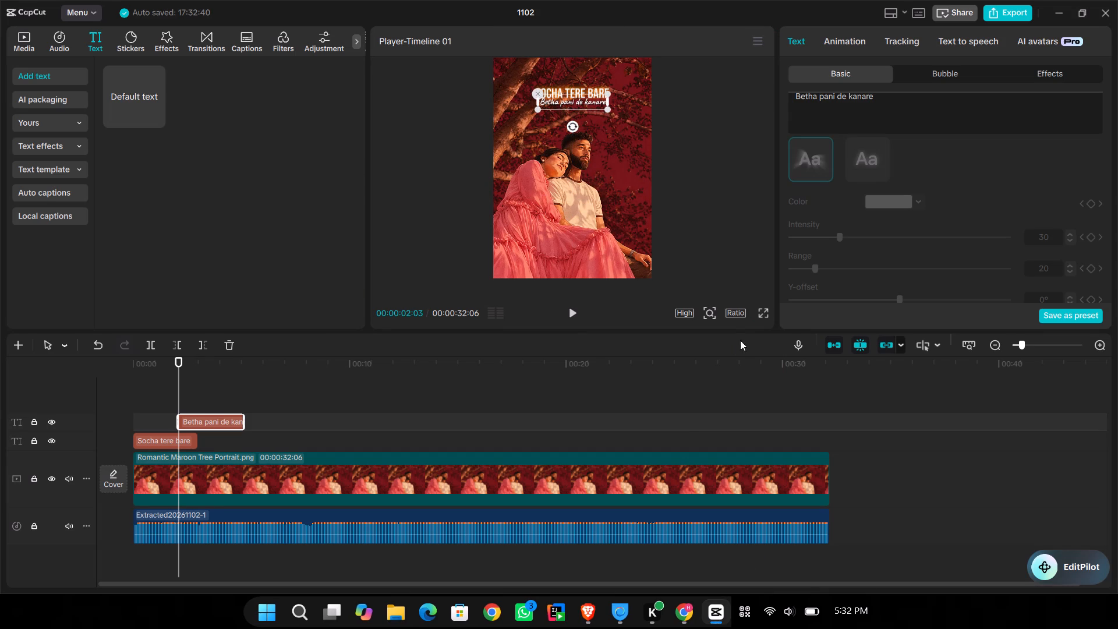
pyautogui.click(762, 307)
pyautogui.click(762, 315)
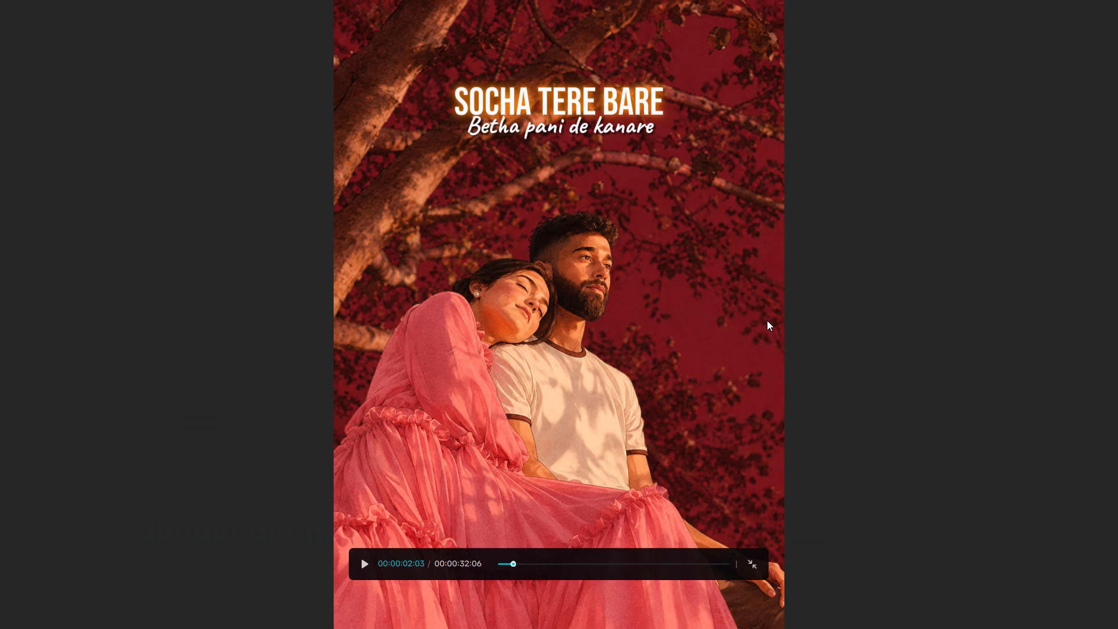
pyautogui.click(755, 568)
# Enable the second glow style in white at intensity 24 on the "Betha pani de kanare" text, checking it in full-screen preview.
pyautogui.scroll(-7, 850, 238)
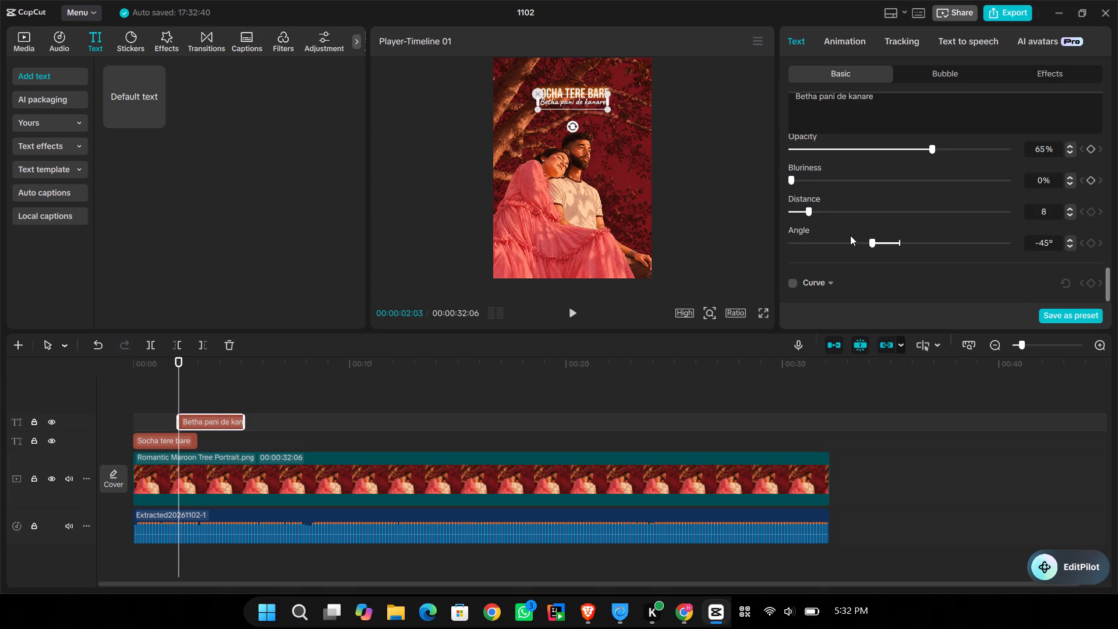
pyautogui.scroll(-1, 850, 235)
pyautogui.scroll(3, 840, 272)
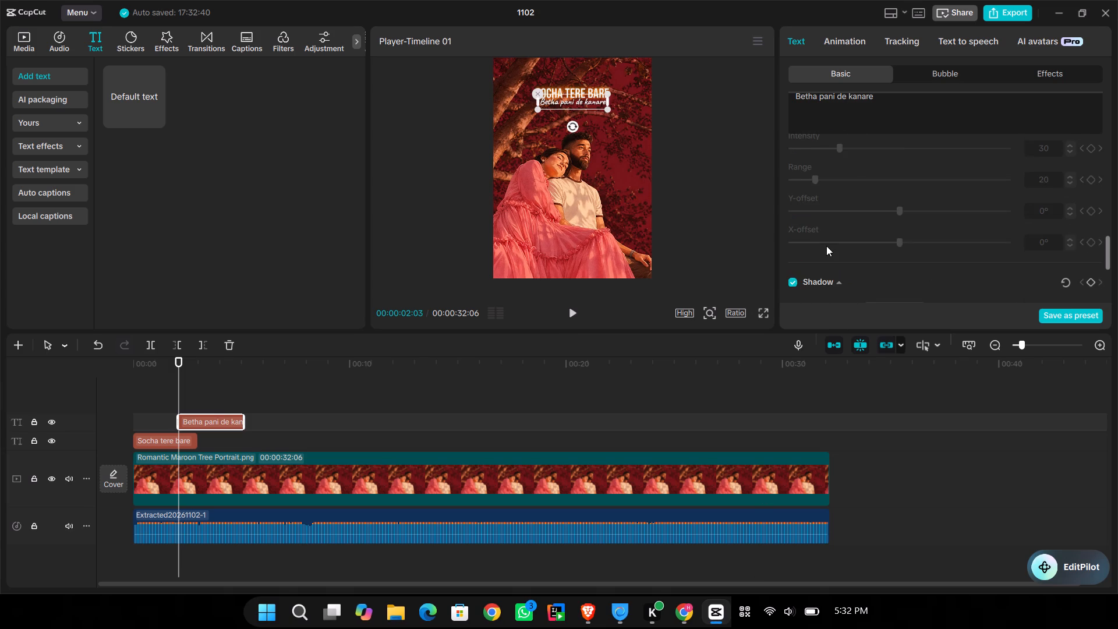
pyautogui.scroll(2, 826, 246)
pyautogui.click(790, 150)
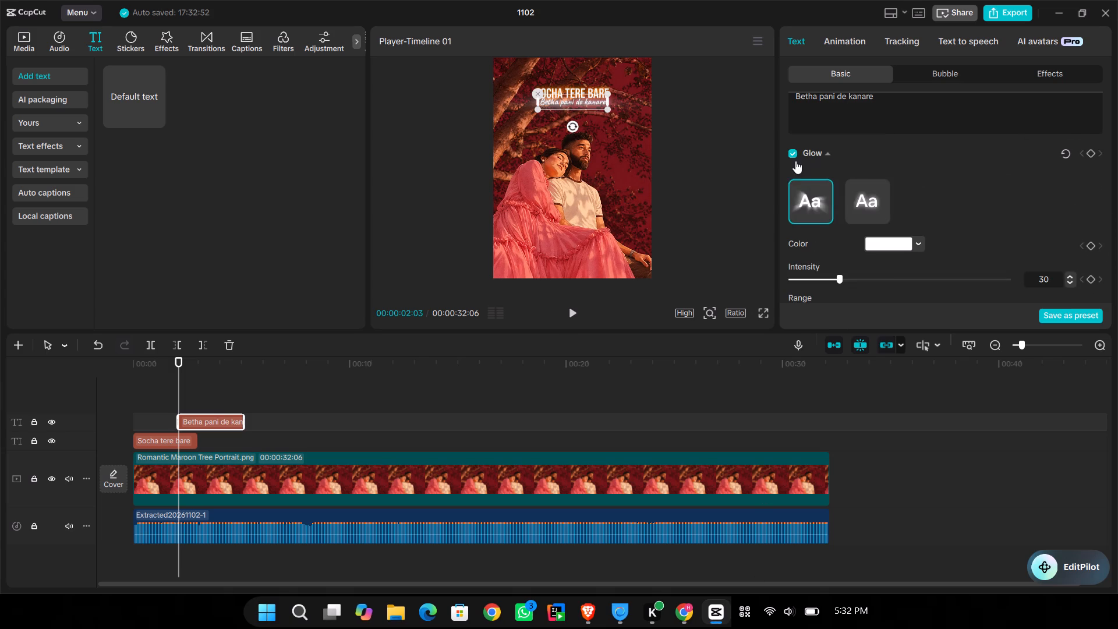
pyautogui.click(855, 197)
pyautogui.scroll(-2, 887, 249)
pyautogui.scroll(2, 836, 147)
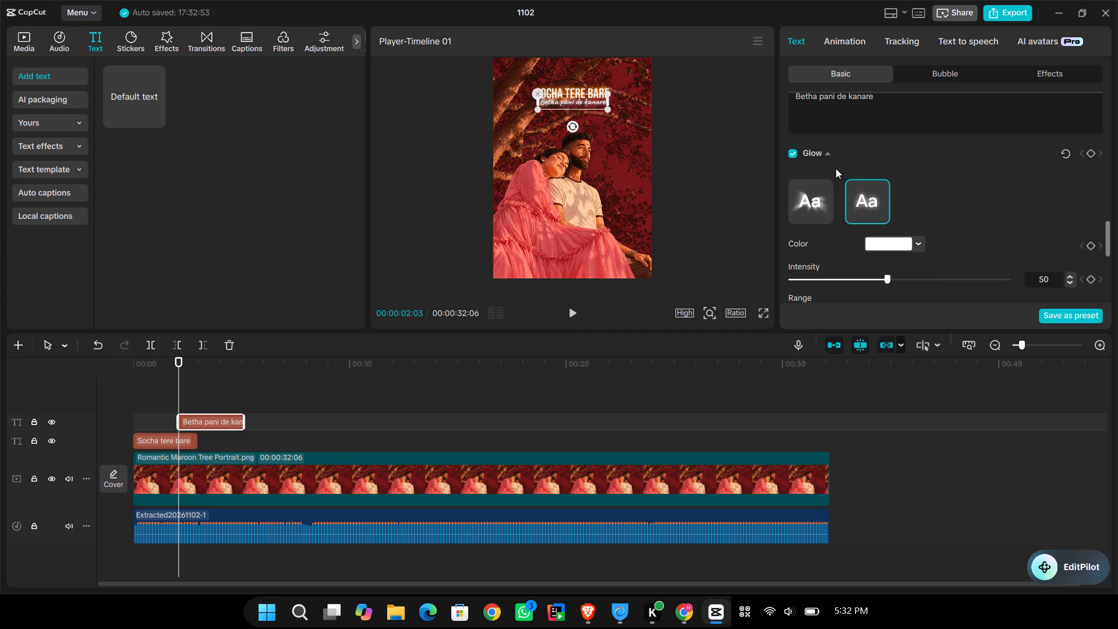
pyautogui.click(823, 277)
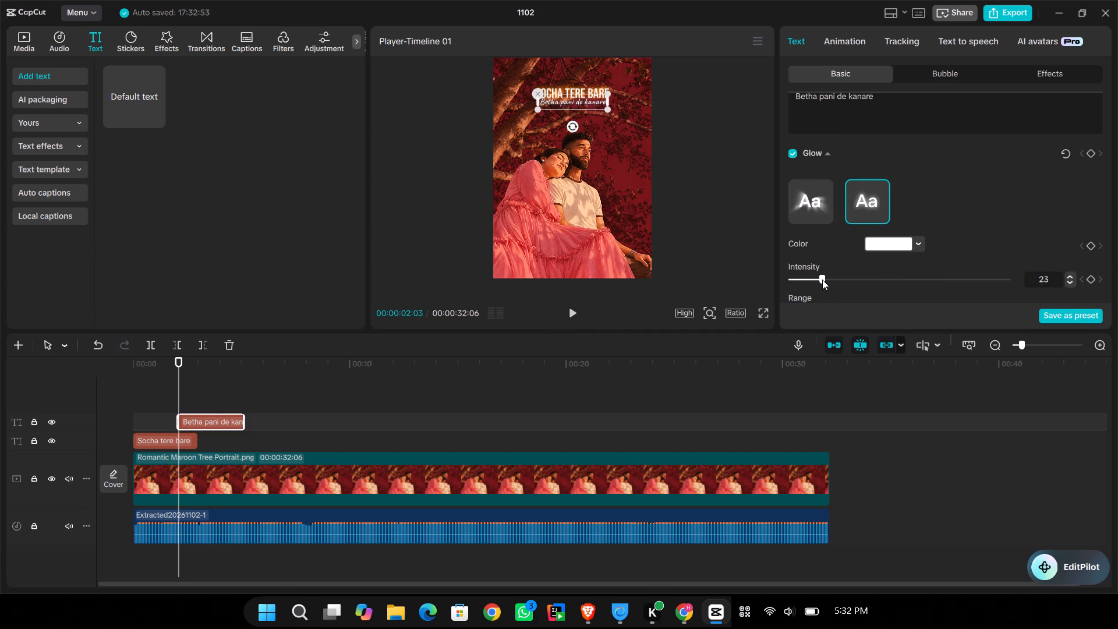
pyautogui.click(820, 278)
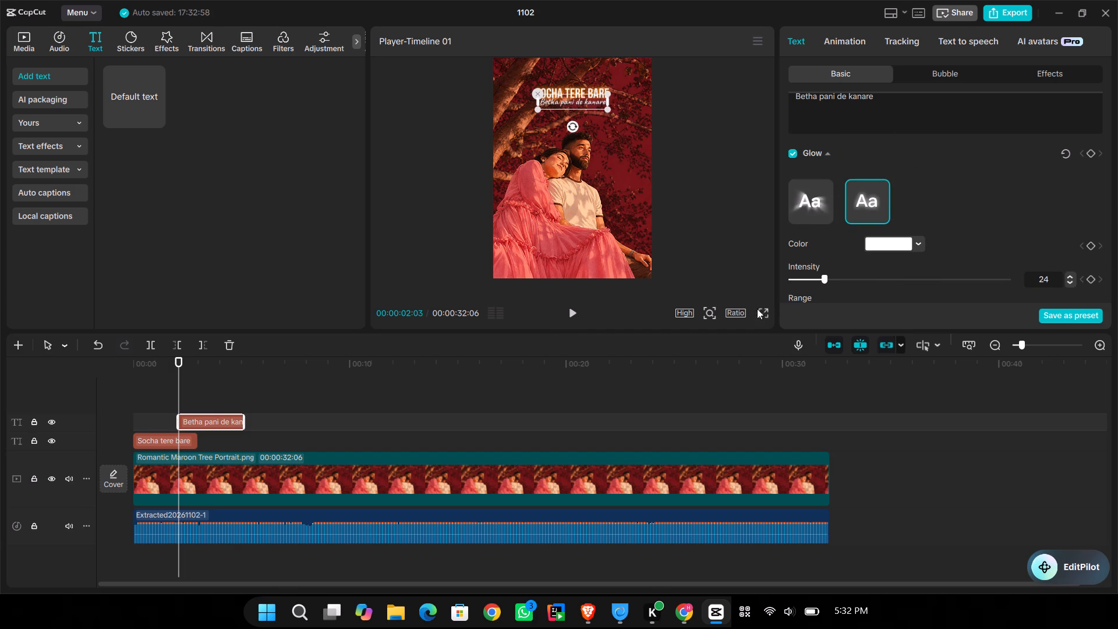
pyautogui.click(761, 309)
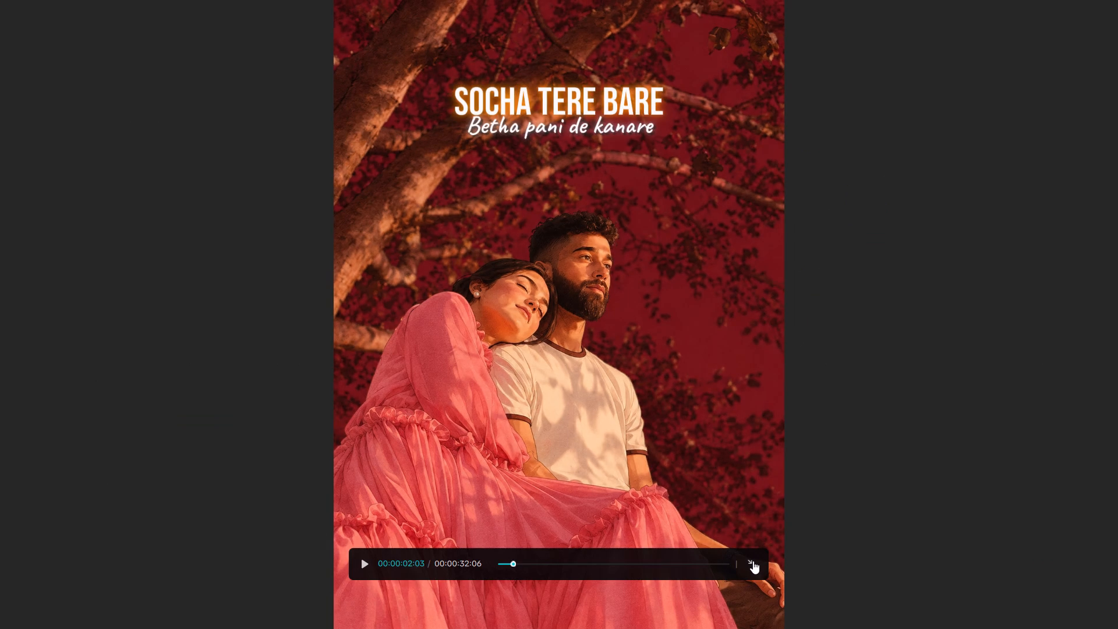
pyautogui.click(752, 562)
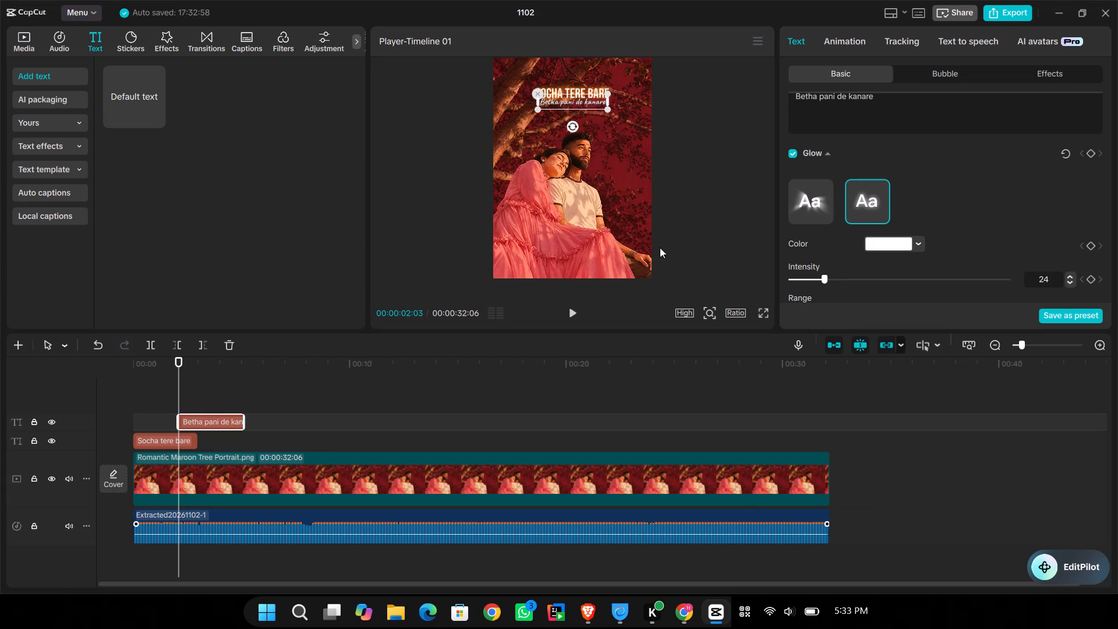
# Browse the text effect styles available for the "Socha tere bare" text.
pyautogui.click(157, 446)
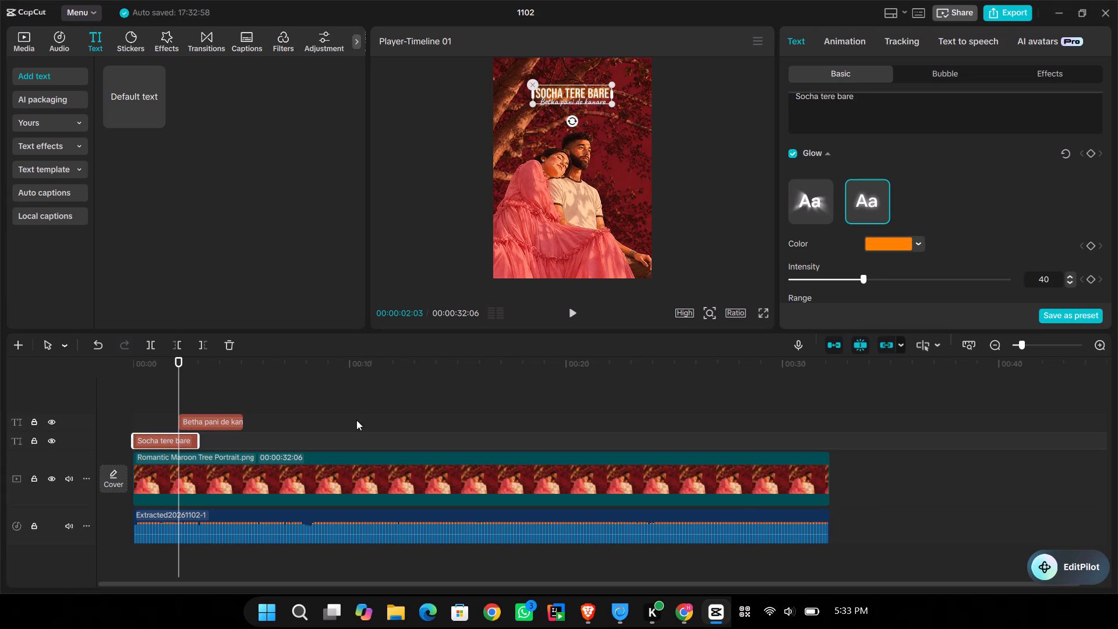
pyautogui.scroll(8, 946, 241)
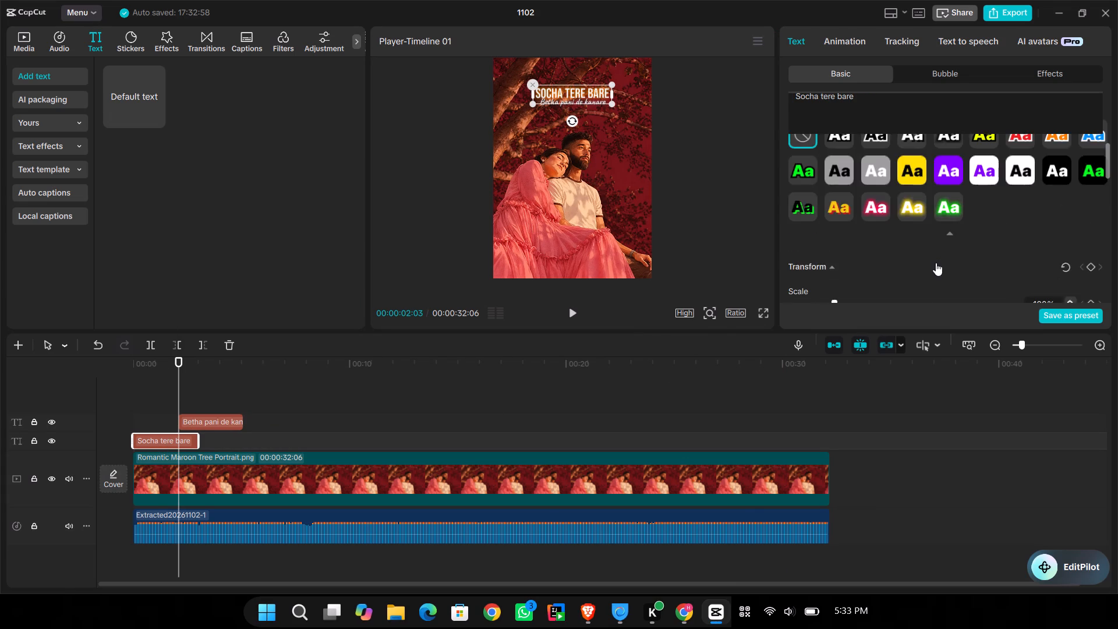
pyautogui.scroll(3, 936, 263)
pyautogui.scroll(1, 1117, 34)
pyautogui.click(1062, 76)
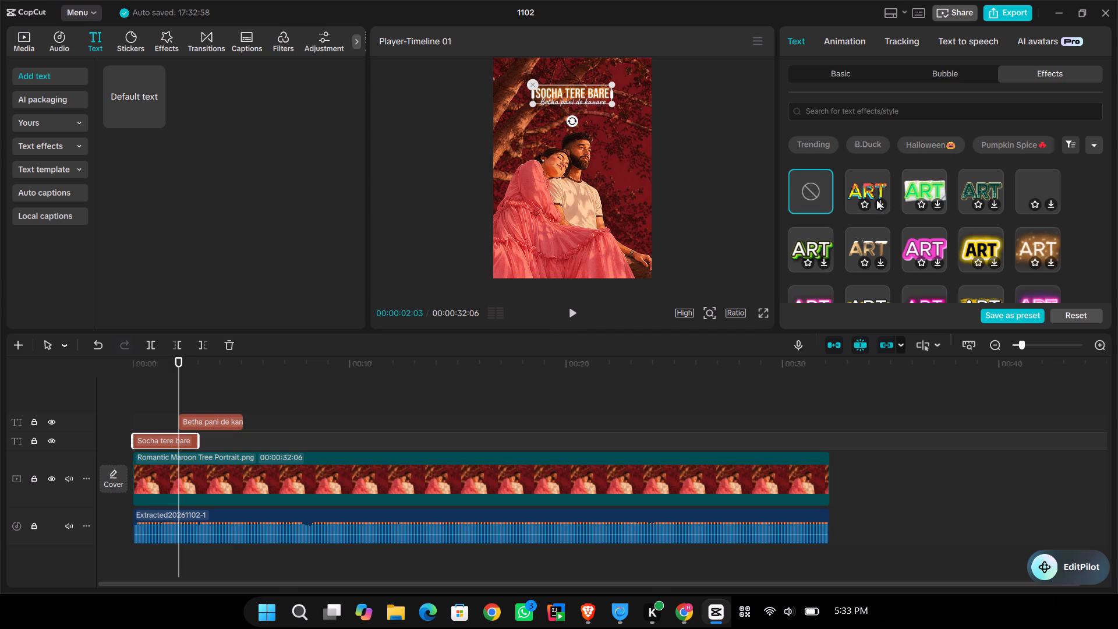
pyautogui.scroll(-2, 876, 200)
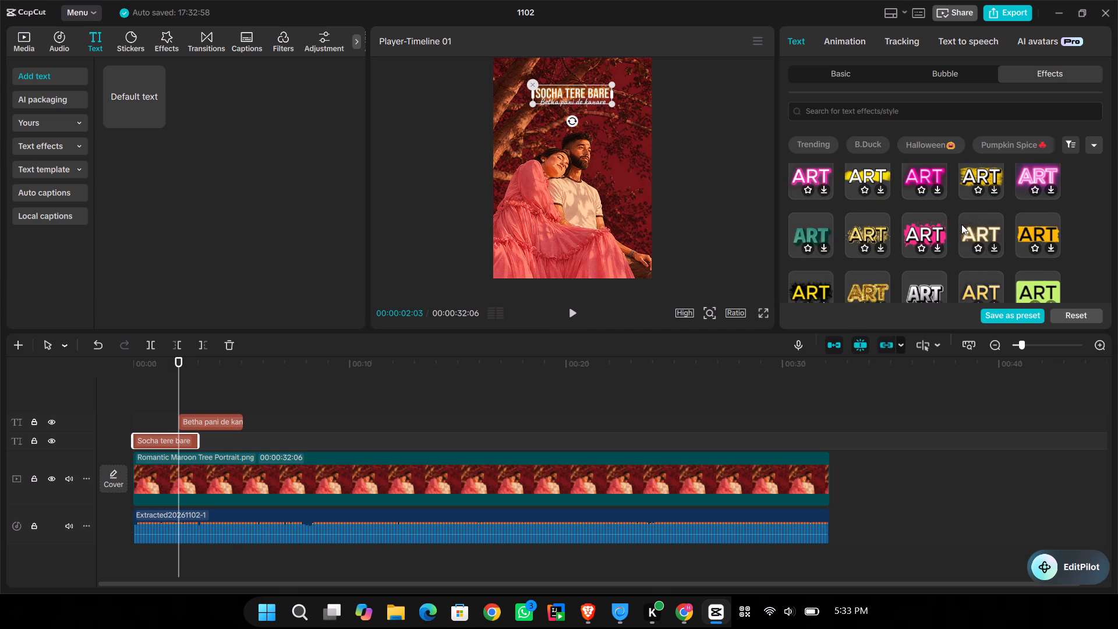
pyautogui.scroll(-2, 902, 218)
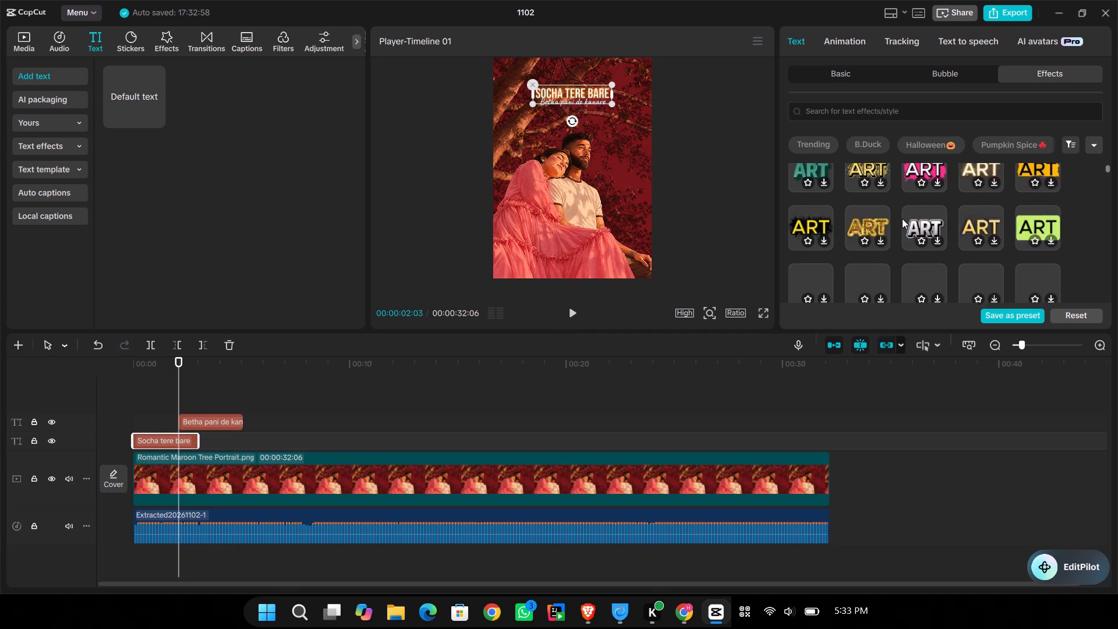
pyautogui.scroll(1, 902, 218)
pyautogui.scroll(-1, 902, 218)
pyautogui.scroll(2, 902, 218)
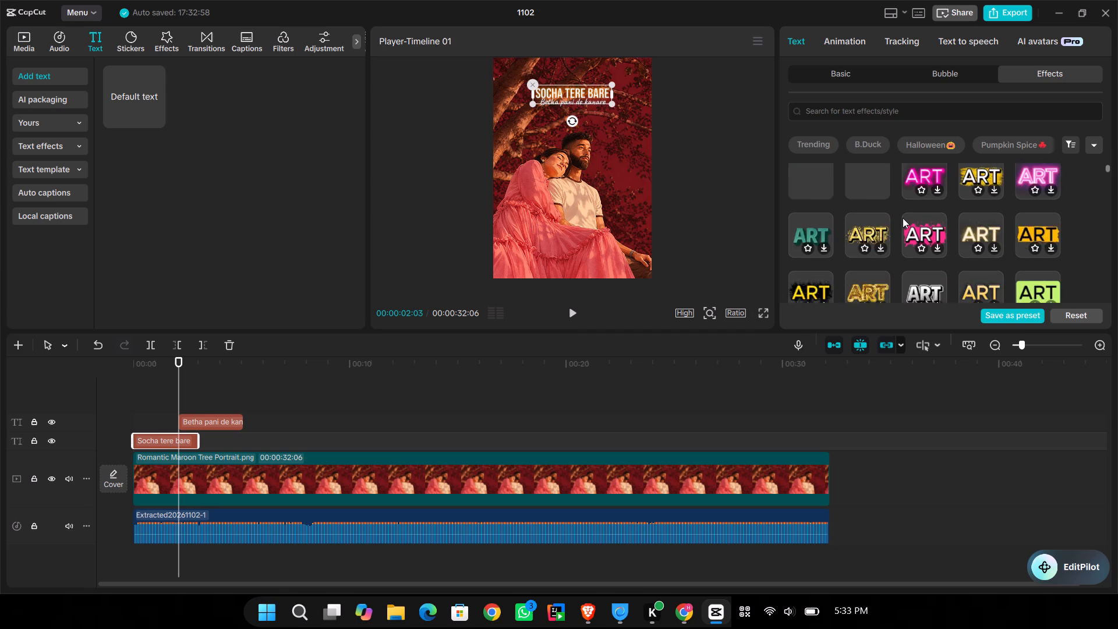
pyautogui.scroll(4, 903, 218)
# Search the text effects for "glow" and look through the styles for the "Socha tere bare" text.
pyautogui.click(873, 116)
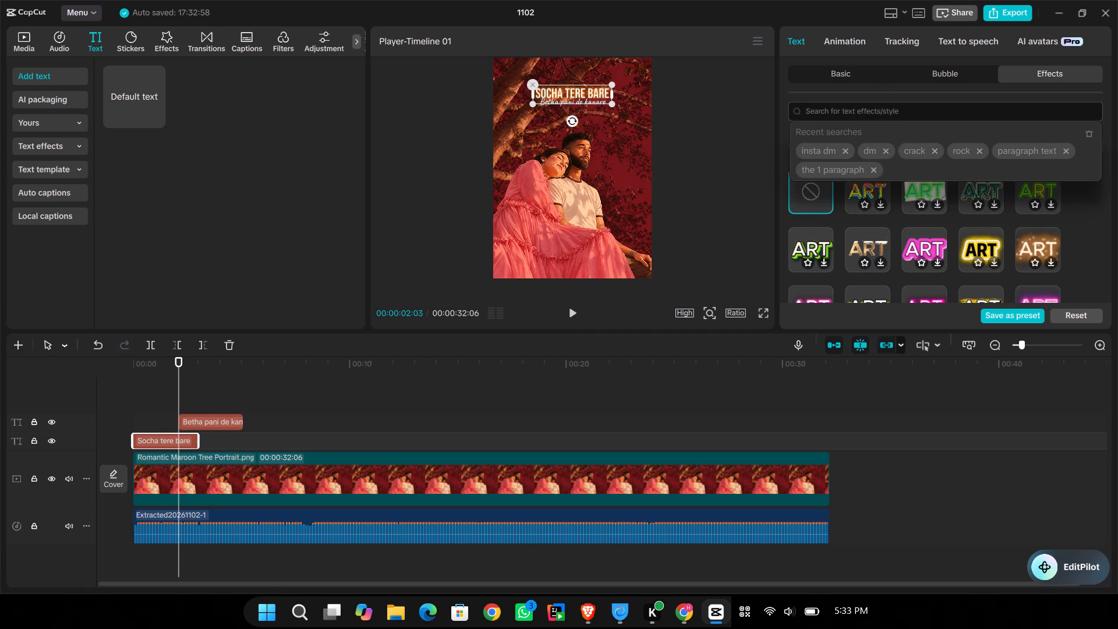
pyautogui.write('glow')
pyautogui.press('Return')
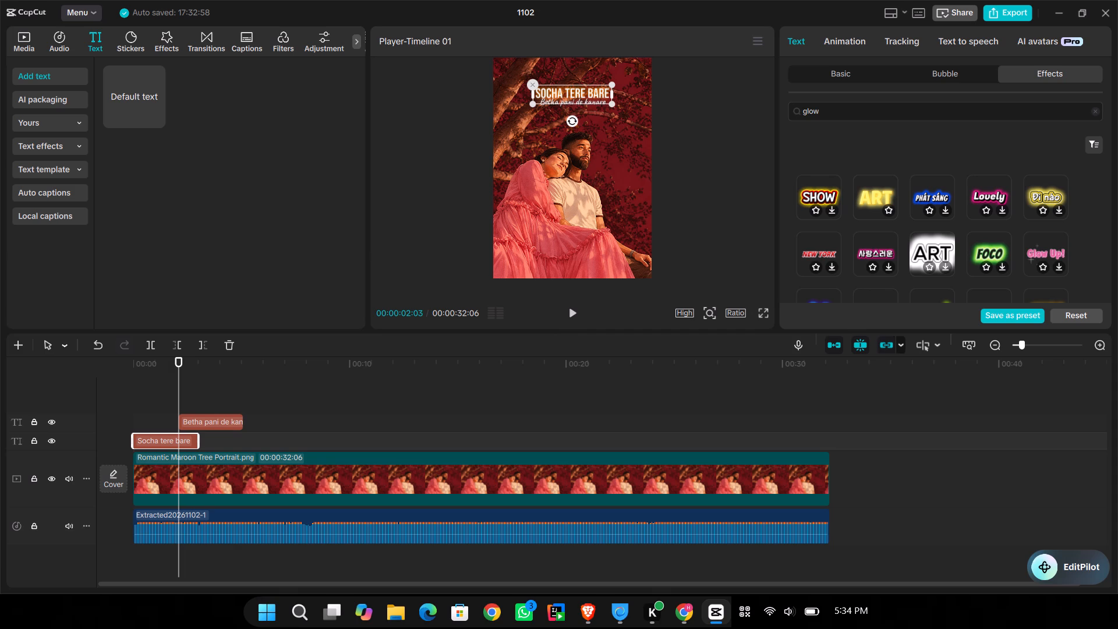
pyautogui.scroll(-2, 908, 189)
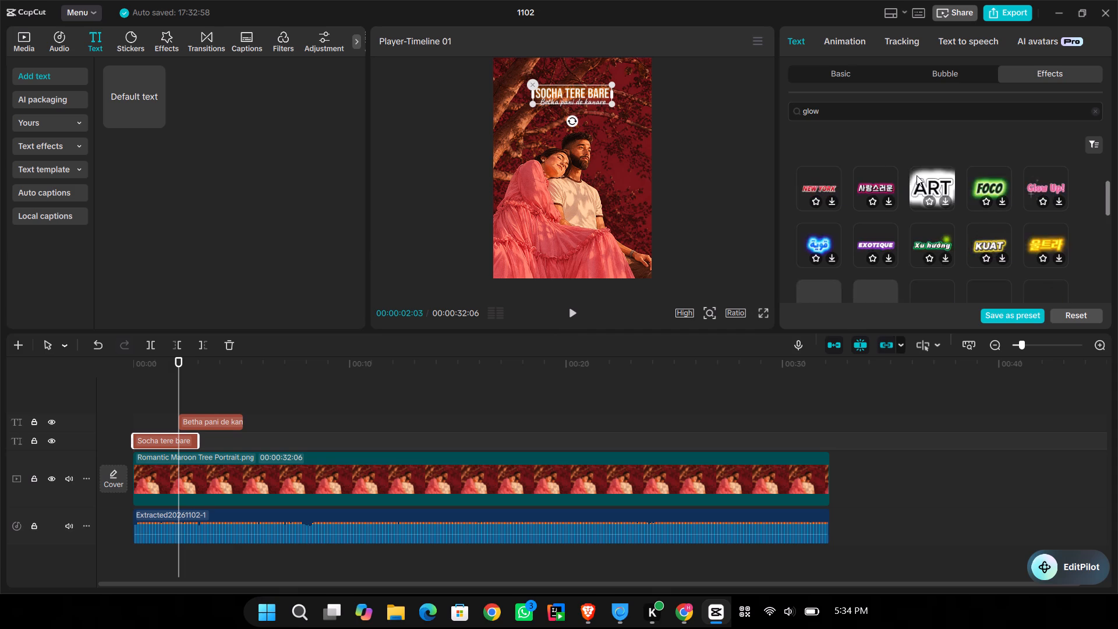
pyautogui.scroll(3, 898, 186)
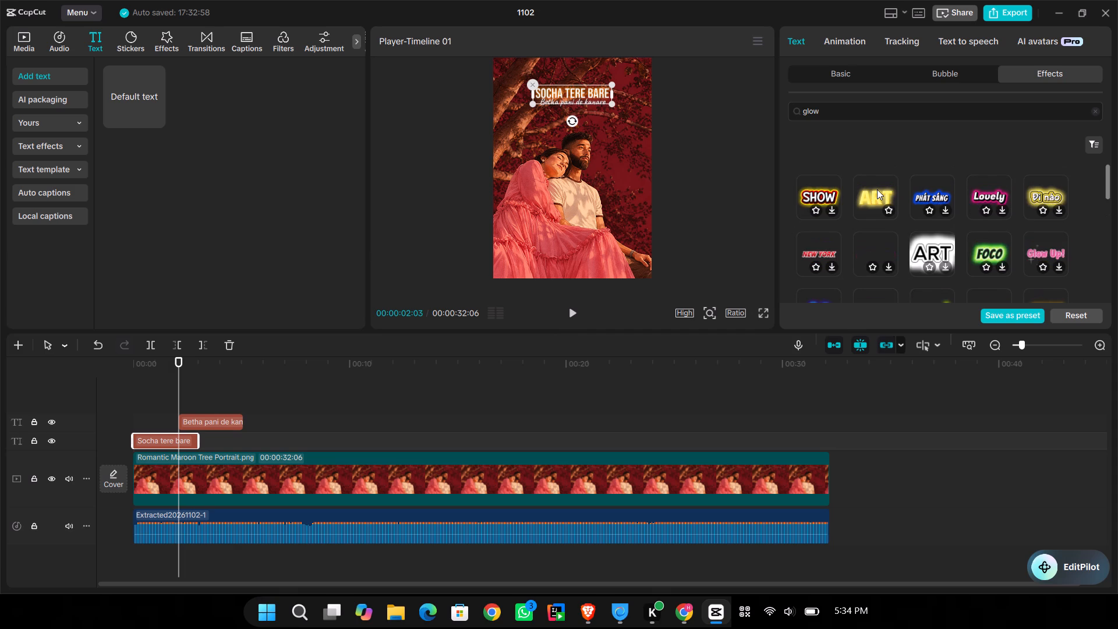
pyautogui.scroll(-3, 877, 189)
pyautogui.scroll(1, 877, 189)
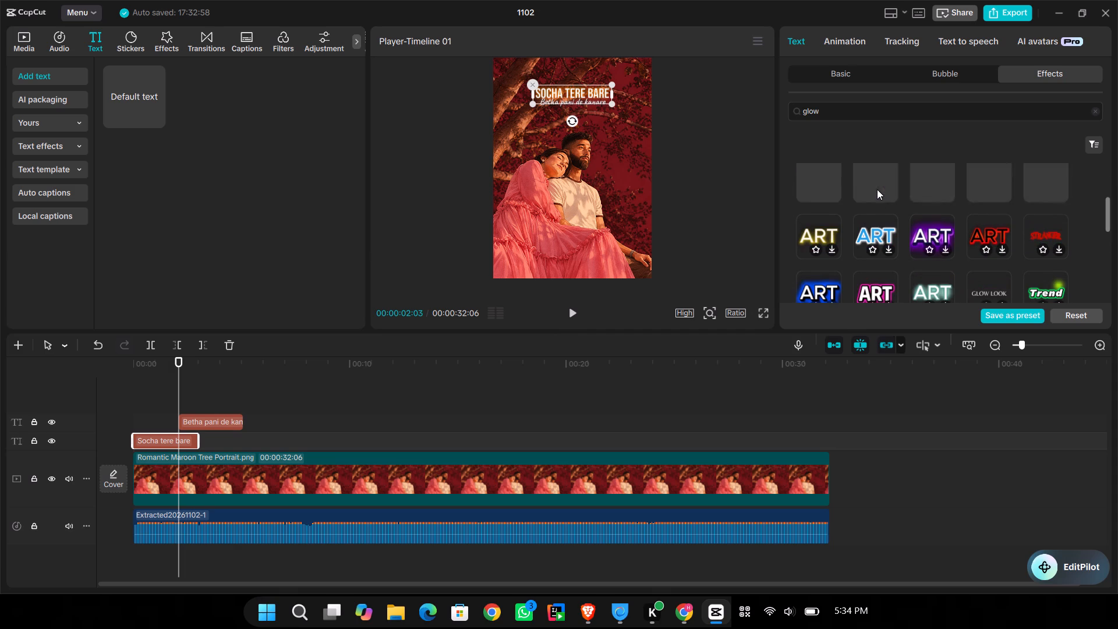
# Change the fill color of the "Socha tere bare" text to pale gold FFD989 and check it in full-screen preview.
pyautogui.click(847, 72)
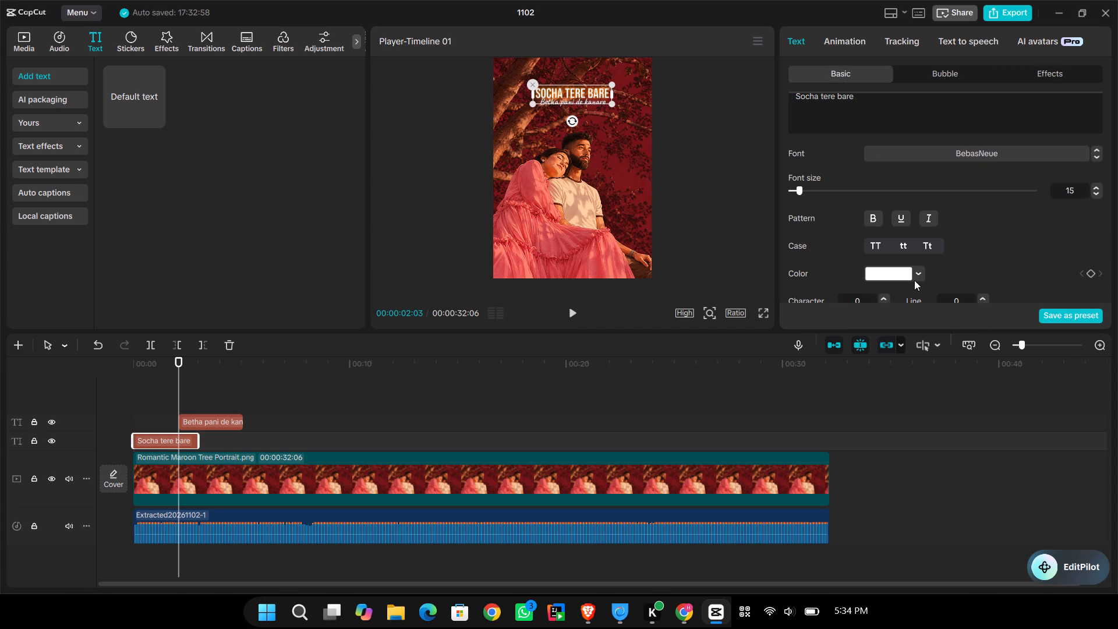
pyautogui.click(915, 274)
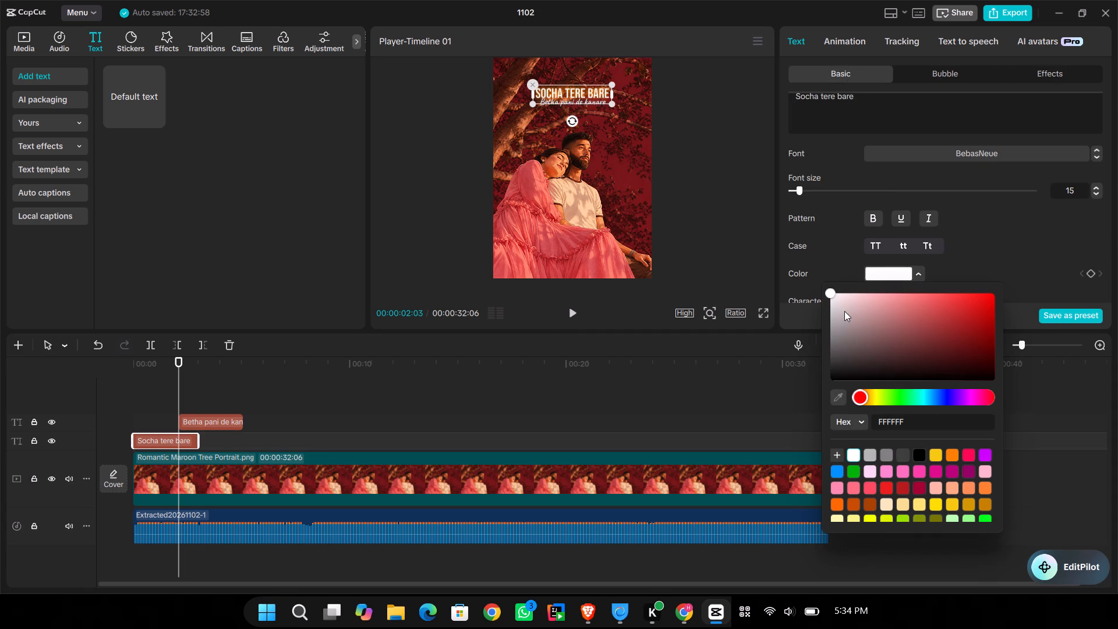
pyautogui.moveTo(844, 311); pyautogui.dragTo(832, 284)
pyautogui.moveTo(832, 284); pyautogui.dragTo(852, 284)
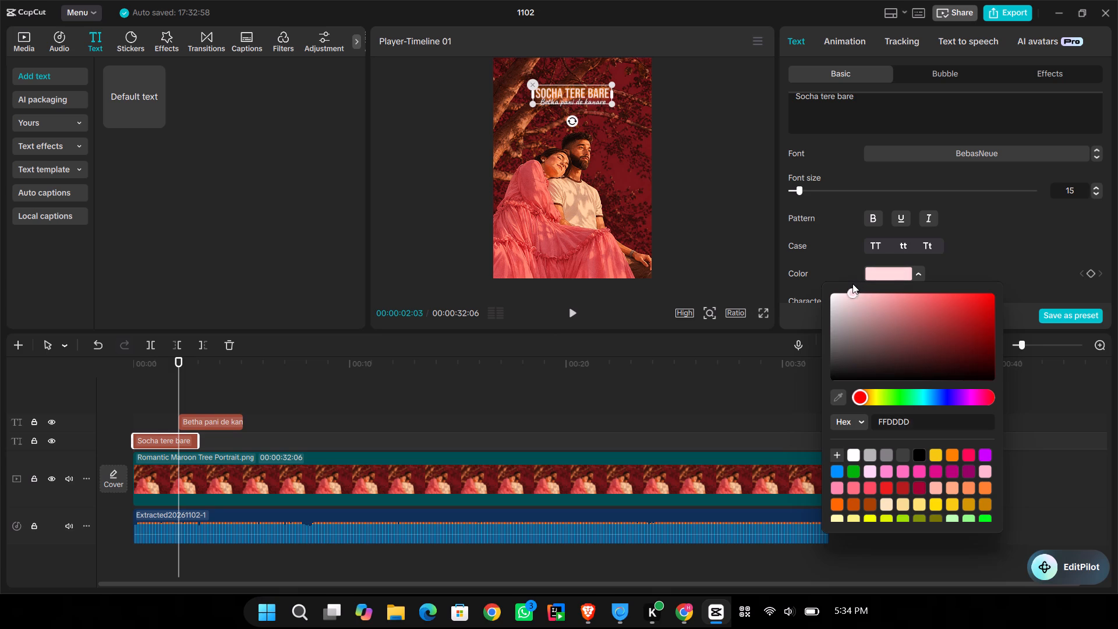
pyautogui.moveTo(852, 284); pyautogui.dragTo(848, 284)
pyautogui.moveTo(848, 284); pyautogui.dragTo(978, 331)
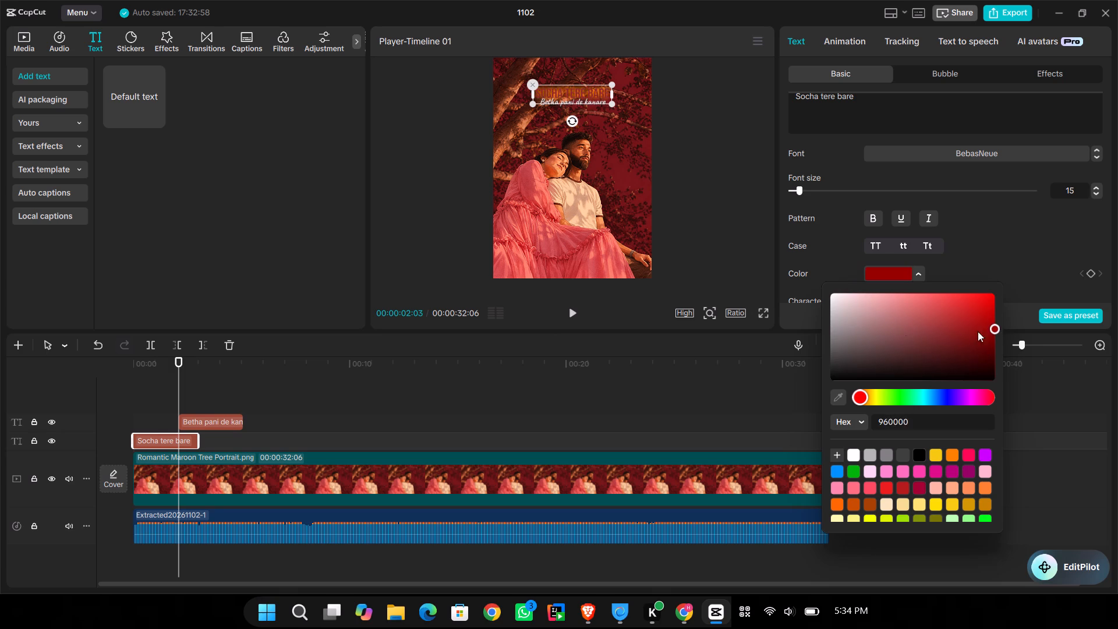
pyautogui.moveTo(978, 331); pyautogui.dragTo(830, 280)
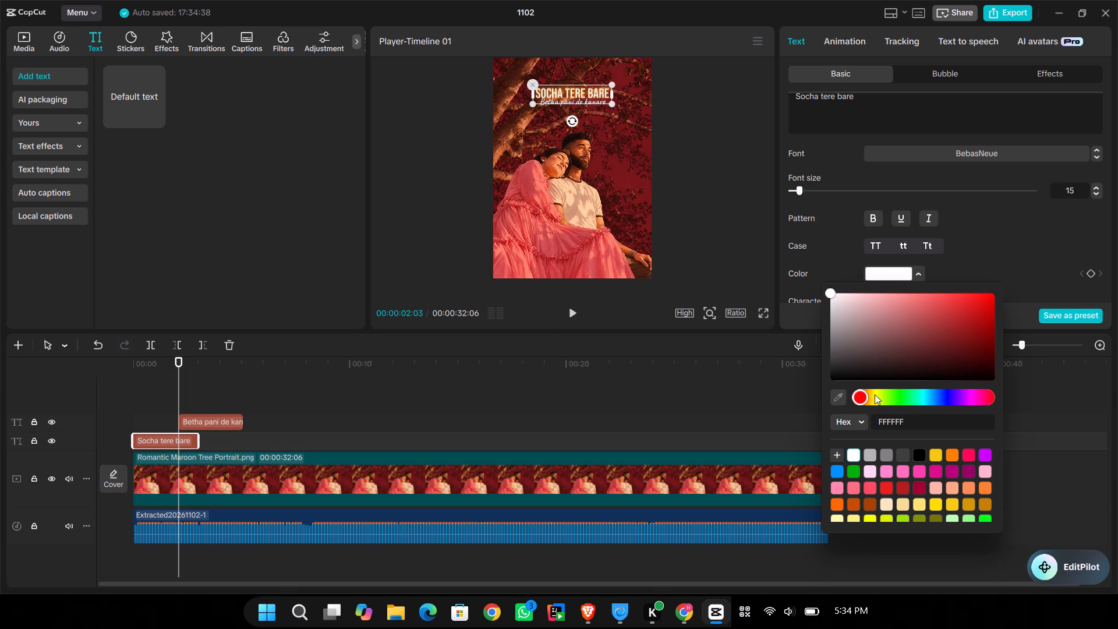
pyautogui.click(870, 397)
pyautogui.moveTo(870, 396); pyautogui.dragTo(876, 397)
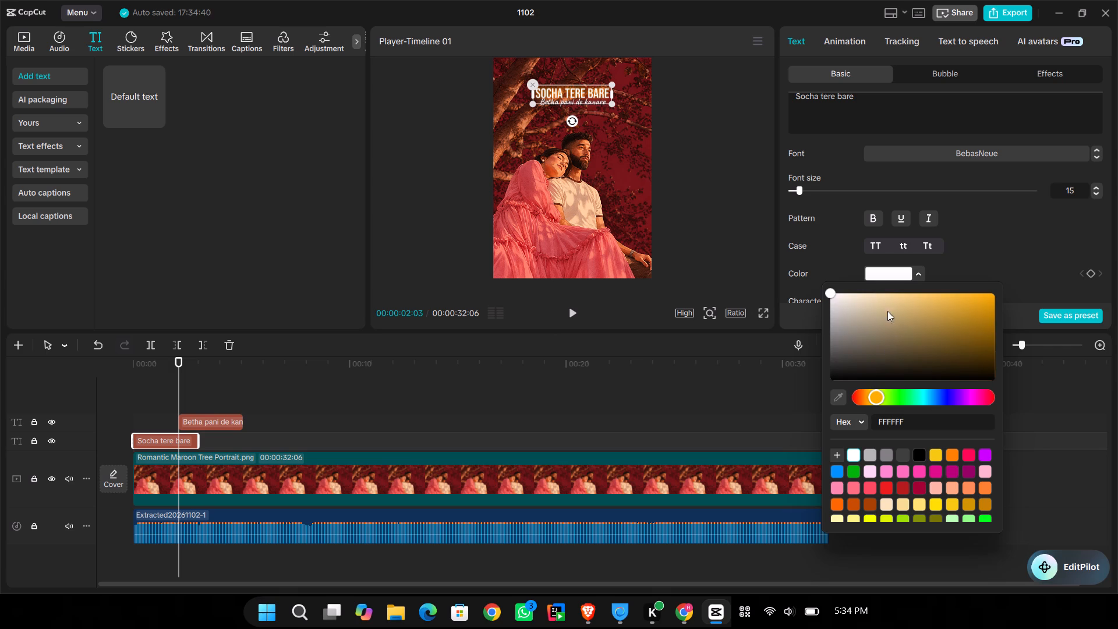
pyautogui.moveTo(852, 288); pyautogui.dragTo(964, 294)
pyautogui.click(939, 302)
pyautogui.moveTo(939, 302); pyautogui.dragTo(908, 301)
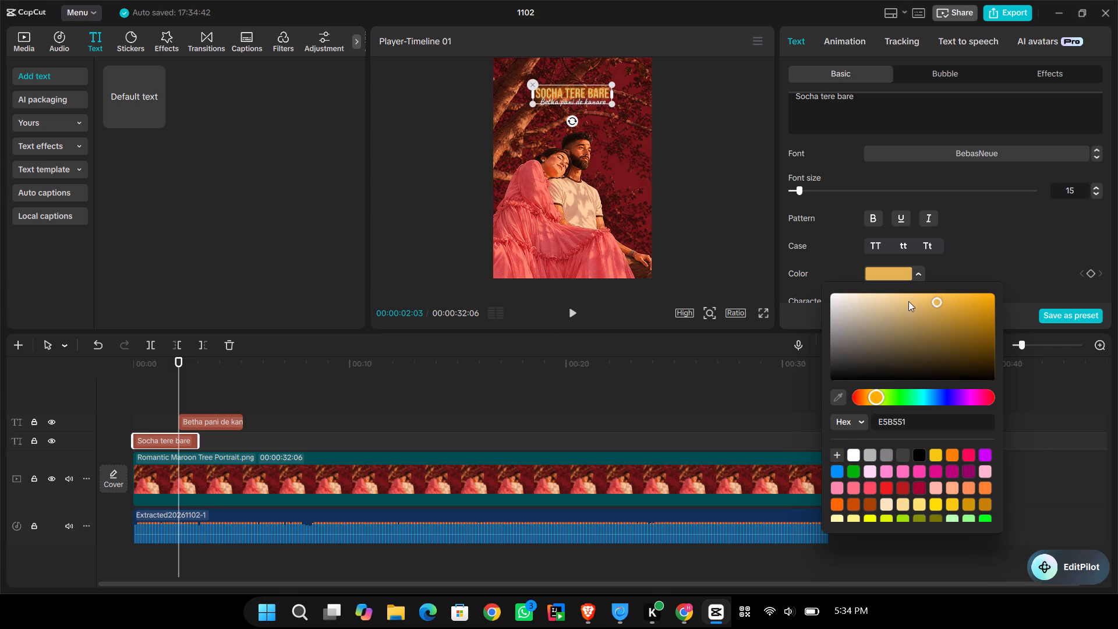
pyautogui.moveTo(908, 301); pyautogui.dragTo(907, 282)
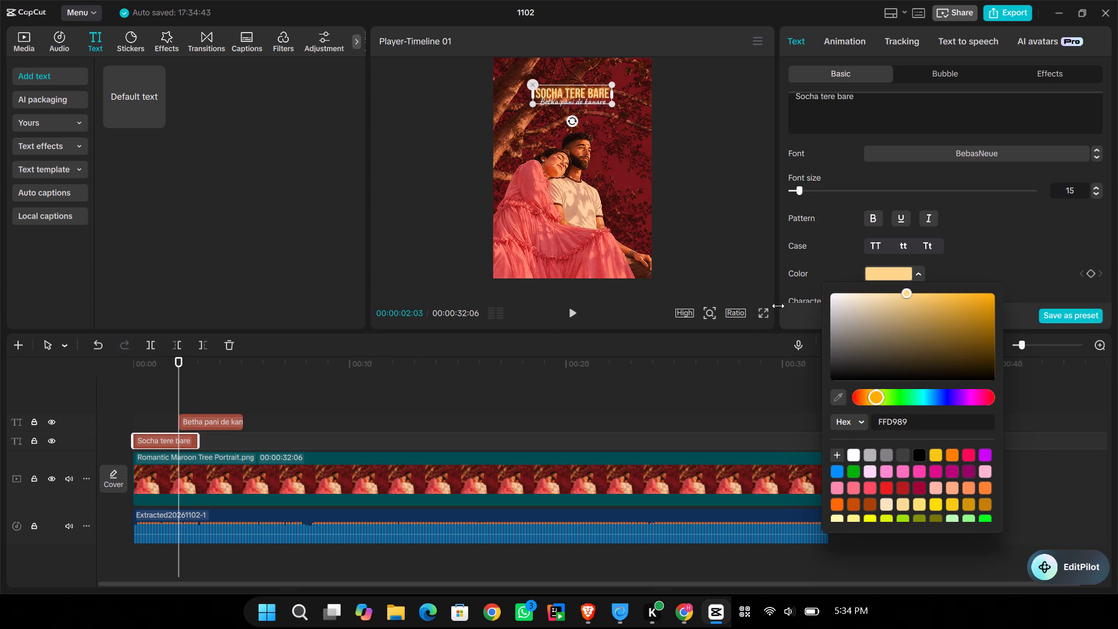
pyautogui.click(763, 313)
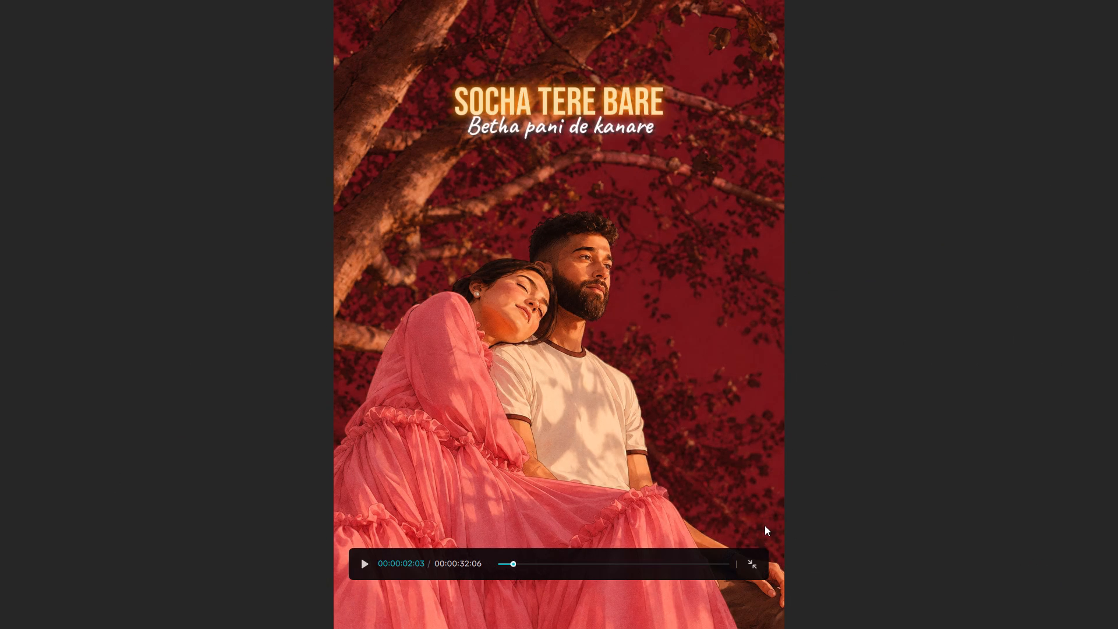
pyautogui.click(746, 567)
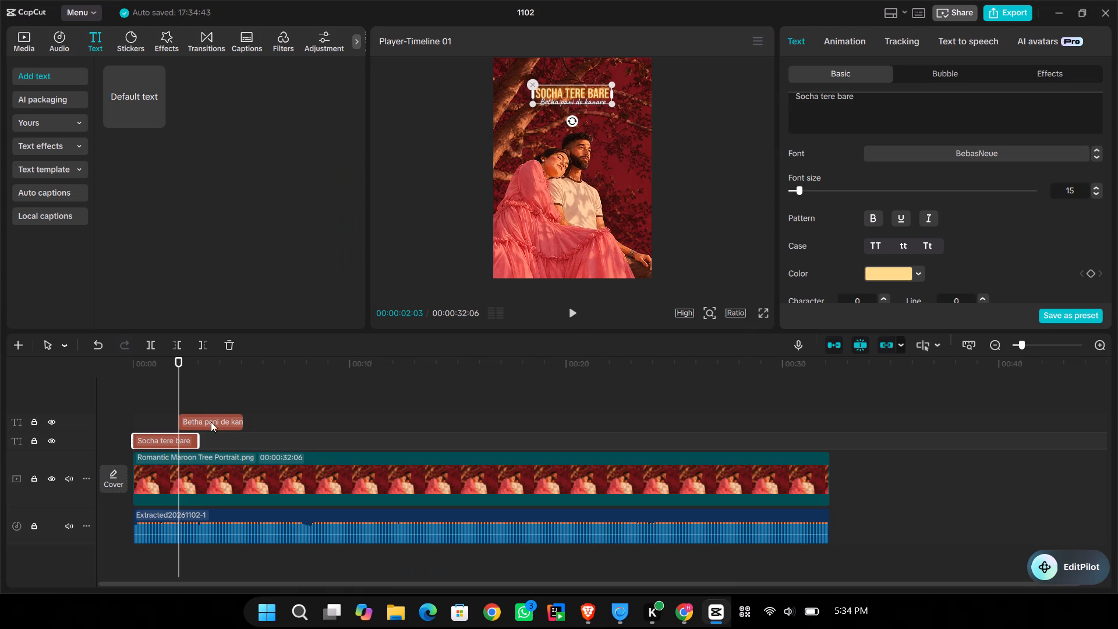
# Play the opening seconds of the timeline to check how the two lyric lines appear in sequence.
pyautogui.click(147, 386)
pyautogui.moveTo(147, 386); pyautogui.dragTo(83, 395)
pyautogui.press('space')
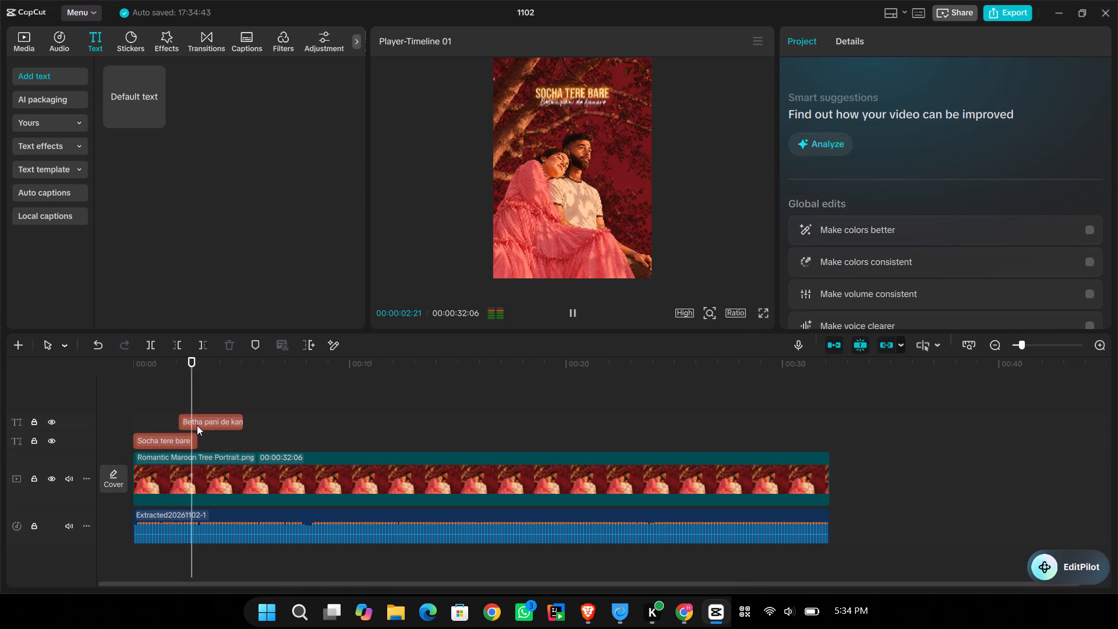
pyautogui.press('space')
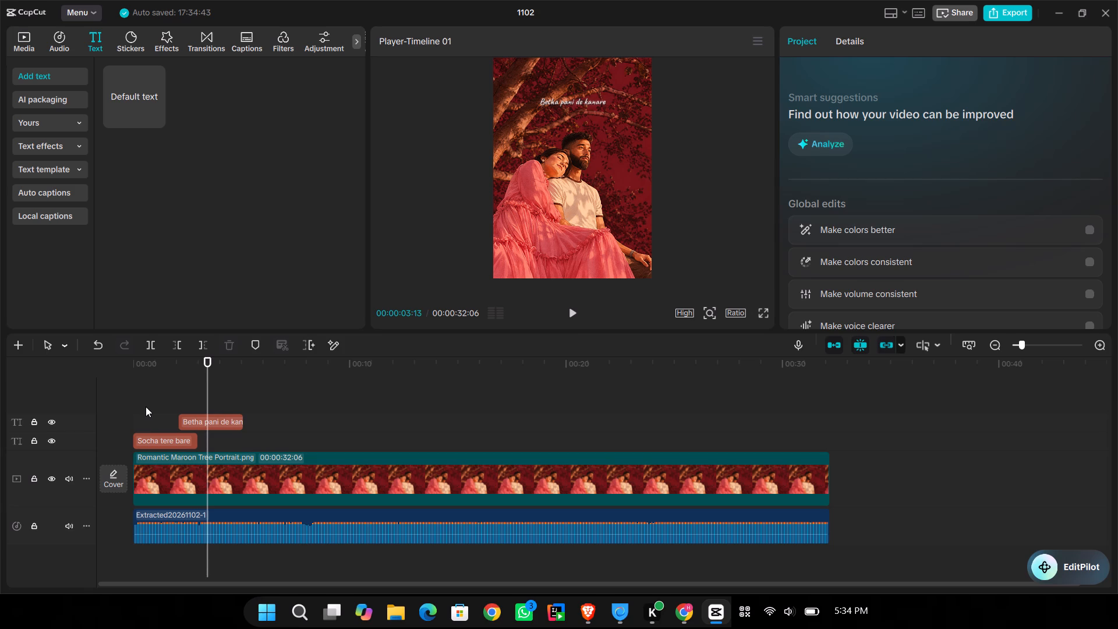
# Move the word "Betha" from the "Betha pani de kanare" text to the end of the "Socha tere bare" text.
pyautogui.click(211, 418)
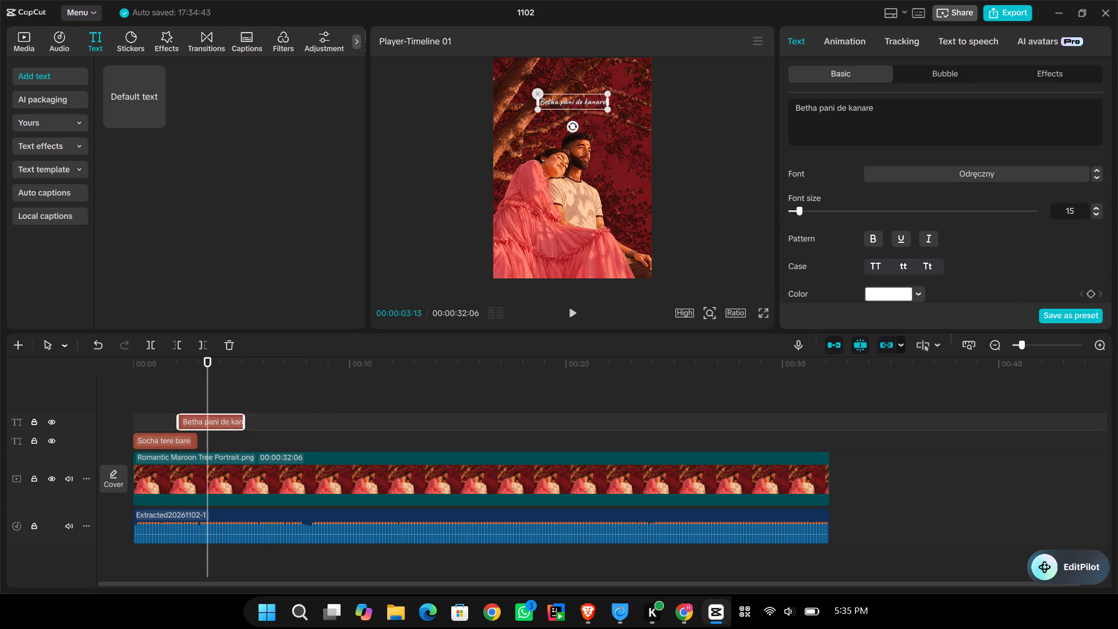
pyautogui.moveTo(816, 108); pyautogui.dragTo(787, 108)
pyautogui.hotkey('ctrl', 'x')
pyautogui.click(163, 440)
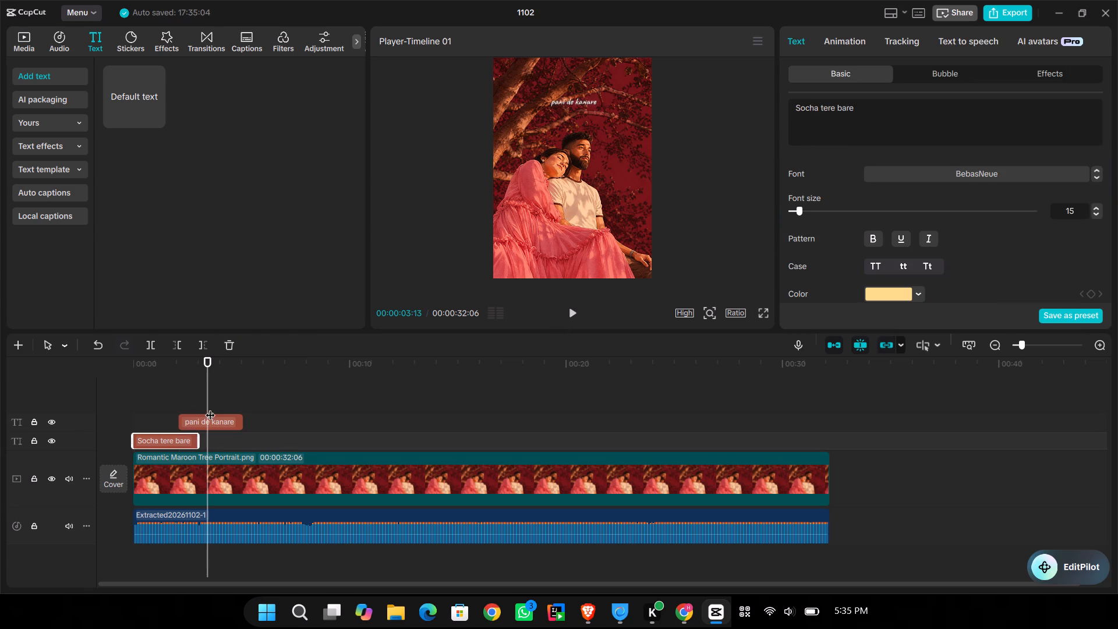
pyautogui.click(868, 113)
pyautogui.press('space')
pyautogui.hotkey('ctrl', 'v')
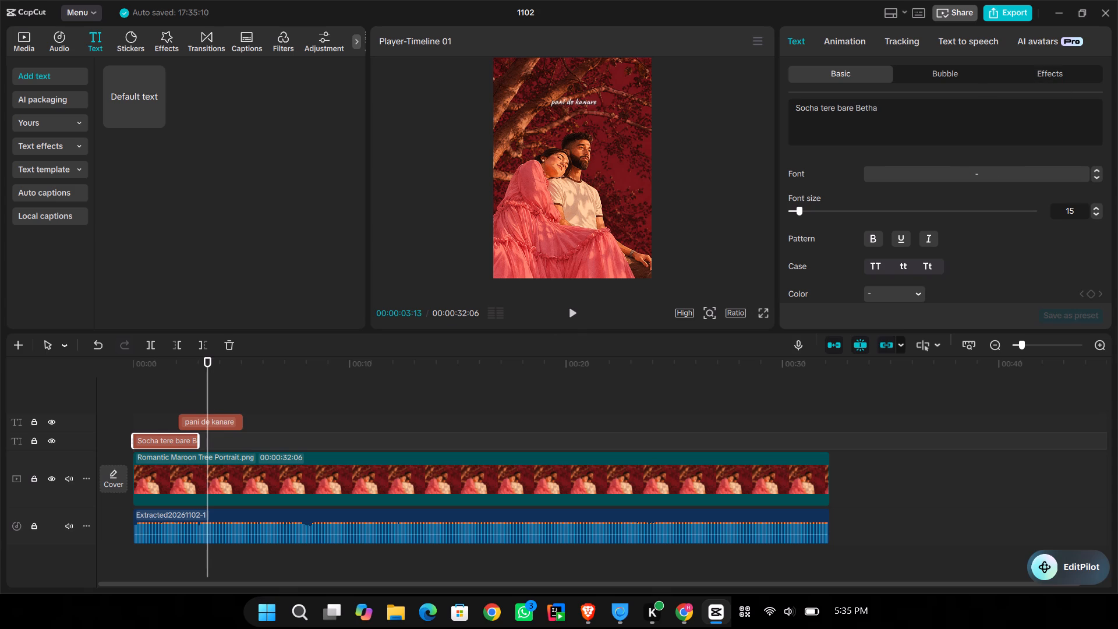
# Apply the BebasNeue font and pale gold color F7D07F uniformly to the whole "Socha tere bare Betha" text.
pyautogui.click(928, 174)
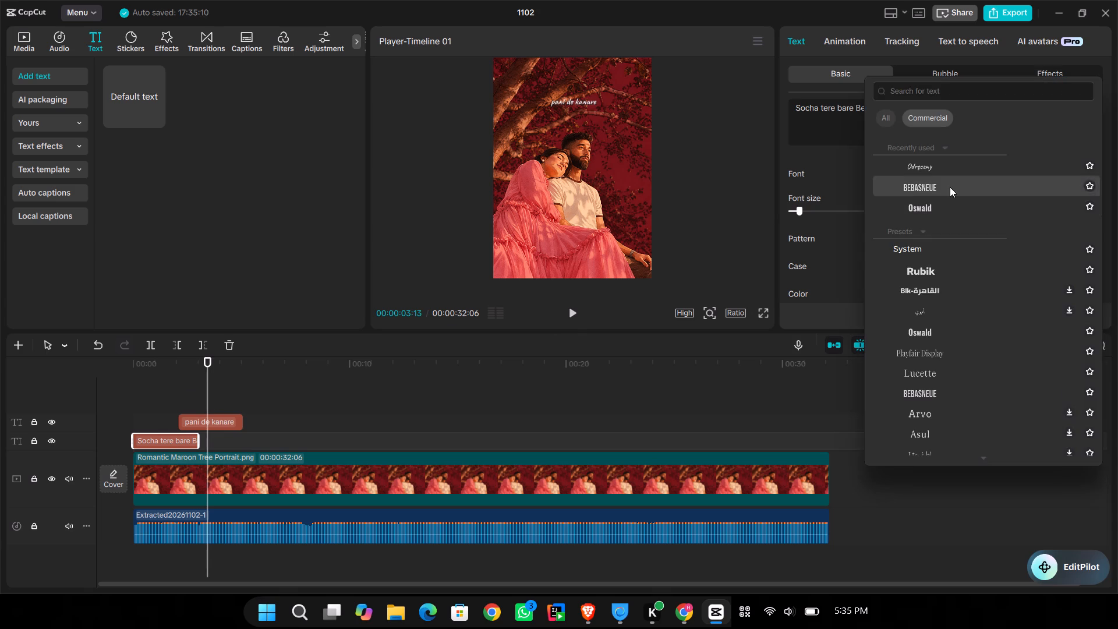
pyautogui.click(950, 187)
pyautogui.click(158, 401)
pyautogui.moveTo(158, 401); pyautogui.dragTo(136, 410)
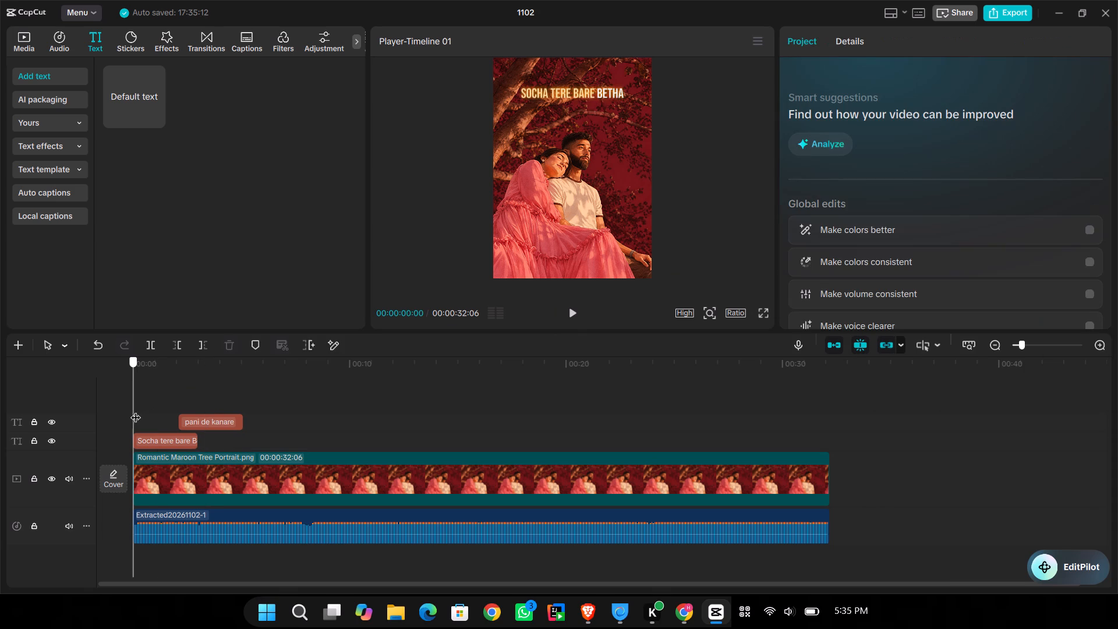
pyautogui.moveTo(136, 410); pyautogui.dragTo(140, 409)
pyautogui.click(165, 437)
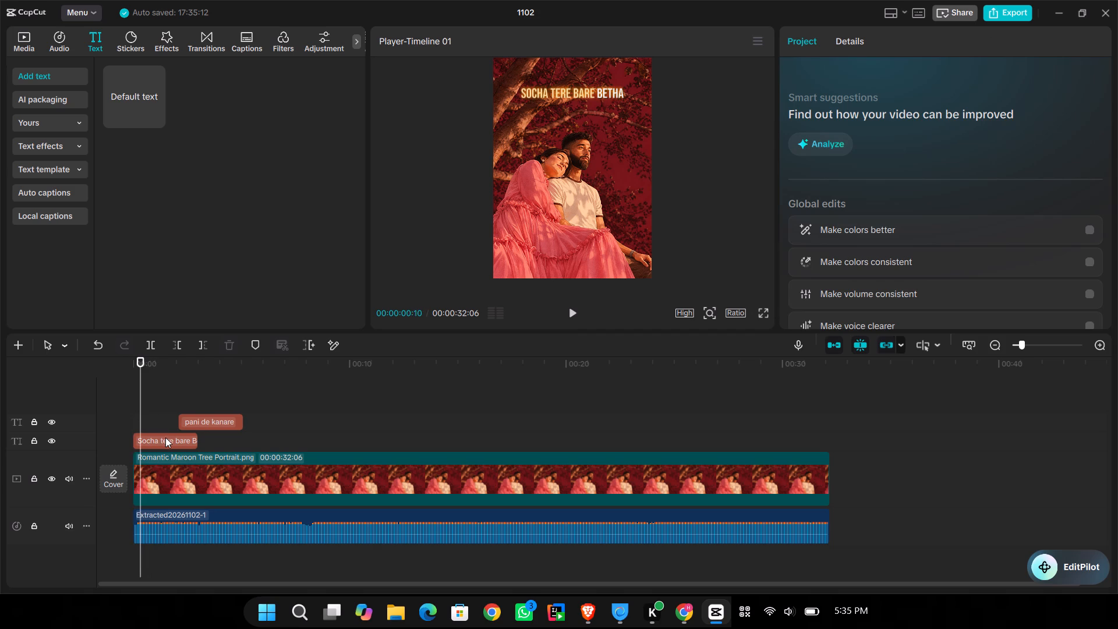
pyautogui.scroll(-1, 897, 229)
pyautogui.click(907, 229)
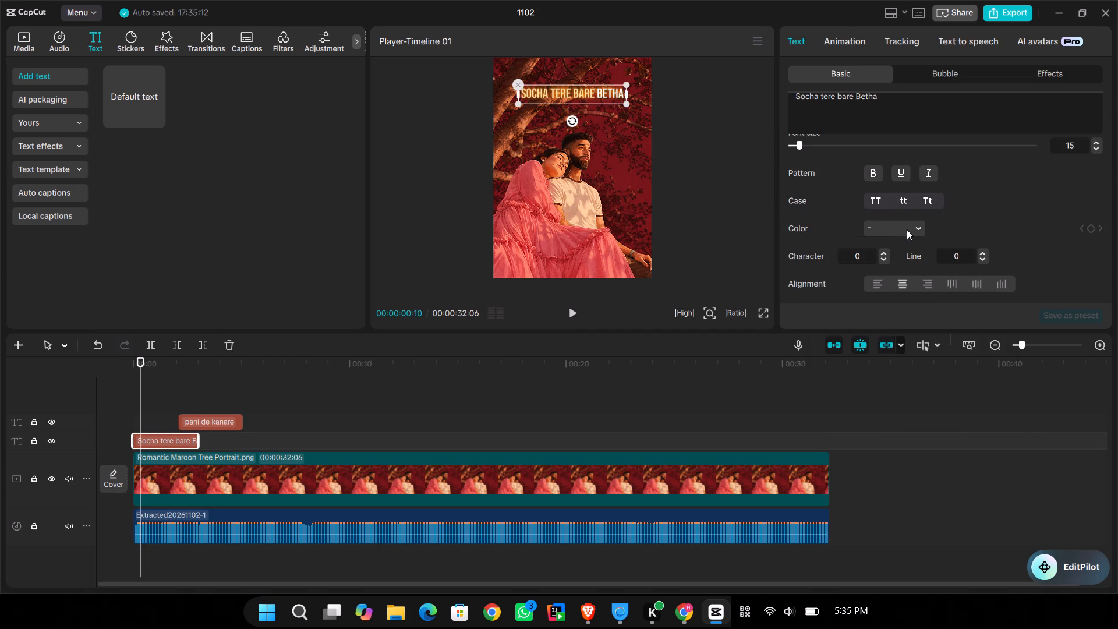
pyautogui.click(907, 251)
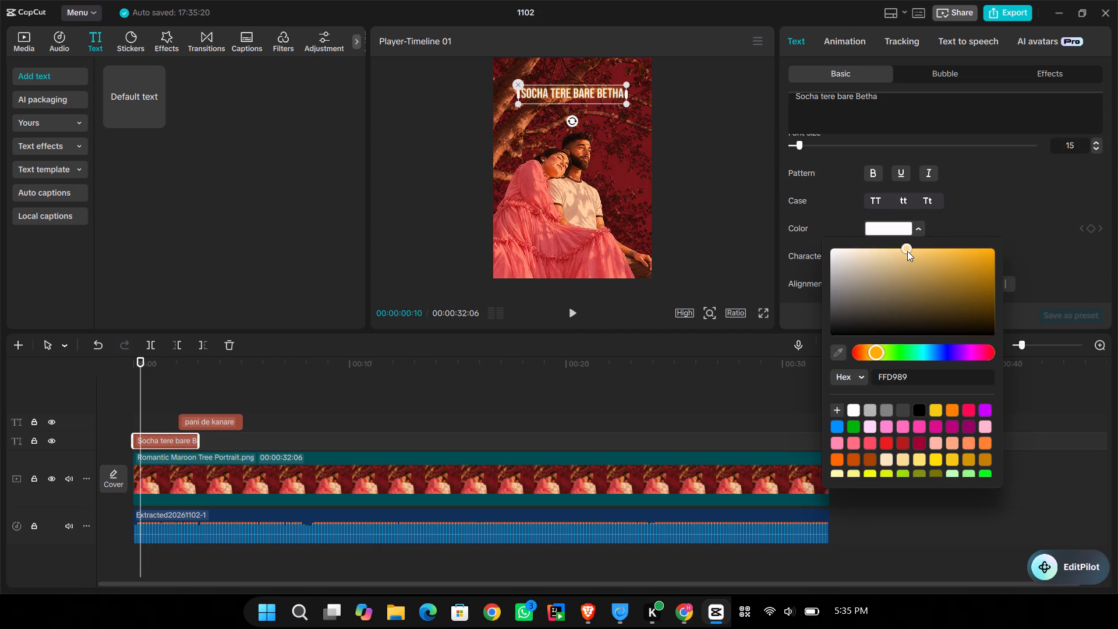
pyautogui.click(907, 251)
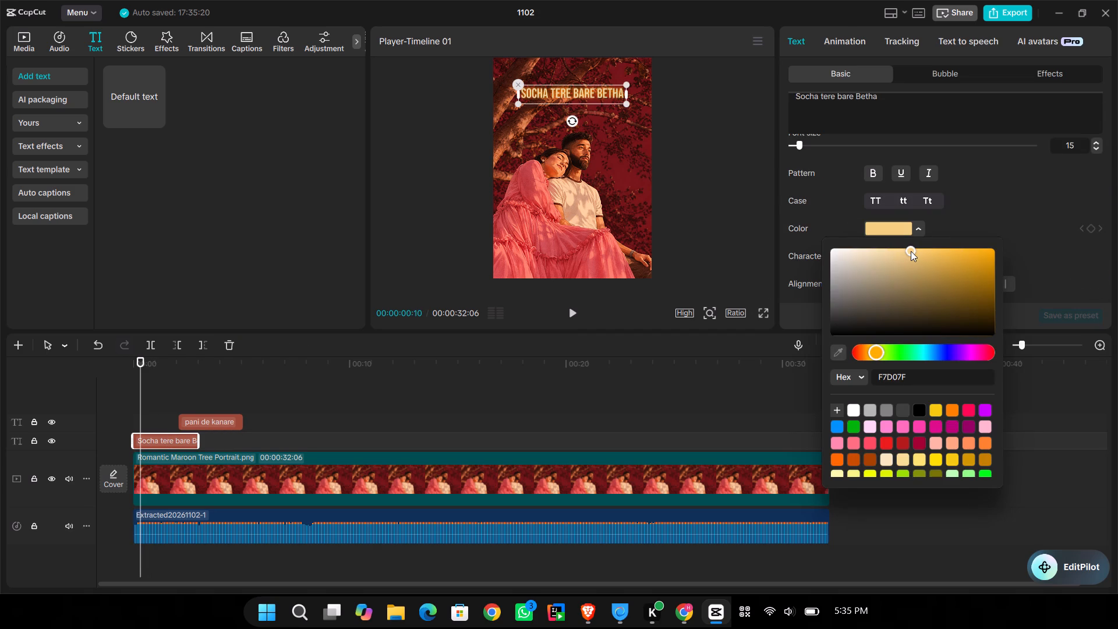
# Play the opening lyrics and adjust both text clips to end together at 00:00:03:27.
pyautogui.click(143, 396)
pyautogui.moveTo(139, 395); pyautogui.dragTo(121, 393)
pyautogui.press('space')
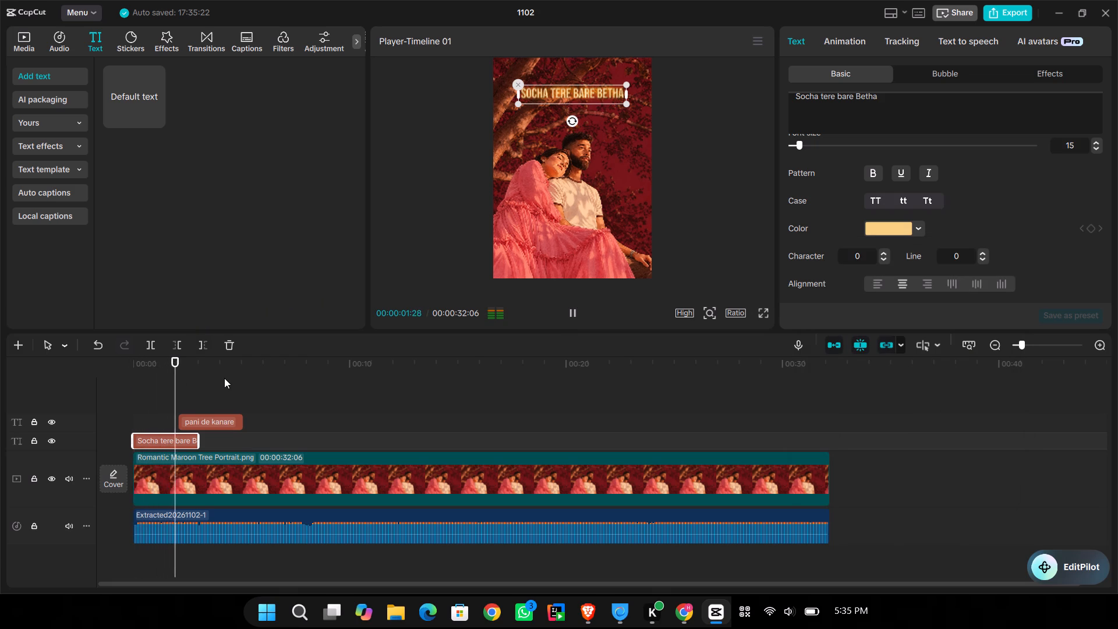
pyautogui.press('space')
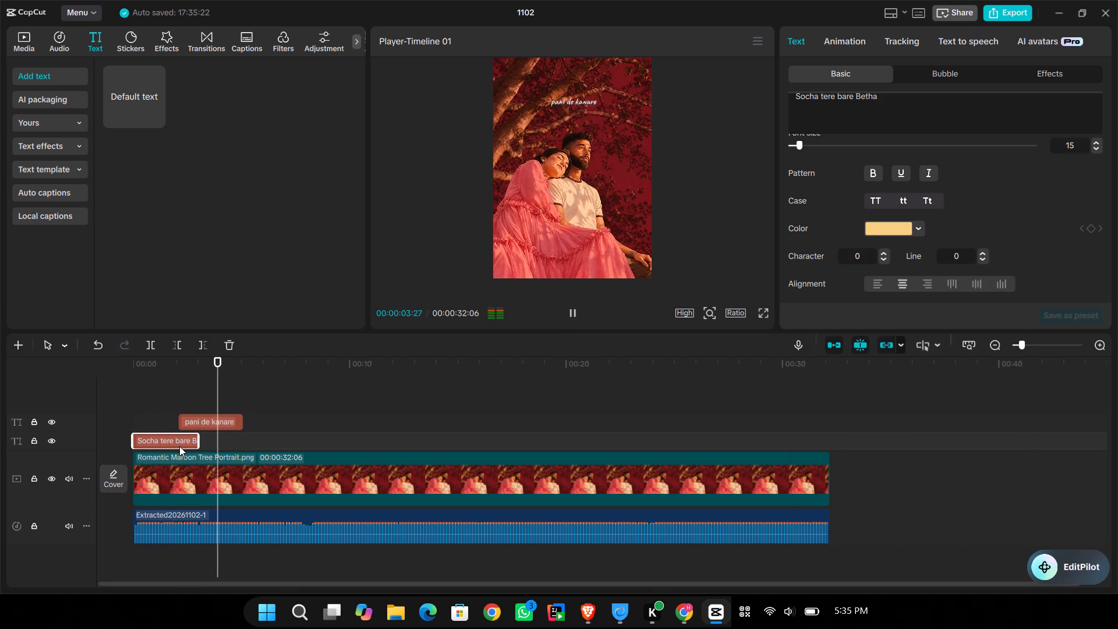
pyautogui.click(205, 418)
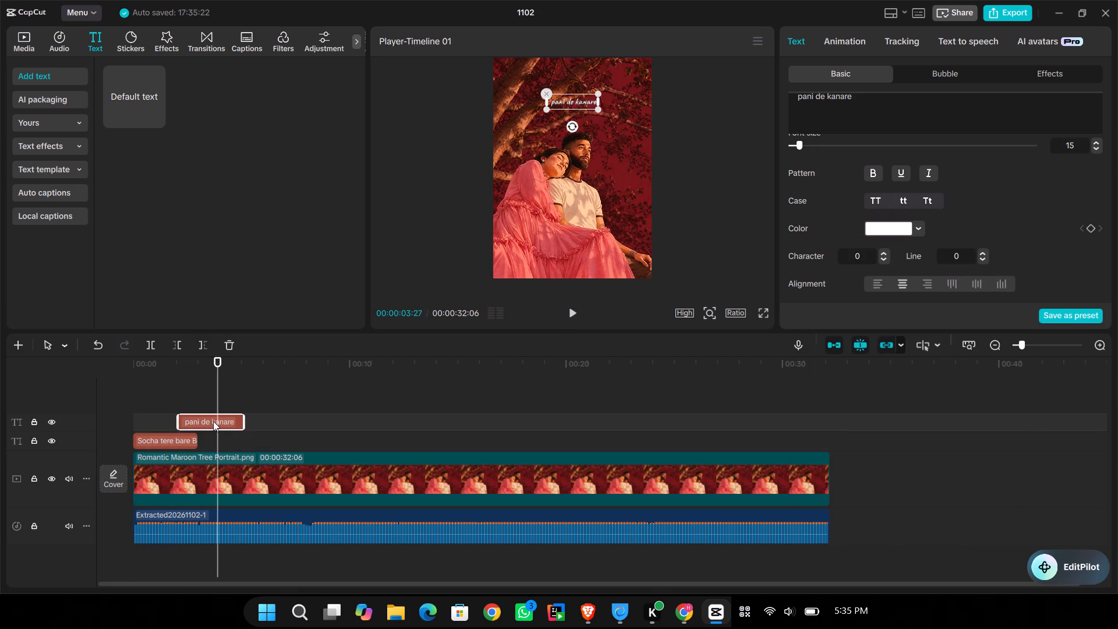
pyautogui.moveTo(242, 420); pyautogui.dragTo(217, 416)
pyautogui.click(174, 439)
pyautogui.moveTo(196, 442); pyautogui.dragTo(217, 443)
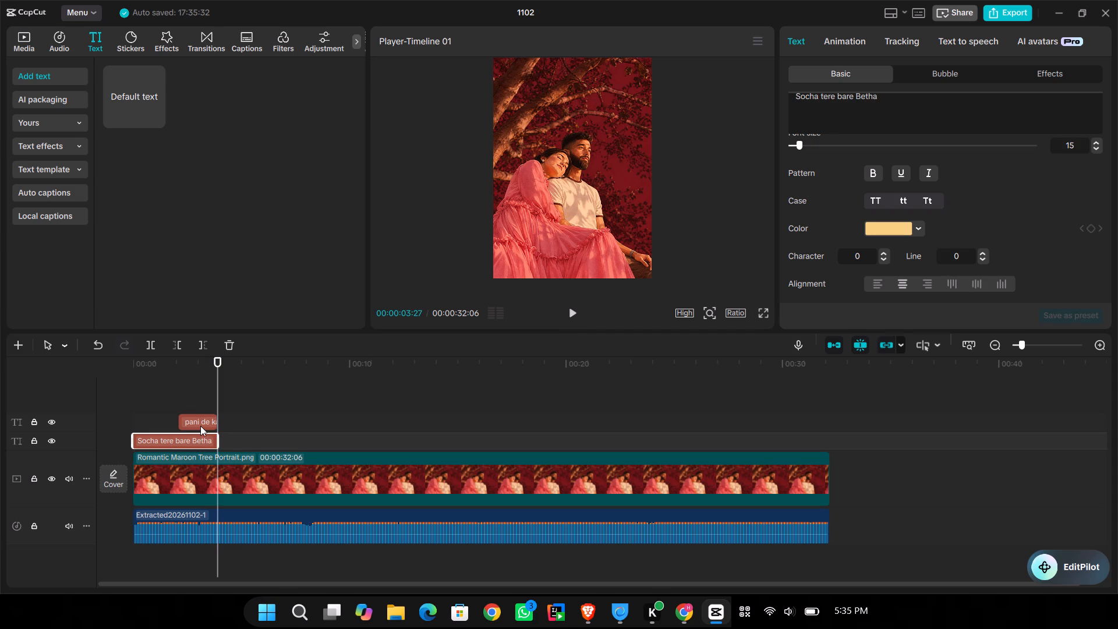
# Play the section around the end of the two lyric clips to check their timing against the song.
pyautogui.click(198, 395)
pyautogui.press('space')
pyautogui.press('space')
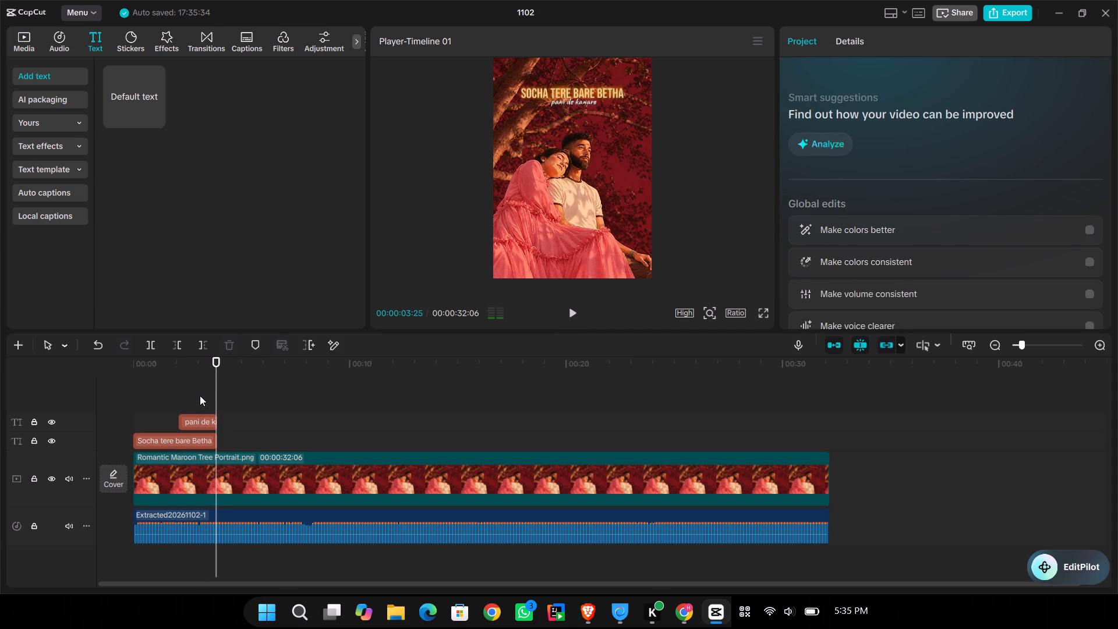
pyautogui.press('space')
pyautogui.click(211, 403)
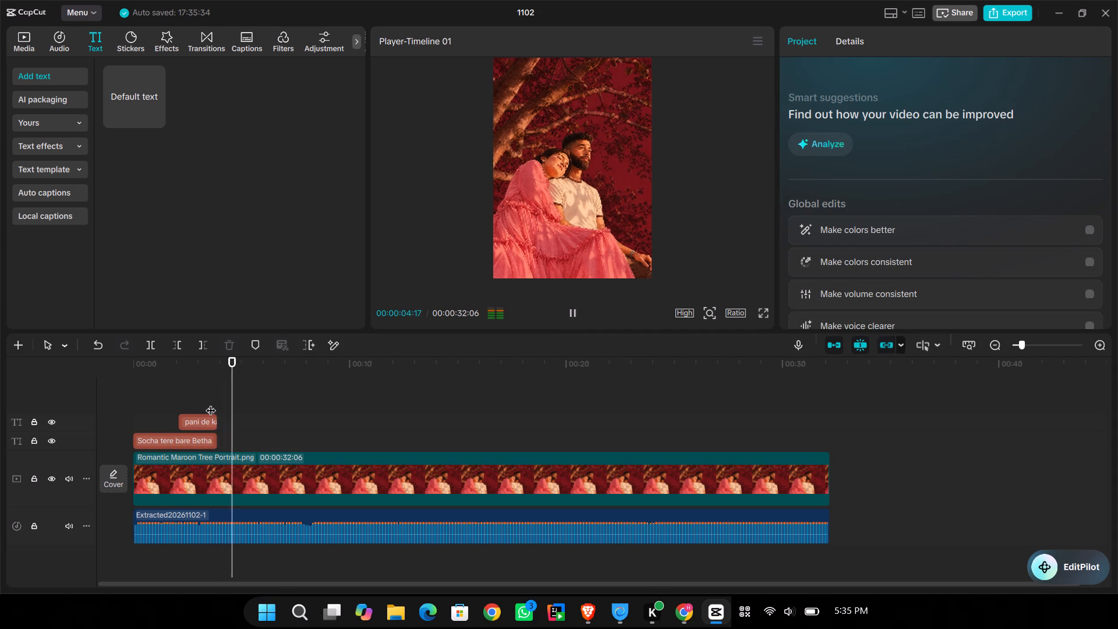
pyautogui.press('space')
pyautogui.press('space')
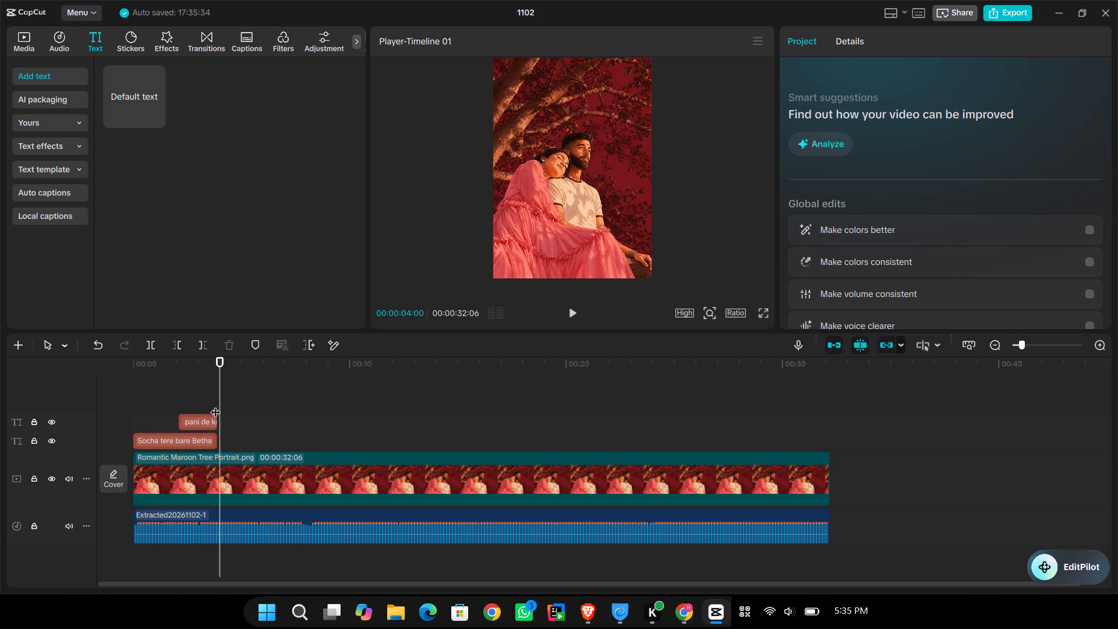
pyautogui.click(220, 405)
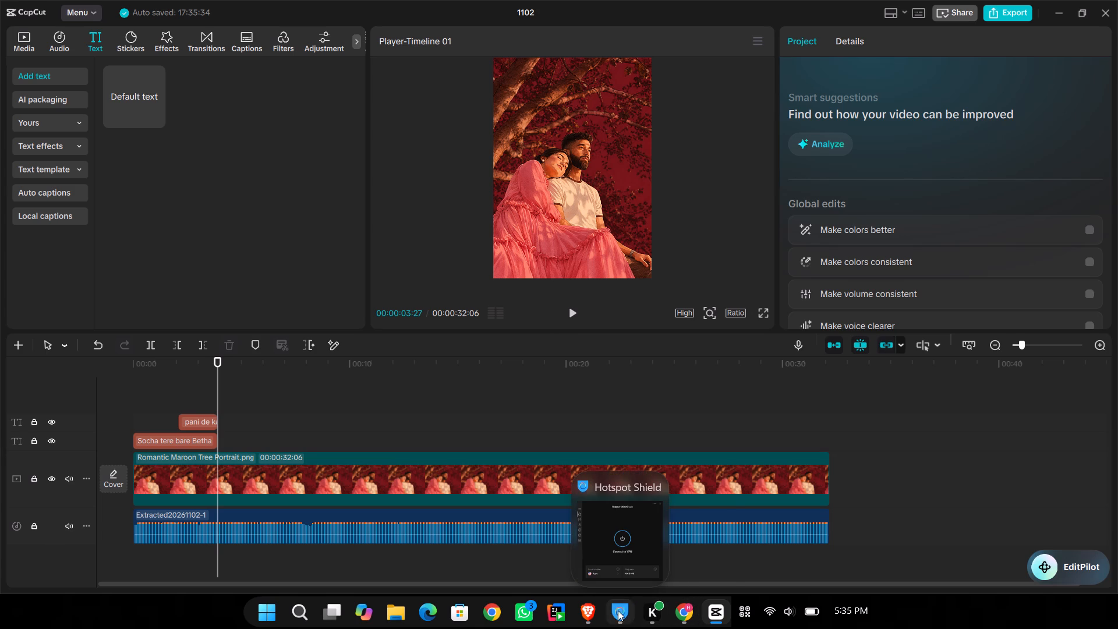
# Switch to the Genius lyrics page in Brave and copy the lines "Metho mila door tu ee" and "Tavi khaba vich kol".
pyautogui.click(591, 621)
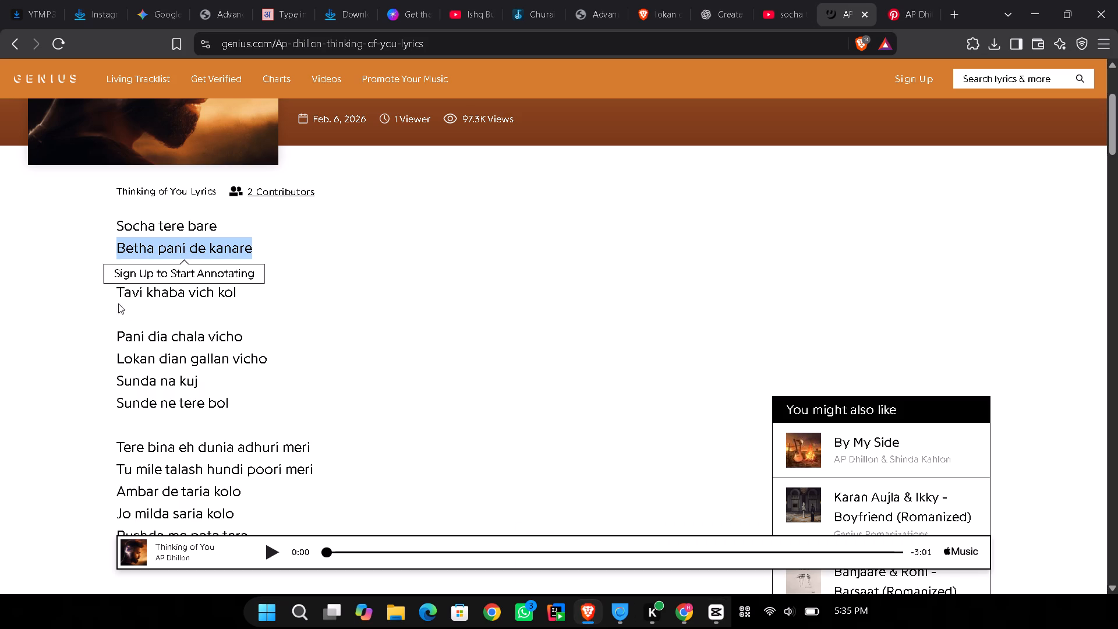
pyautogui.moveTo(238, 292); pyautogui.dragTo(108, 280)
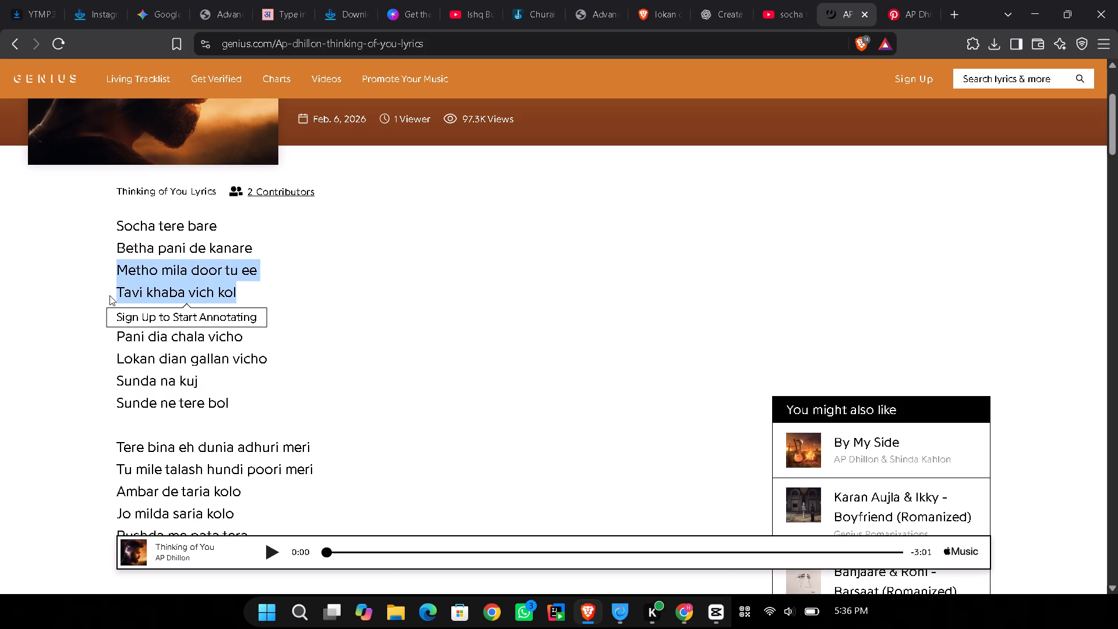
pyautogui.hotkey('ctrl', 'c')
pyautogui.click(588, 617)
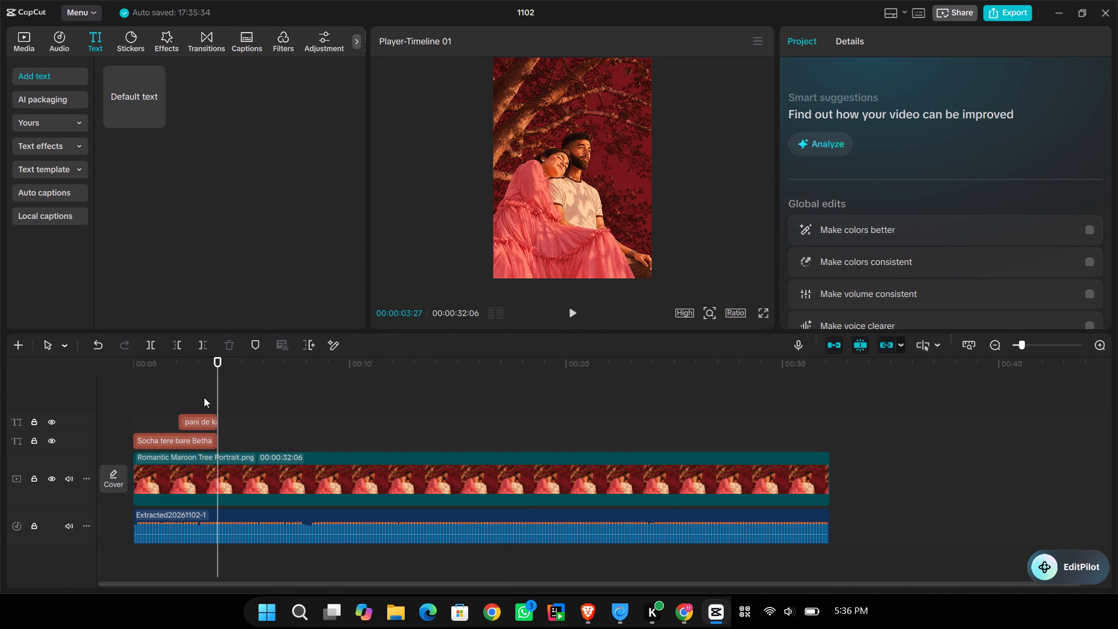
# Copy the "Socha tere bare Betha" and "pani de kanare" clips together and paste the duplicates at 00:00:03:20.
pyautogui.moveTo(204, 397); pyautogui.dragTo(206, 449)
pyautogui.moveTo(225, 440); pyautogui.dragTo(198, 425)
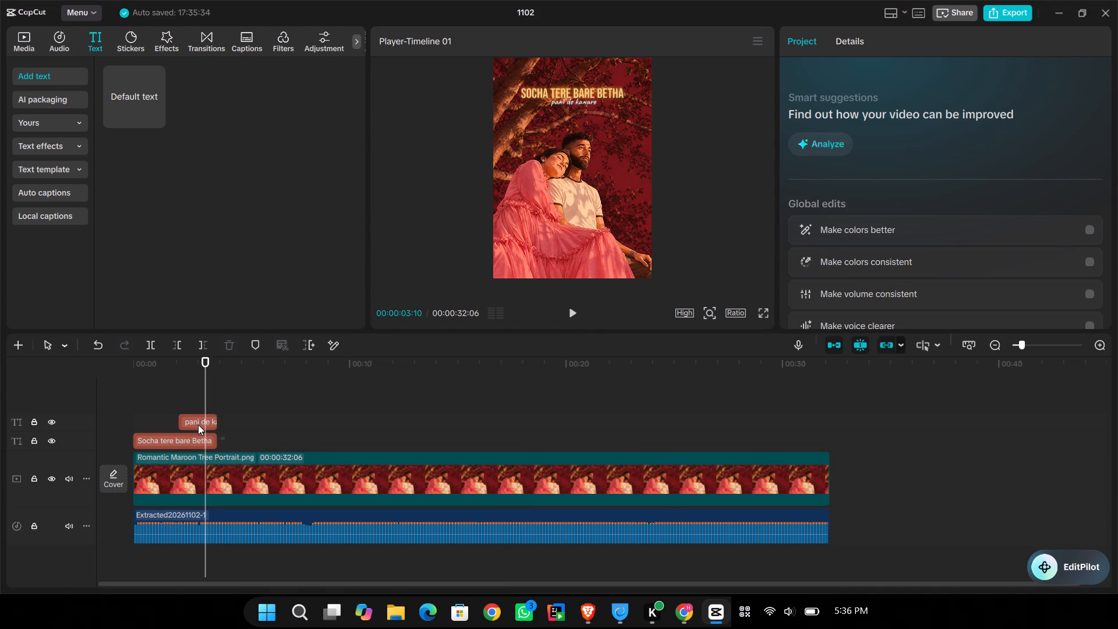
pyautogui.moveTo(198, 425); pyautogui.dragTo(195, 422)
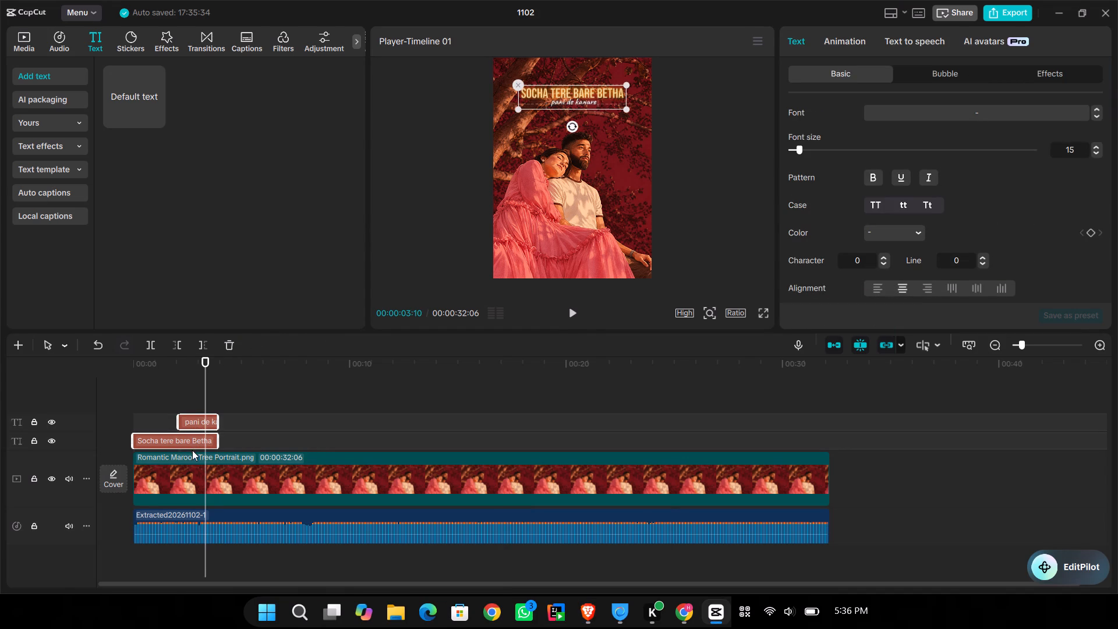
pyautogui.hotkey('ctrl', 'c')
pyautogui.click(215, 395)
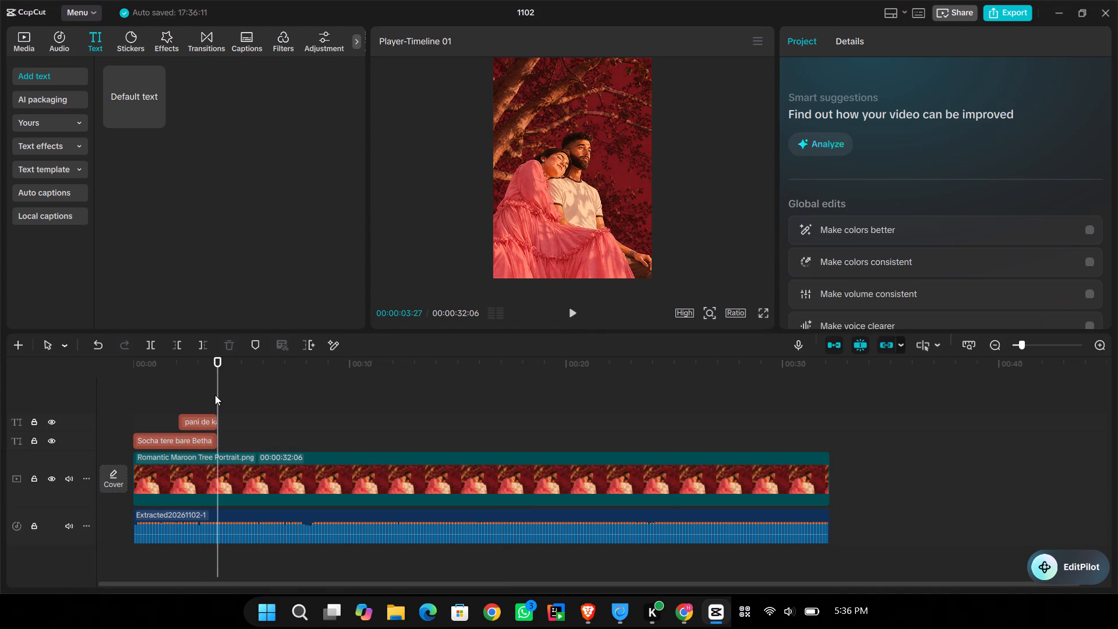
pyautogui.click(215, 395)
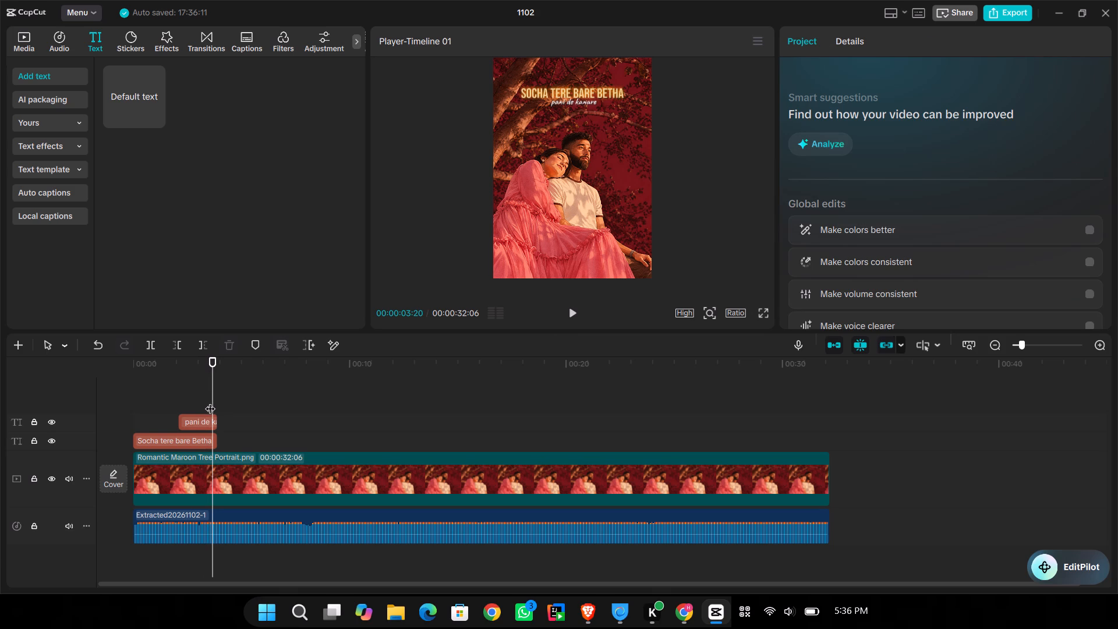
pyautogui.hotkey('ctrl', 'v')
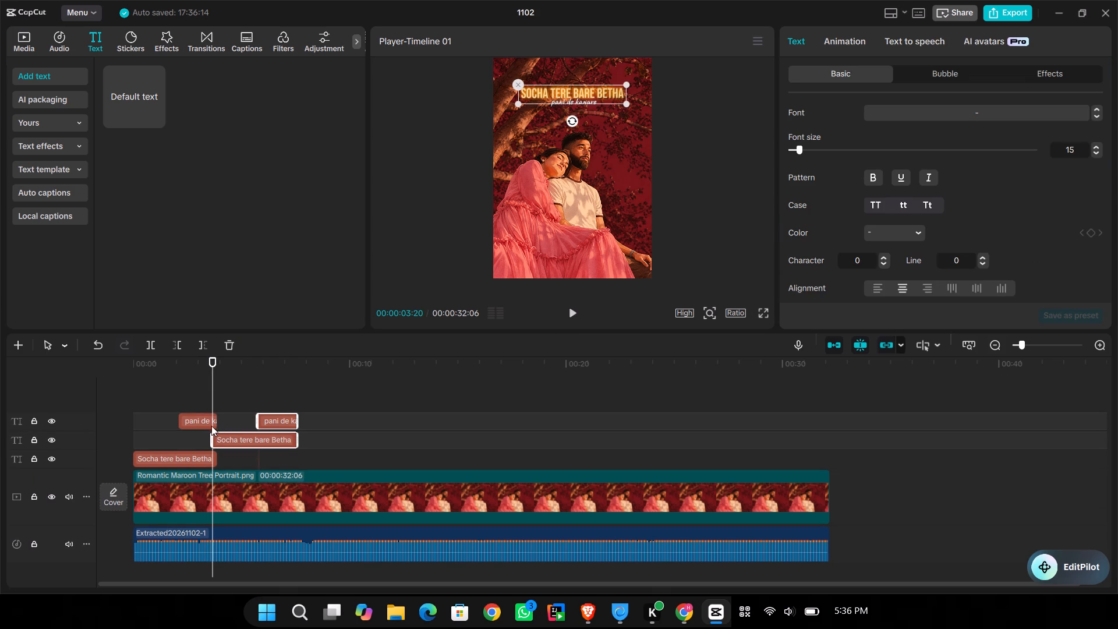
# Move the two pasted lyric clips together onto their own tracks above the originals, starting at about 00:00:03:20.
pyautogui.moveTo(204, 415); pyautogui.dragTo(206, 444)
pyautogui.moveTo(238, 443); pyautogui.dragTo(242, 426)
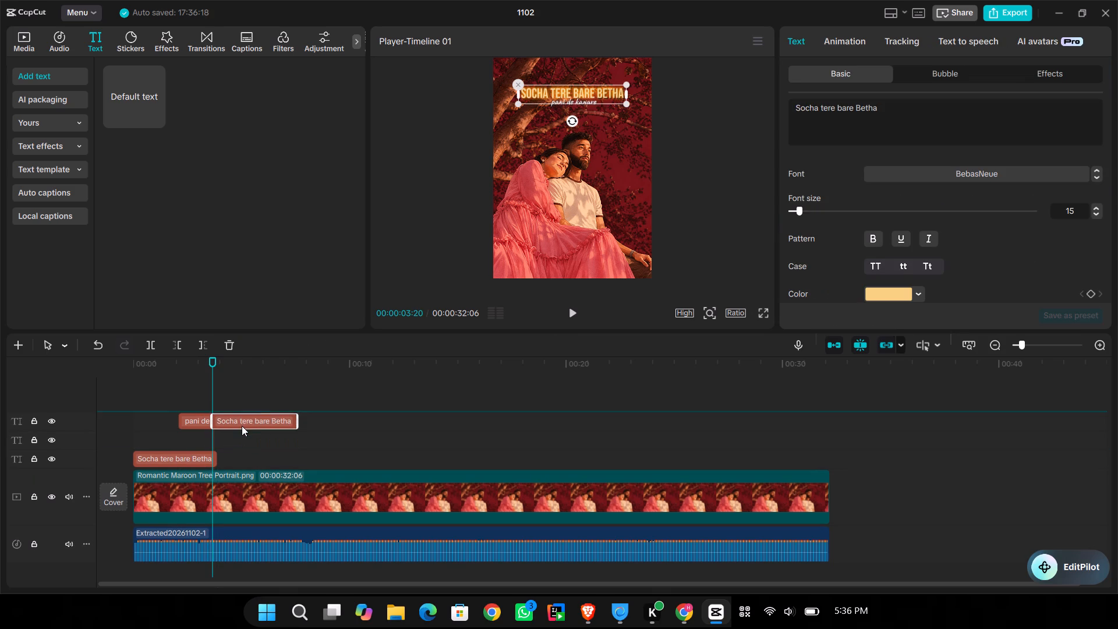
pyautogui.moveTo(242, 426); pyautogui.dragTo(243, 437)
pyautogui.moveTo(321, 440); pyautogui.dragTo(282, 407)
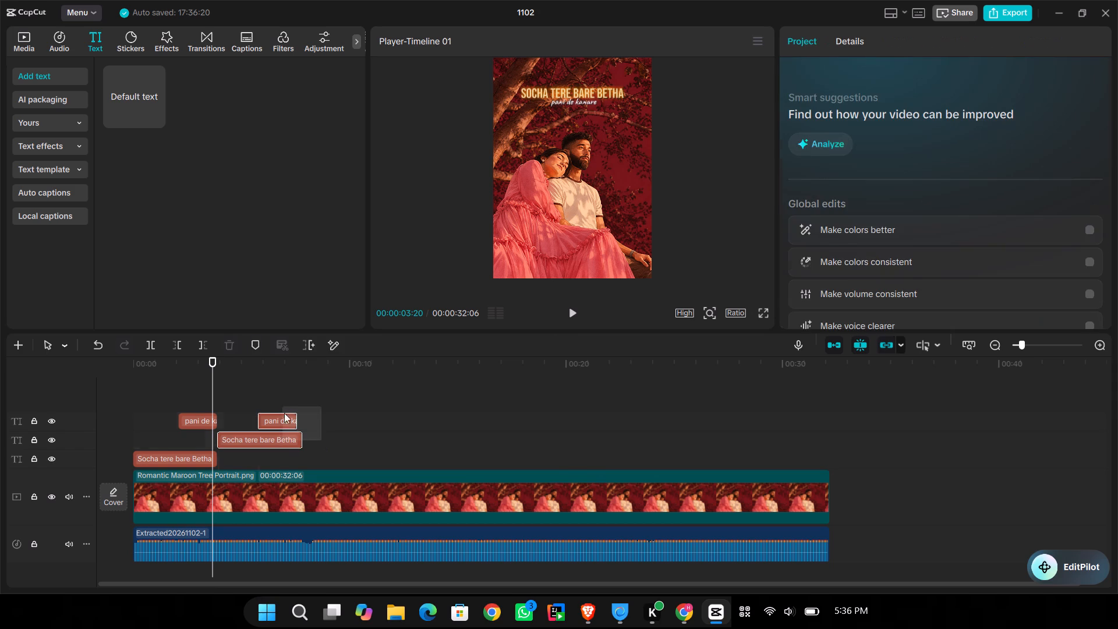
pyautogui.moveTo(282, 436); pyautogui.dragTo(279, 401)
pyautogui.click(282, 416)
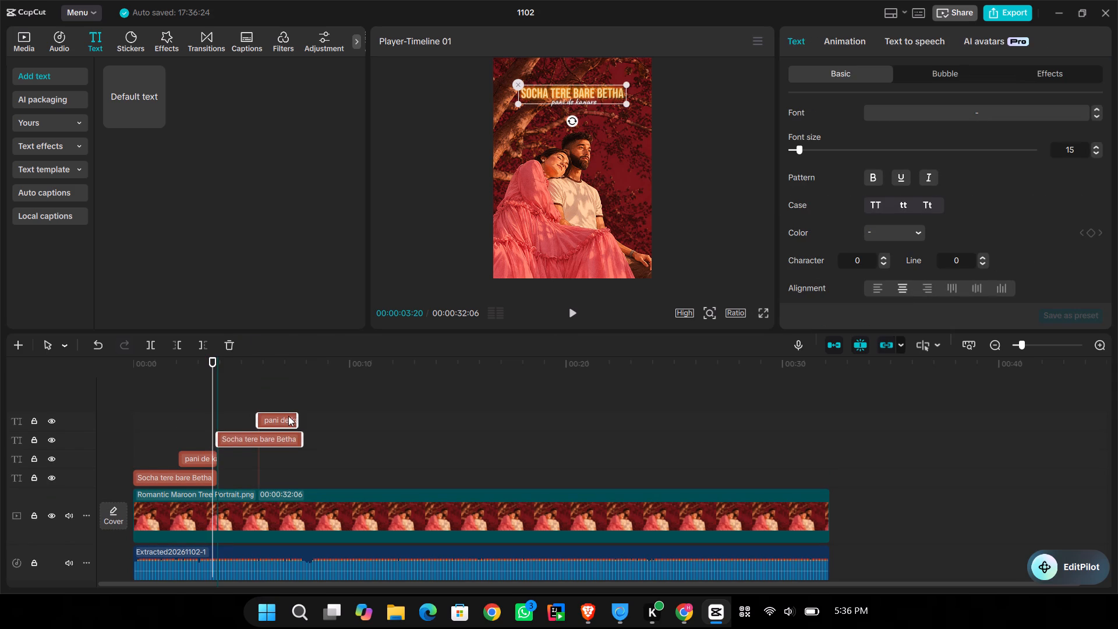
# Replace the duplicated "Socha tere bare Betha" text with the copied lines "Metho mila door tu ee" and "Tavi khaba vich kol".
pyautogui.click(239, 395)
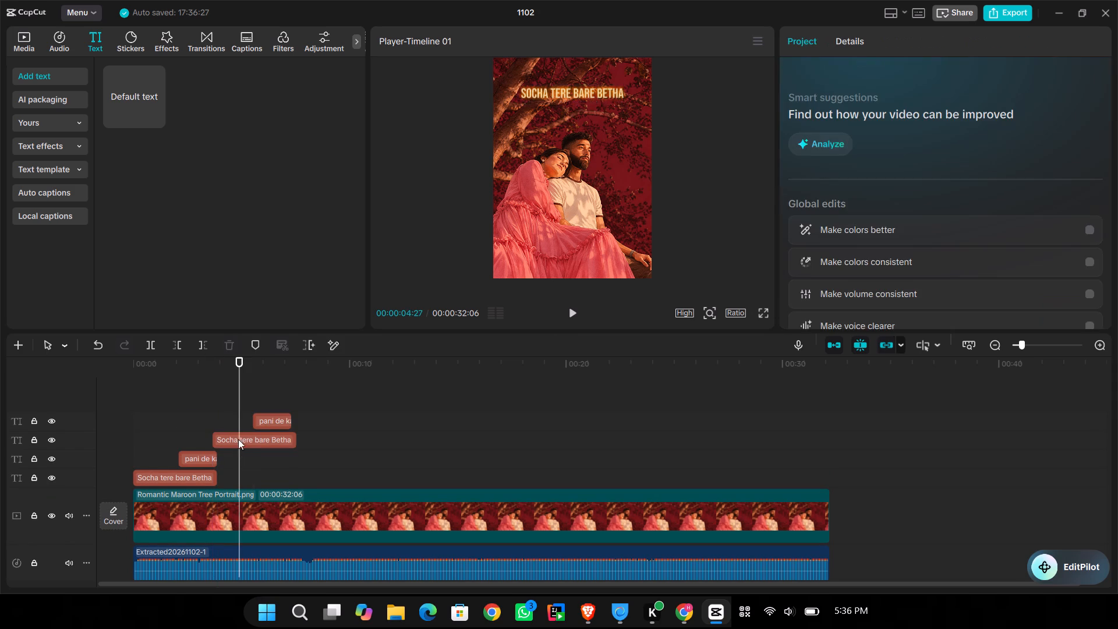
pyautogui.click(224, 436)
pyautogui.moveTo(897, 108); pyautogui.dragTo(449, 96)
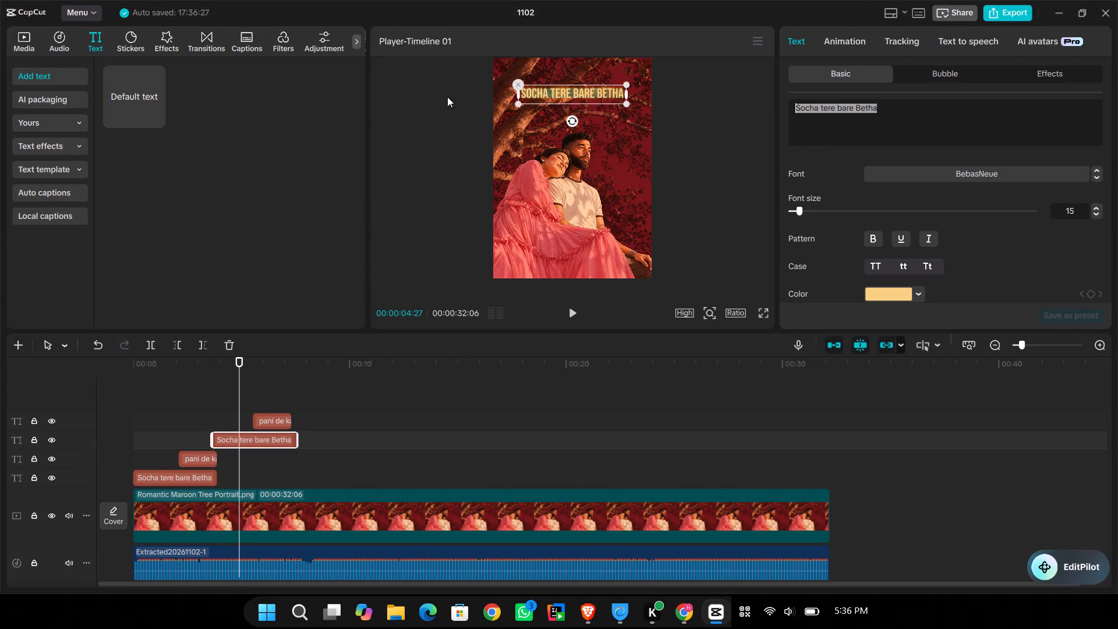
pyautogui.hotkey('ctrl', 'v')
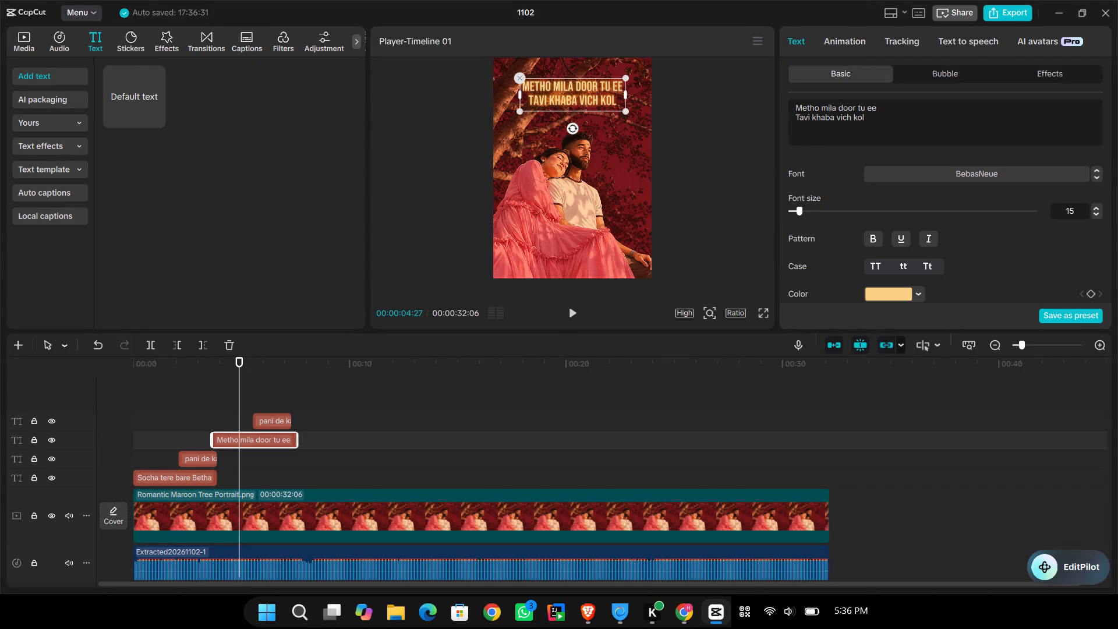
# Move the line "Tavi khaba vich kol" out of the "Metho mila door tu ee" clip to replace the duplicated "pani de kanare" text.
pyautogui.moveTo(877, 119); pyautogui.dragTo(744, 114)
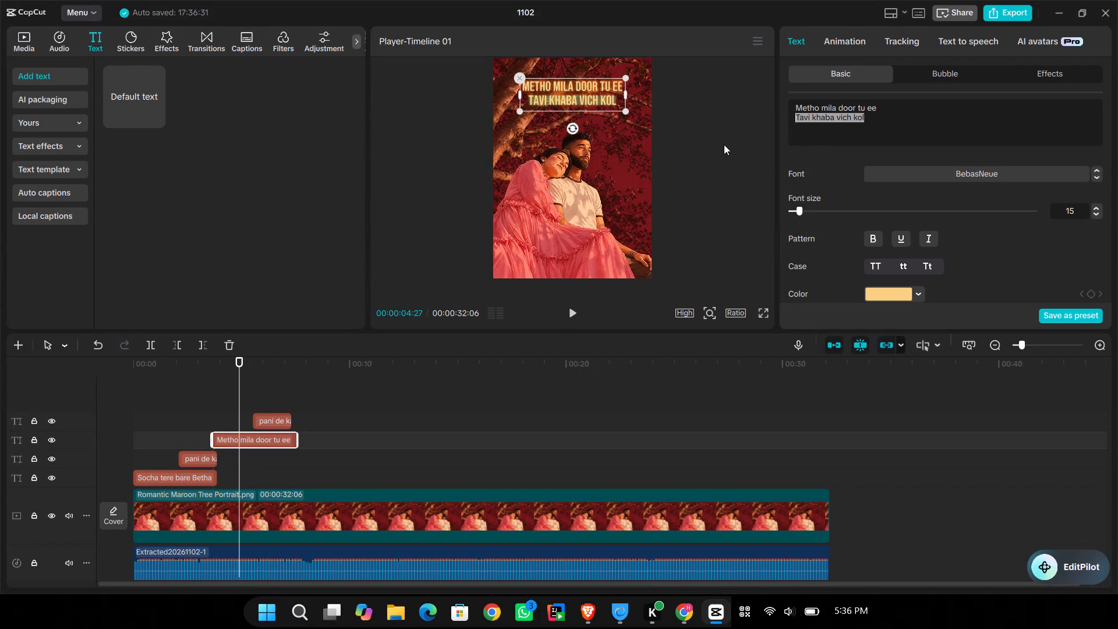
pyautogui.hotkey('ctrl', 'x')
pyautogui.click(273, 415)
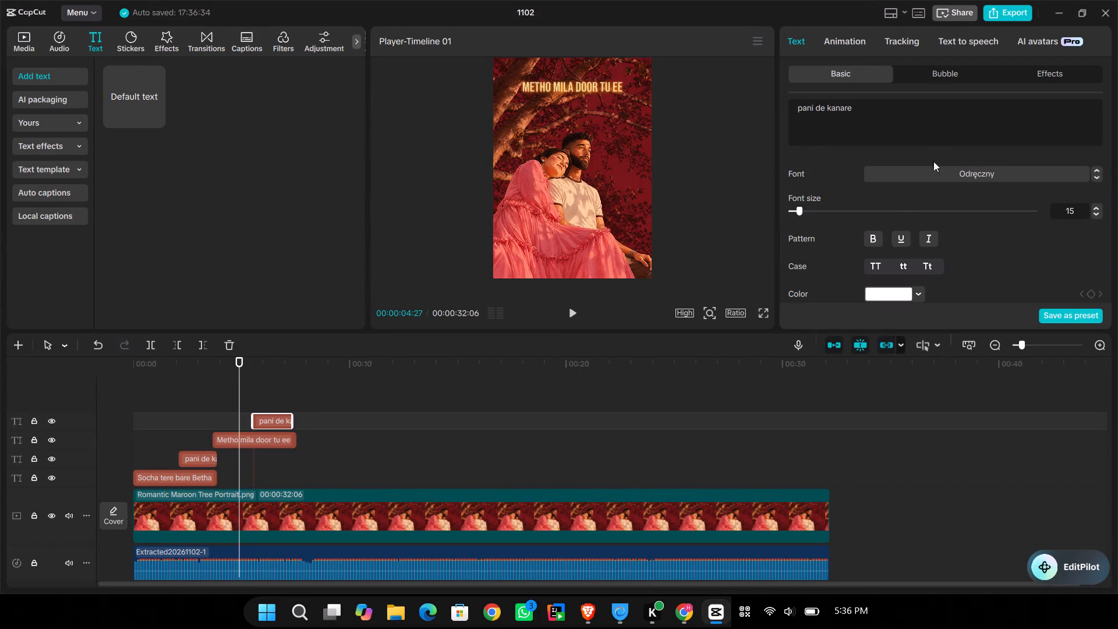
pyautogui.moveTo(899, 116); pyautogui.dragTo(674, 100)
pyautogui.hotkey('ctrl', 'v')
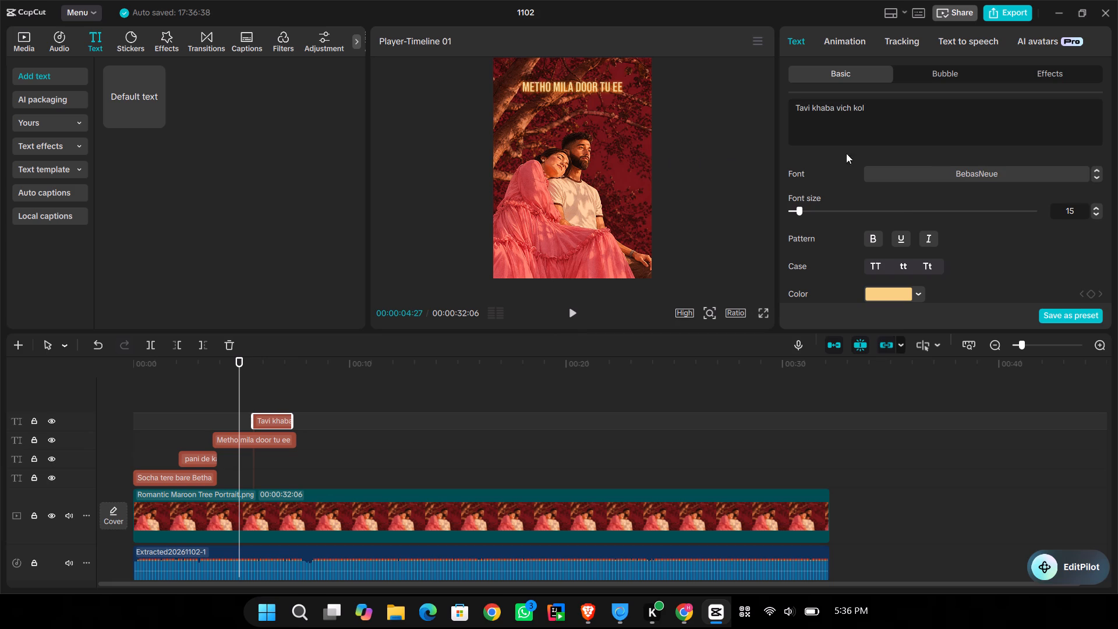
# Play back the lyric clips from around the first pair into the second pair to check their timing.
pyautogui.click(191, 389)
pyautogui.press('space')
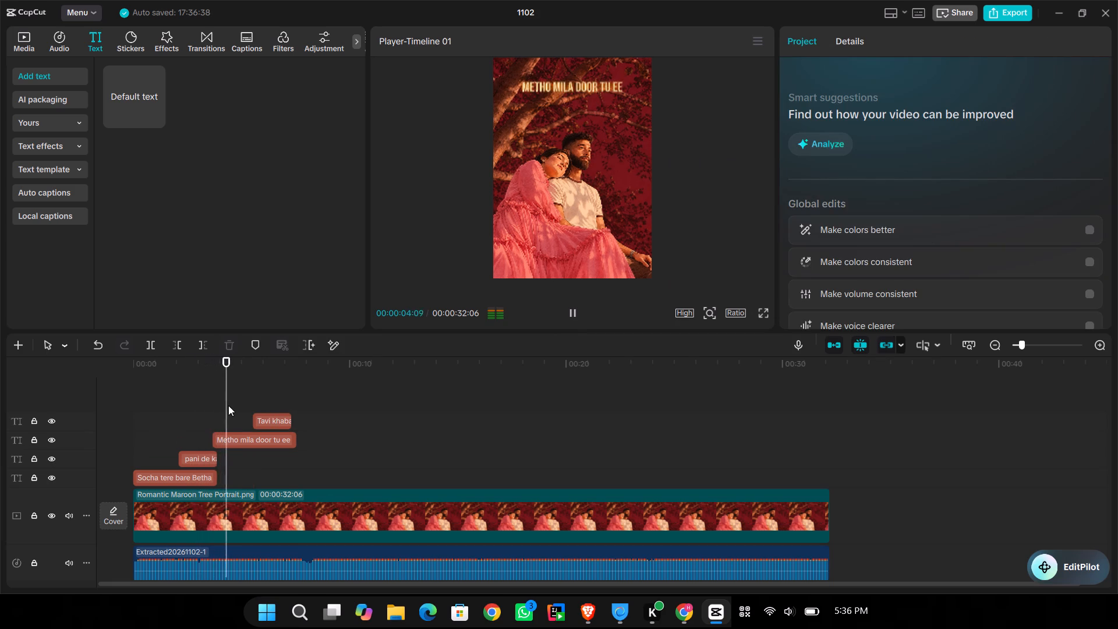
pyautogui.press('space')
pyautogui.click(181, 408)
pyautogui.press('space')
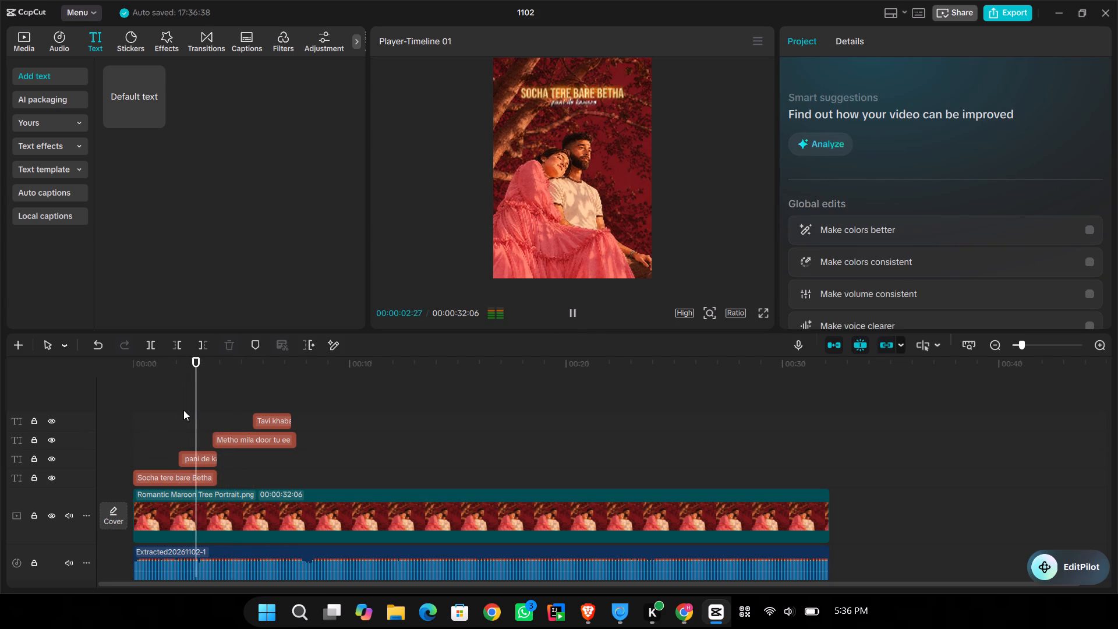
pyautogui.press('space')
pyautogui.press('space')
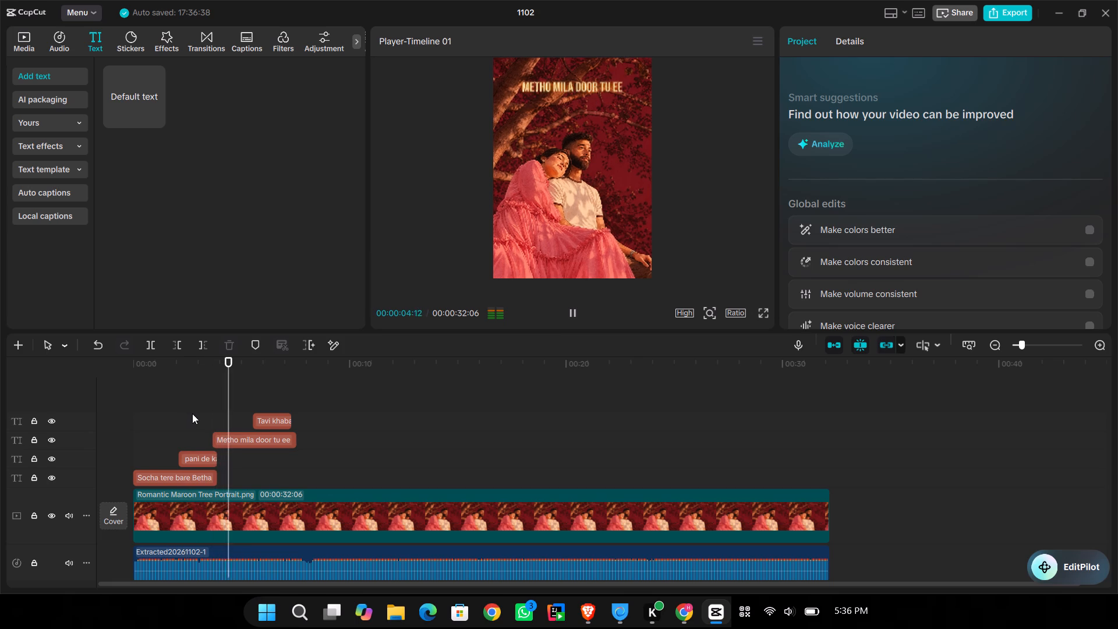
pyautogui.press('space')
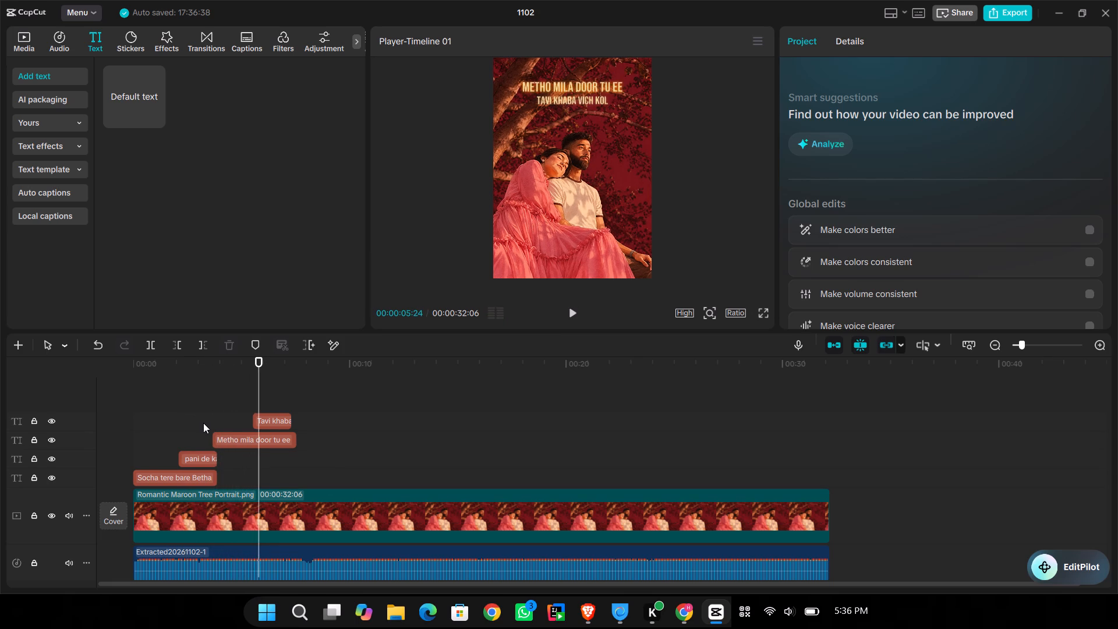
# Style the "Tavi khaba vich kol" text with the Odręczny font and white color.
pyautogui.click(270, 418)
pyautogui.click(940, 178)
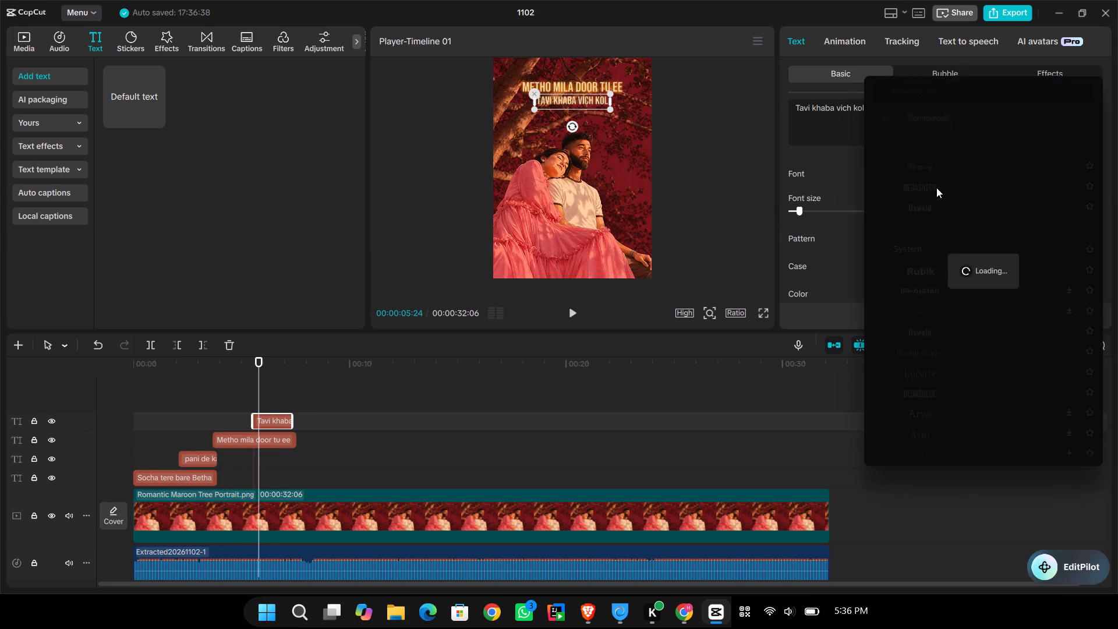
pyautogui.click(917, 189)
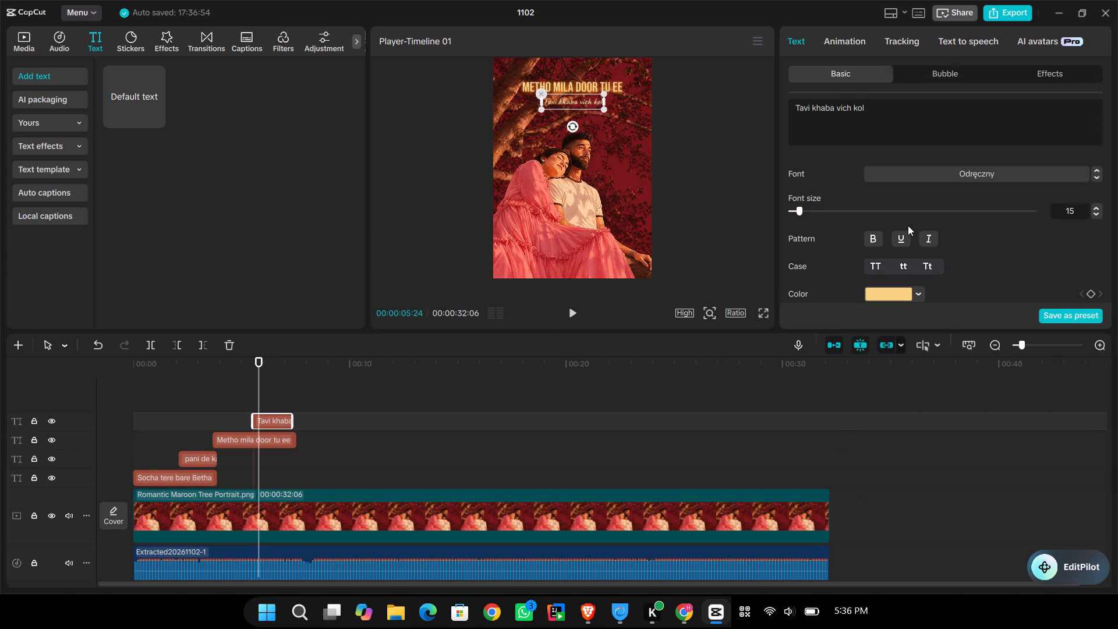
pyautogui.click(912, 291)
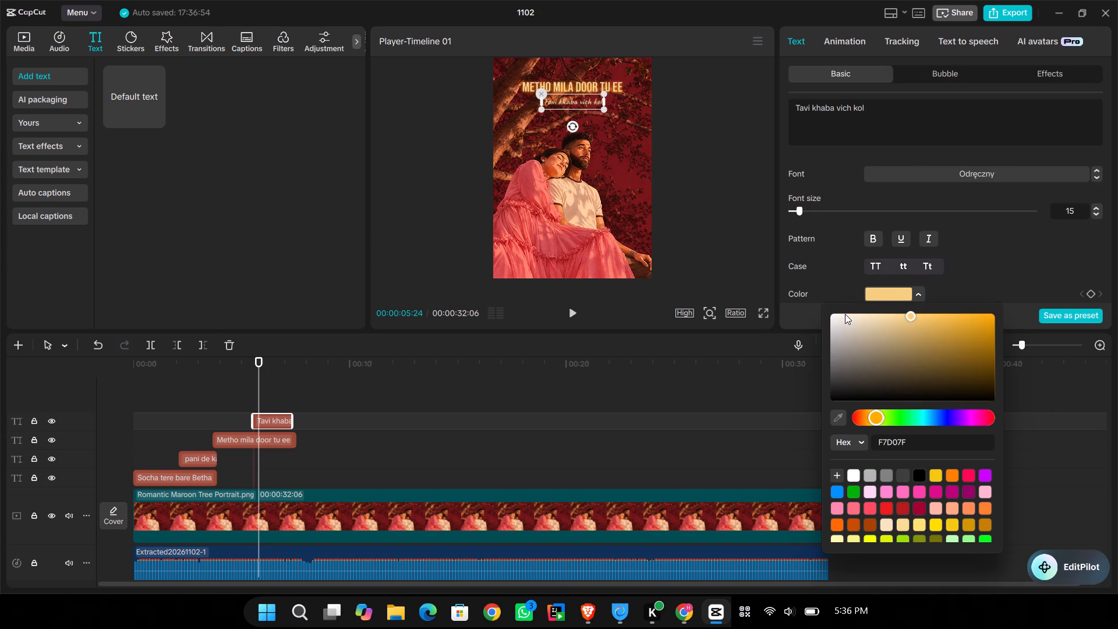
pyautogui.moveTo(845, 314); pyautogui.dragTo(794, 311)
pyautogui.click(184, 397)
pyautogui.press('space')
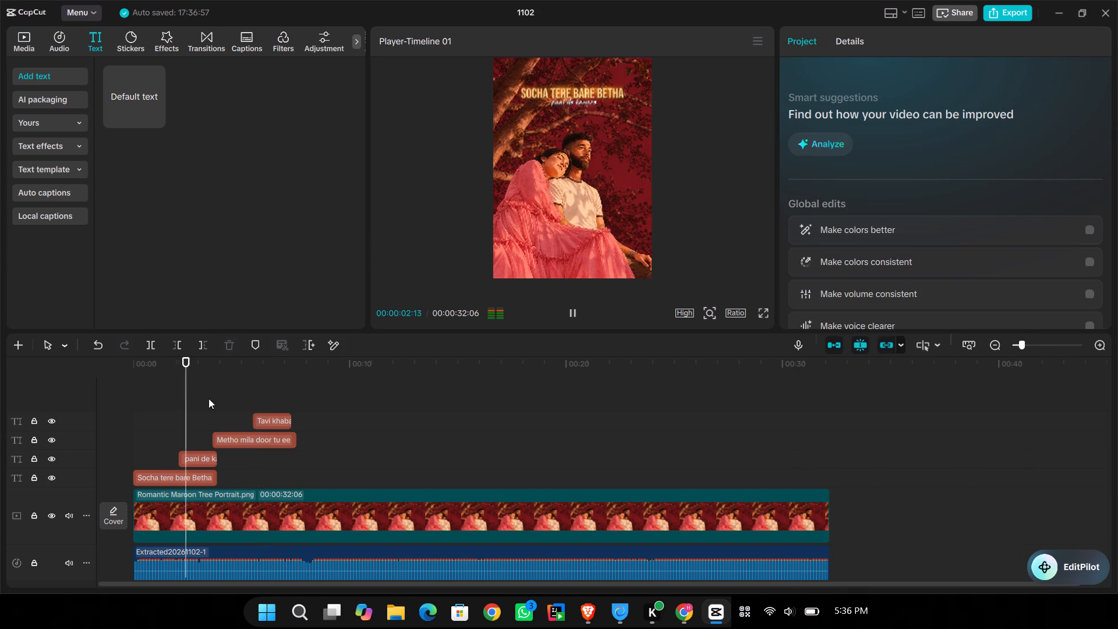
pyautogui.press('space')
# Search the In animations for "fade" and apply Fade In to the "Socha tere bare Betha" and "pani de kanare" clips together.
pyautogui.moveTo(195, 416); pyautogui.dragTo(168, 484)
pyautogui.click(844, 45)
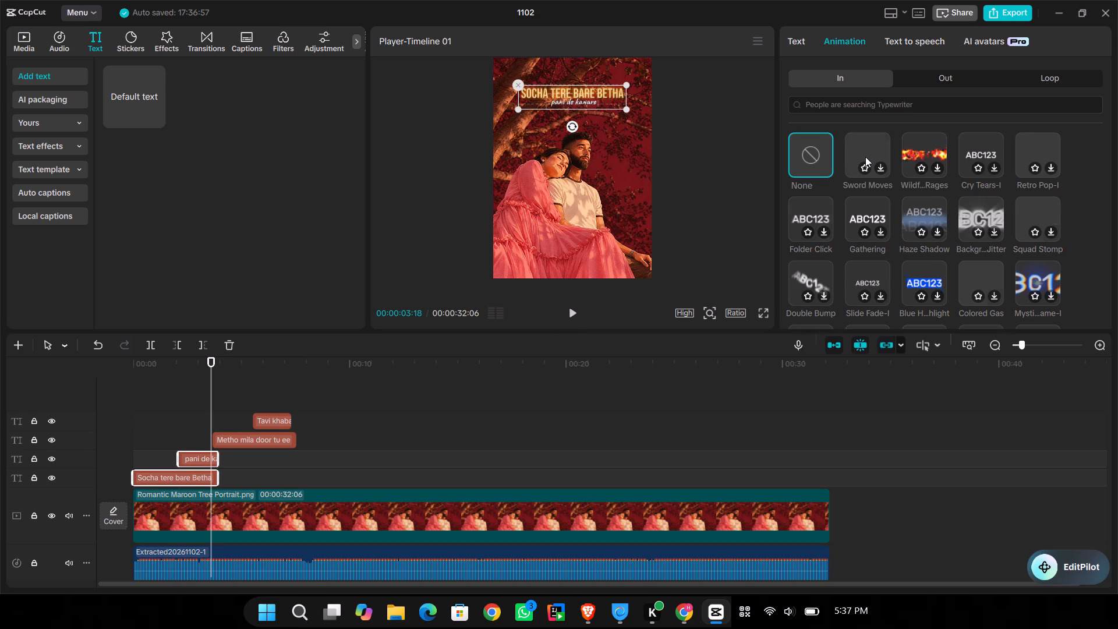
pyautogui.click(873, 98)
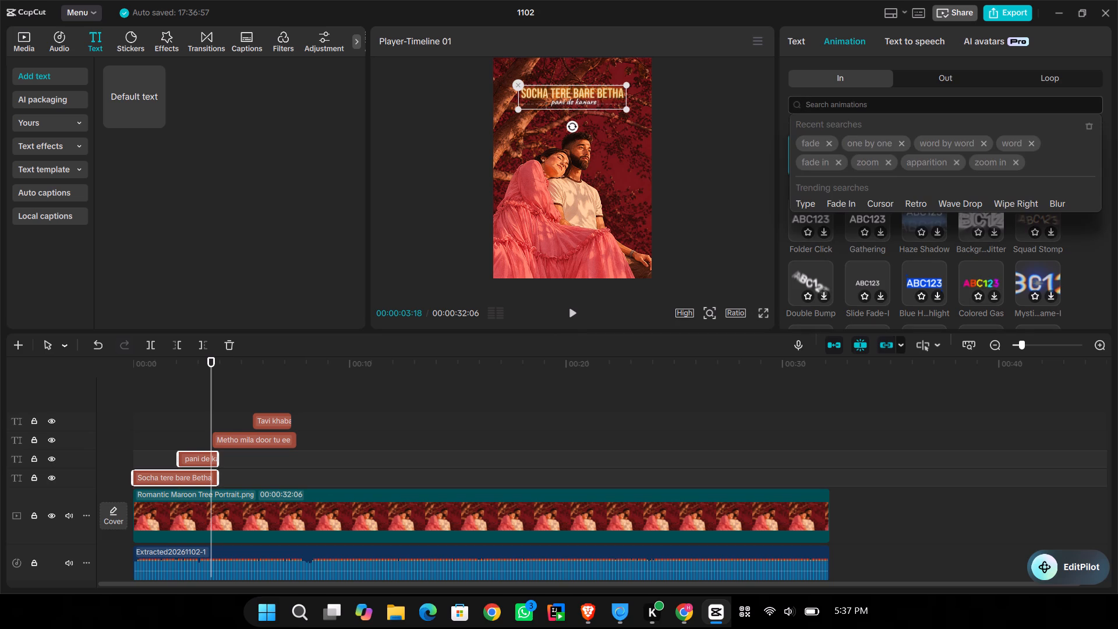
pyautogui.press('f')
pyautogui.press('a')
pyautogui.write('de')
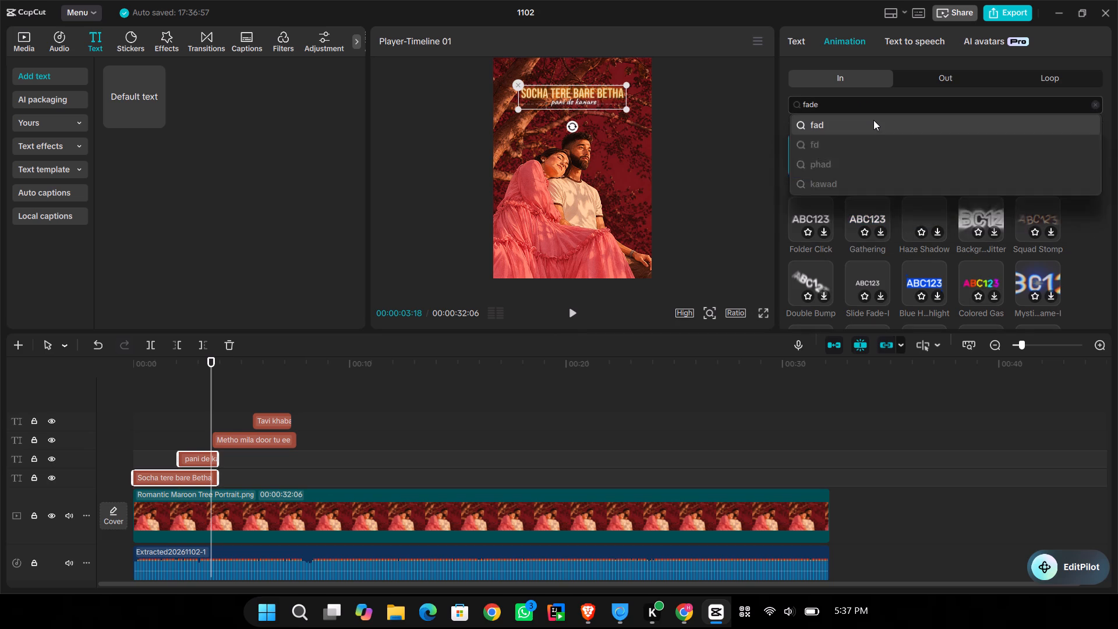
pyautogui.press('Return')
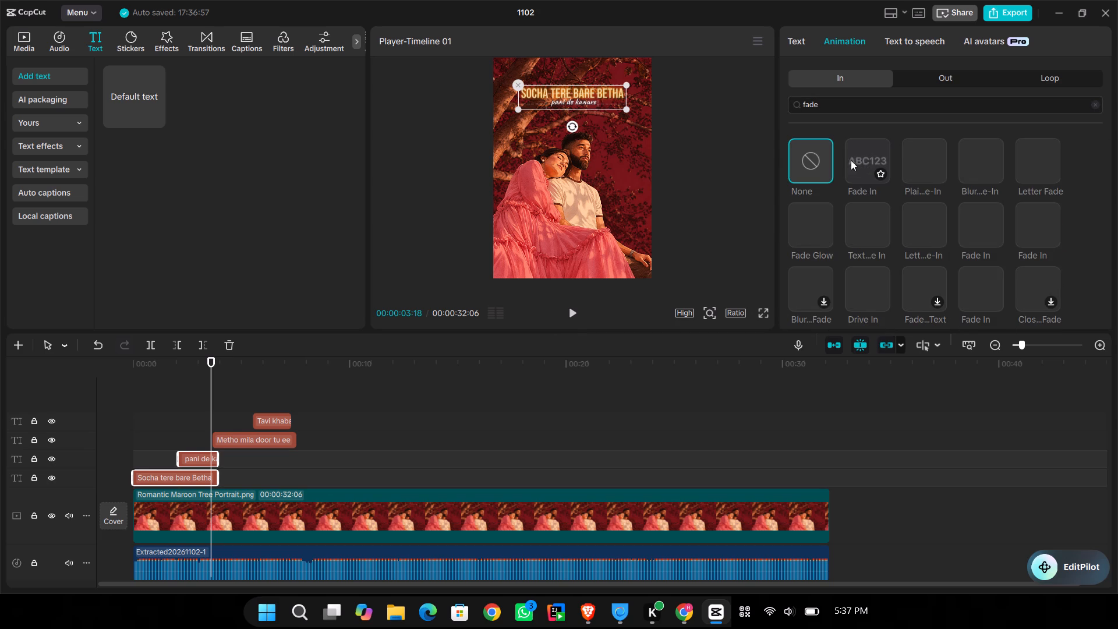
pyautogui.click(972, 222)
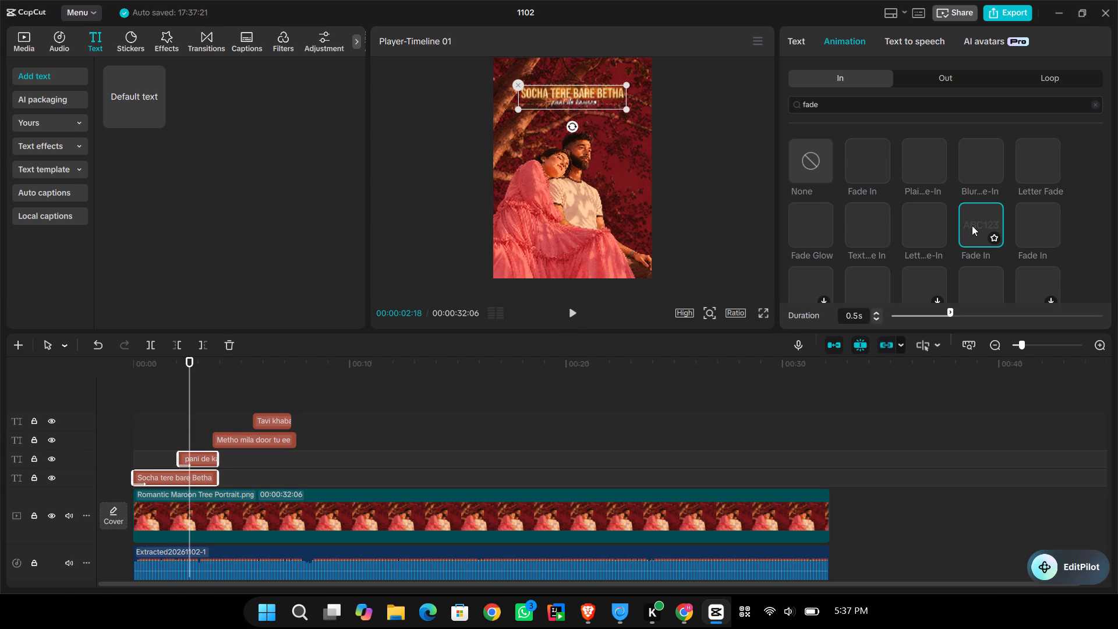
# Add the Fade Out exit animation to the same two lyric clips and play them back.
pyautogui.click(918, 77)
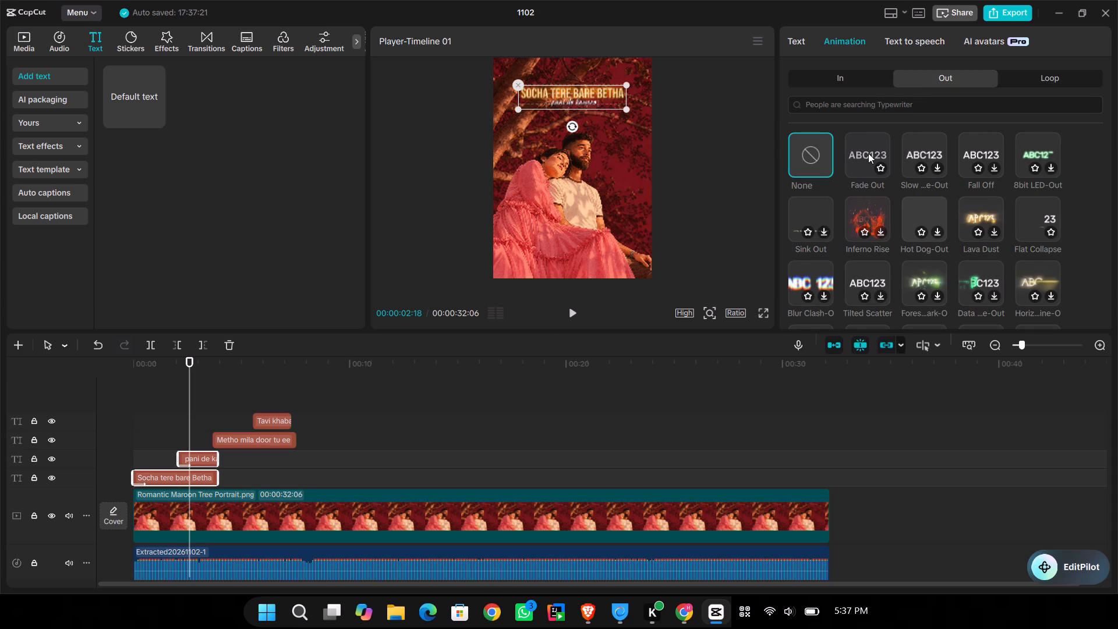
pyautogui.click(868, 153)
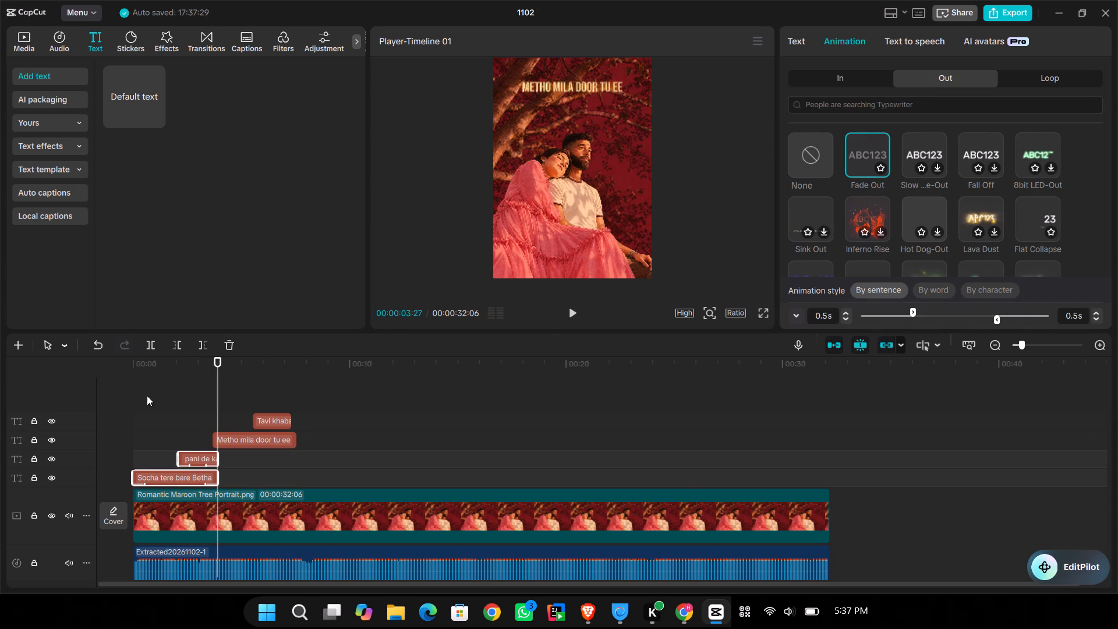
pyautogui.click(150, 419)
pyautogui.moveTo(150, 419); pyautogui.dragTo(125, 429)
pyautogui.press('space')
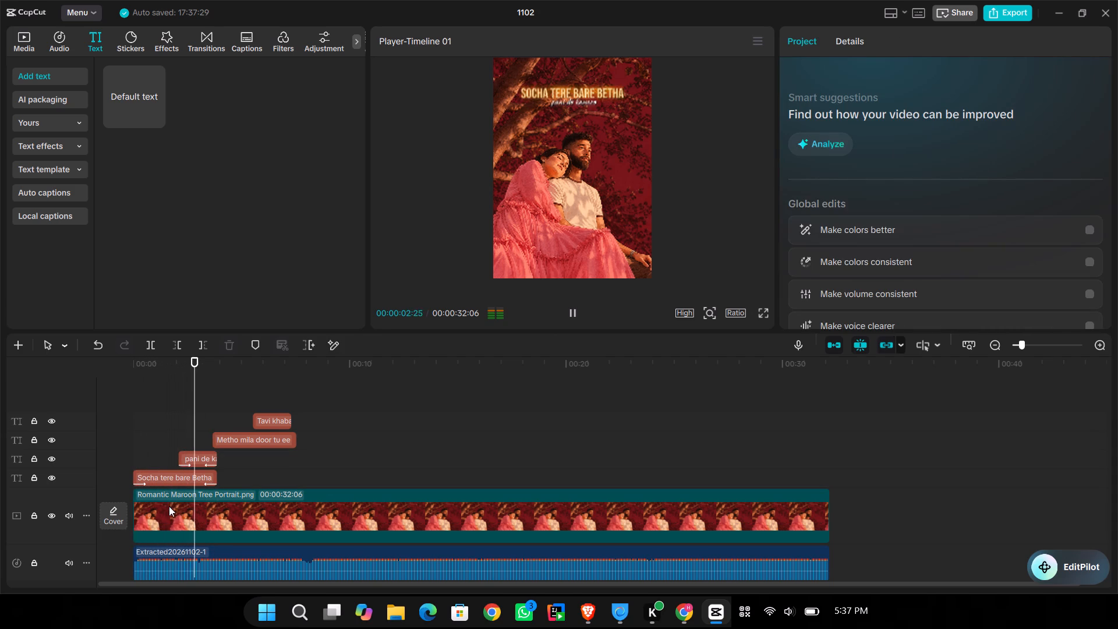
pyautogui.press('space')
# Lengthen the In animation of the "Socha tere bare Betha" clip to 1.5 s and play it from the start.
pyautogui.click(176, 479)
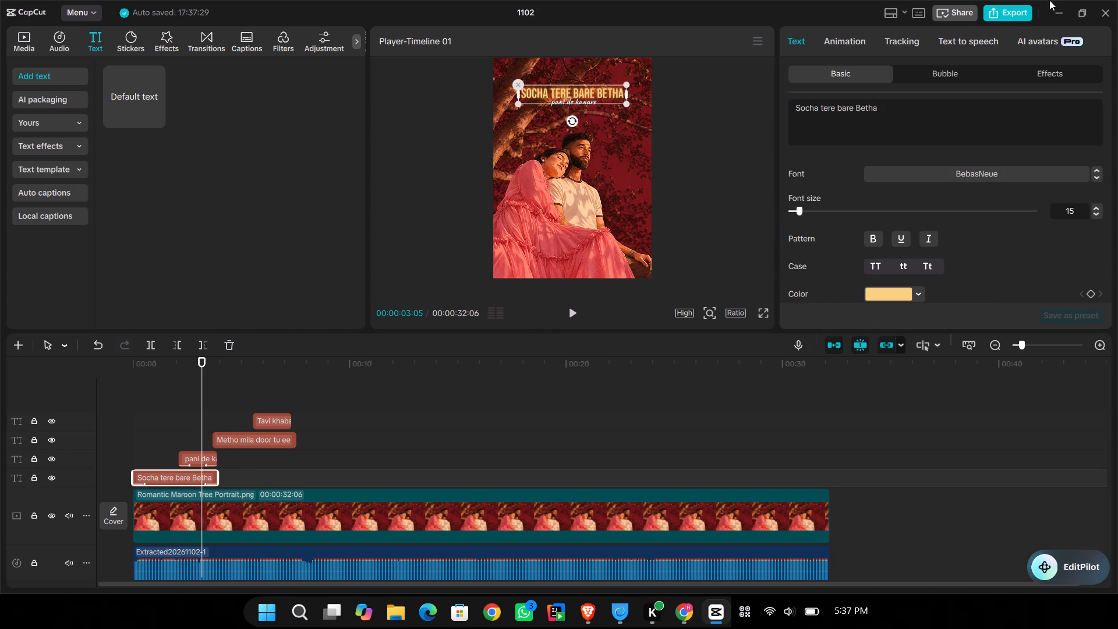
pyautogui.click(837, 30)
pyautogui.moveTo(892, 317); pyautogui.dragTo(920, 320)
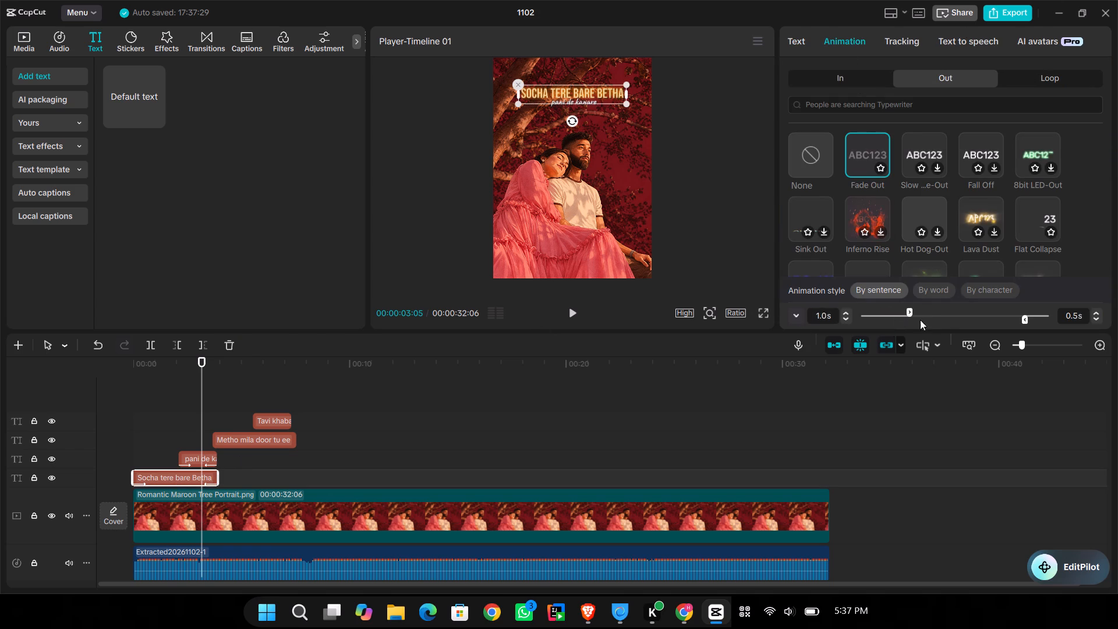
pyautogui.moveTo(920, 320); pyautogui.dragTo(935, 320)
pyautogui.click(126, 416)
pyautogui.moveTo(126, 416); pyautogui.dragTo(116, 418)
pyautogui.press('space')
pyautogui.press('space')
# Set the In animation duration of the "Socha tere bare Betha" clip to 1.0 s.
pyautogui.click(152, 475)
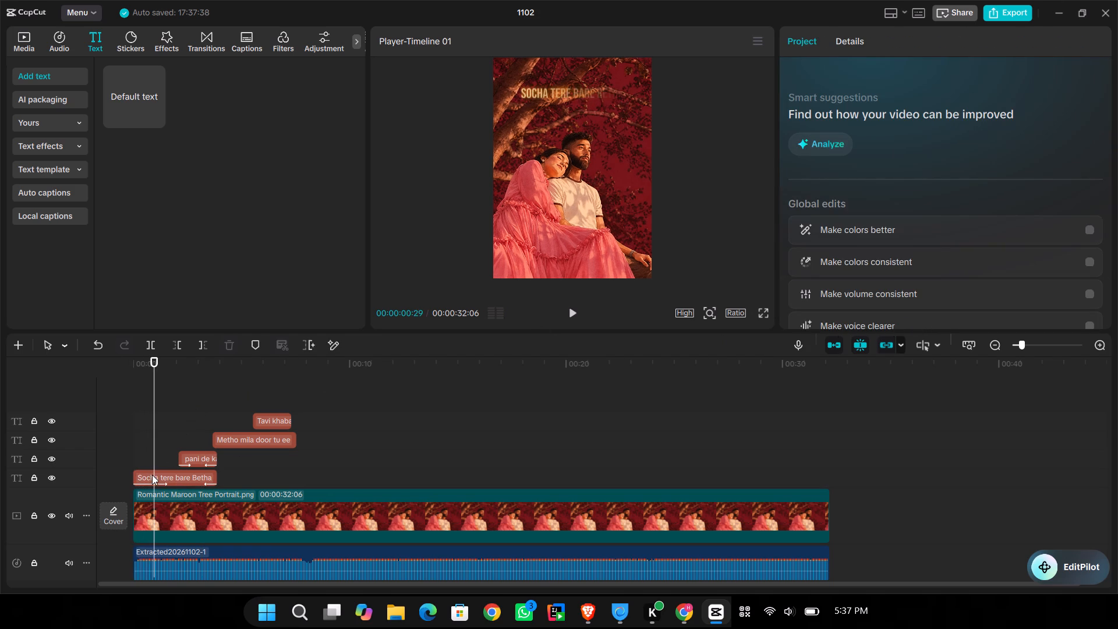
pyautogui.click(843, 46)
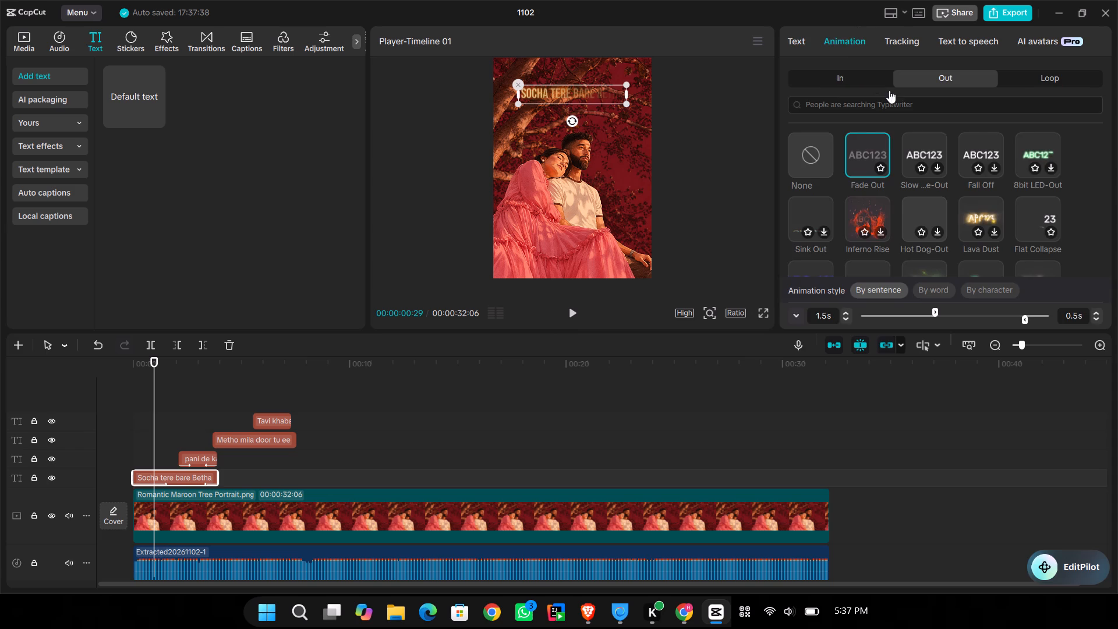
pyautogui.click(907, 316)
pyautogui.click(907, 316)
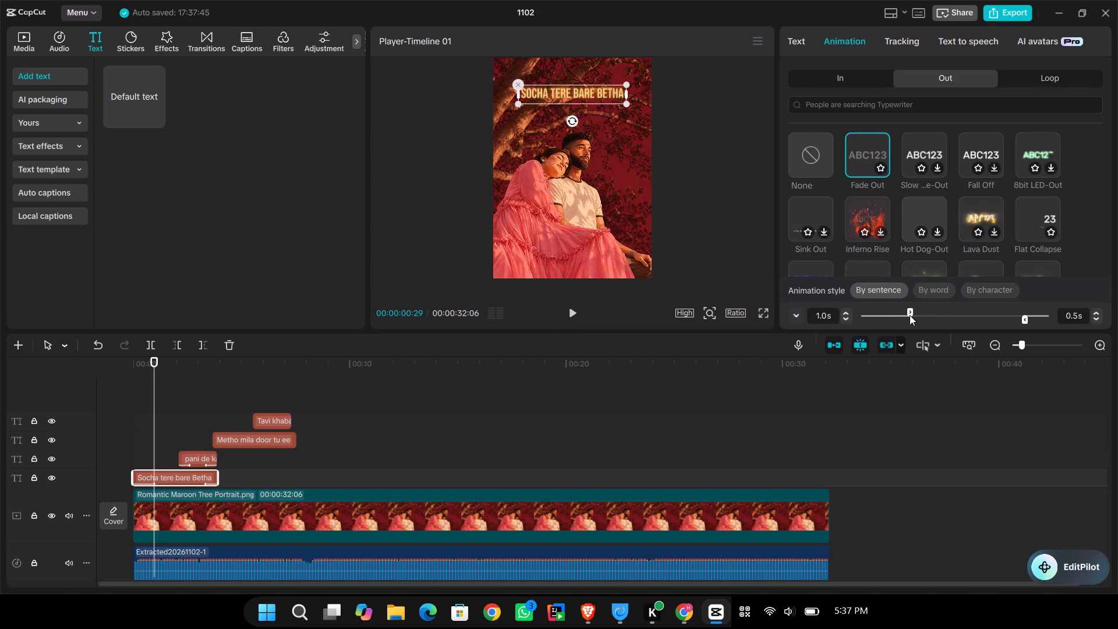
pyautogui.click(853, 87)
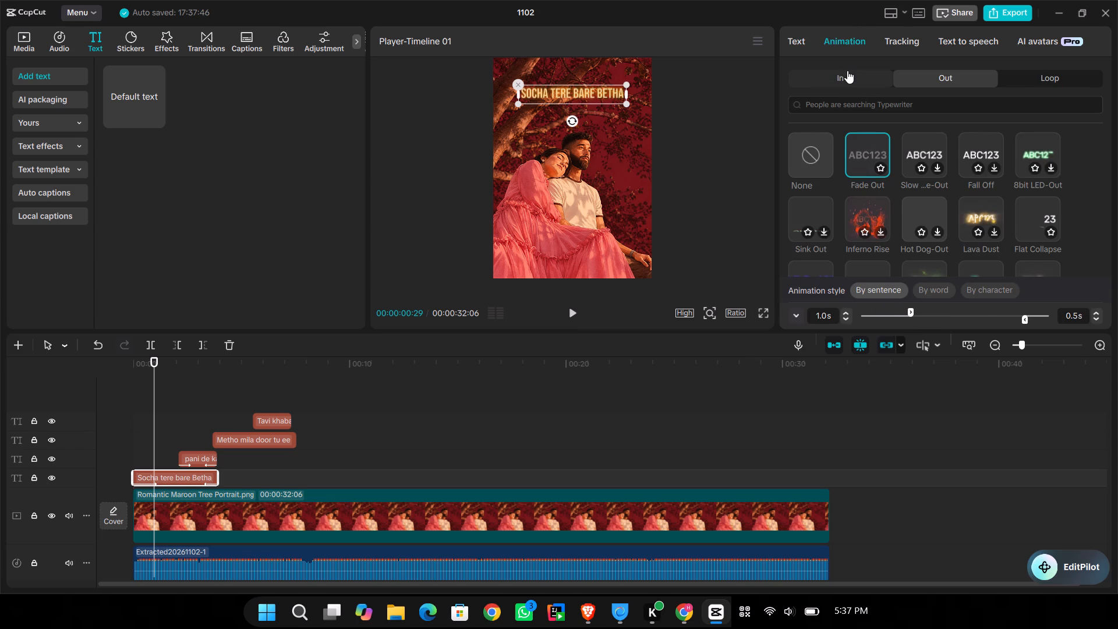
pyautogui.click(847, 70)
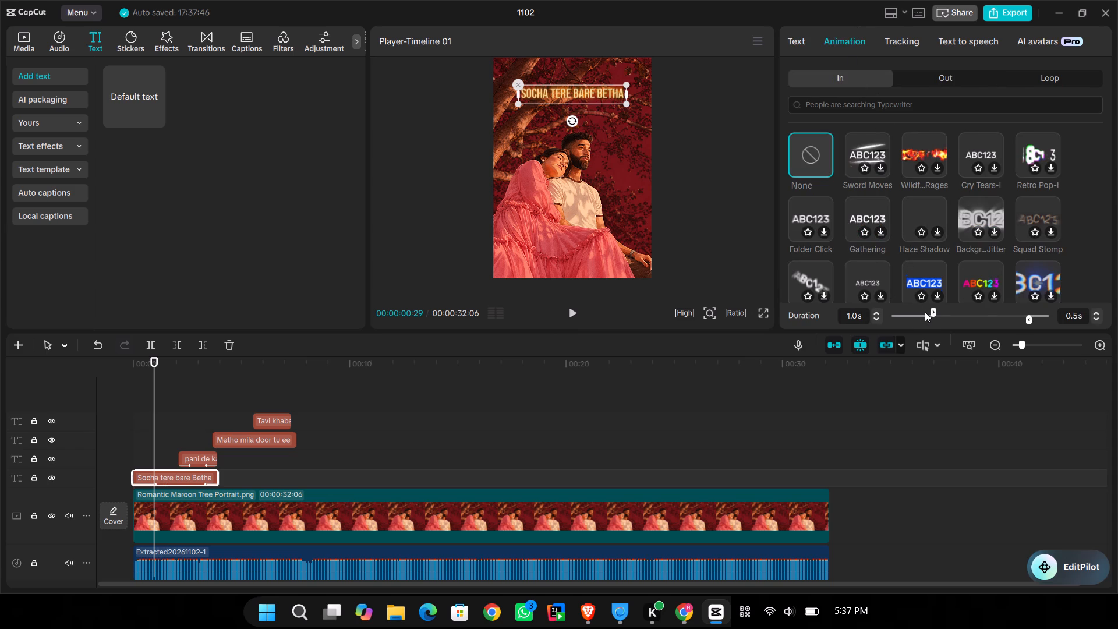
# Play the video from the start, including in full screen, to check the first lyric pair's fade animations.
pyautogui.moveTo(153, 404); pyautogui.dragTo(101, 405)
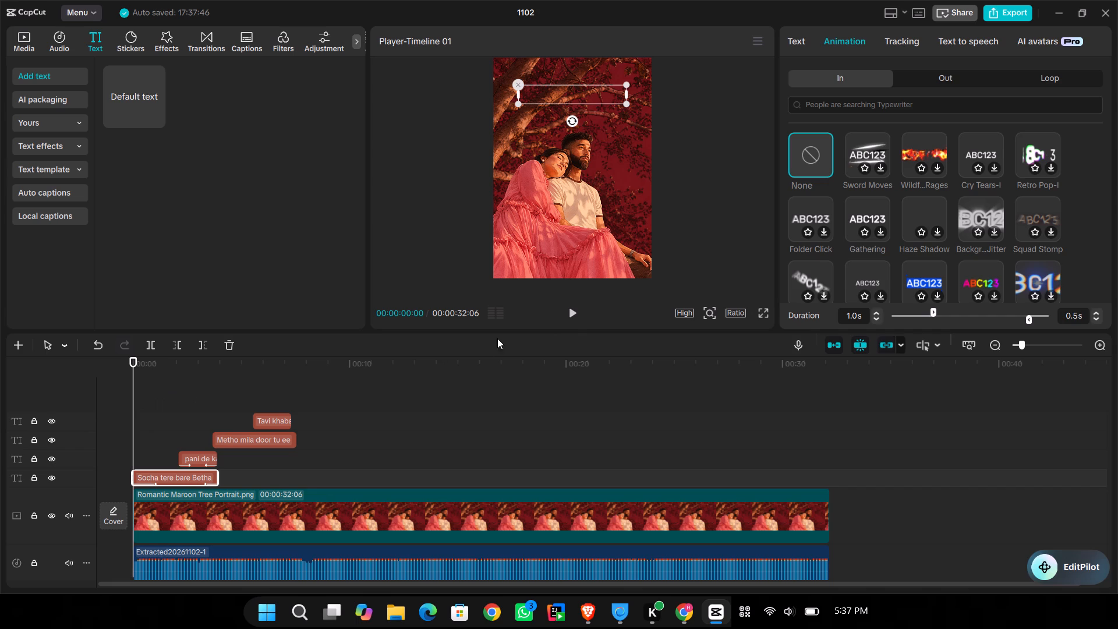
pyautogui.click(575, 315)
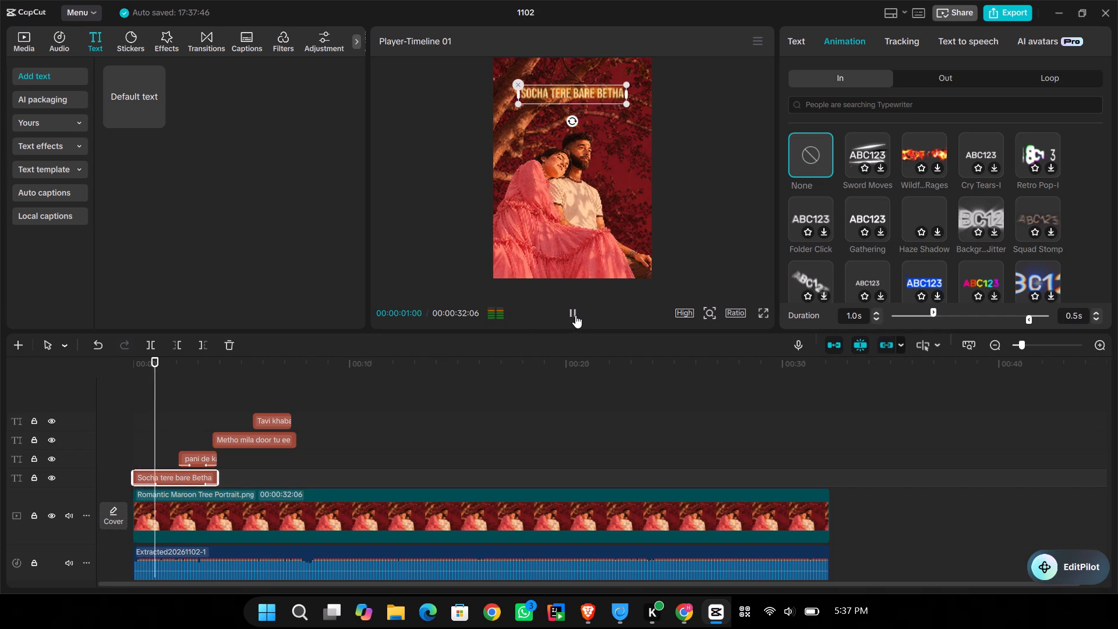
pyautogui.press('space')
pyautogui.press('space')
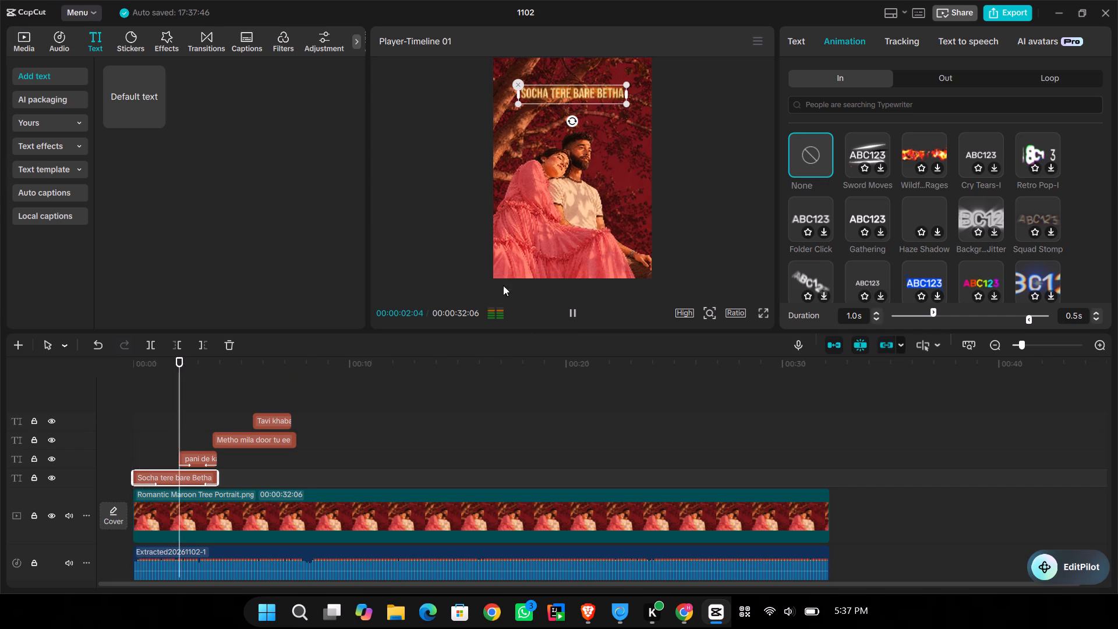
pyautogui.press('space')
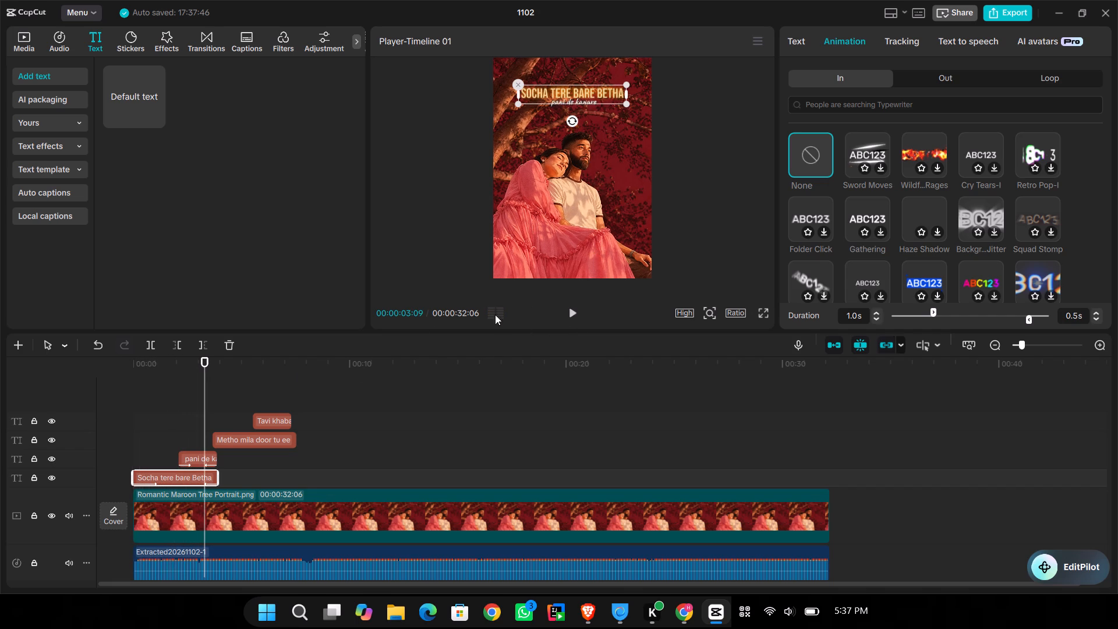
pyautogui.click(161, 439)
pyautogui.moveTo(161, 439); pyautogui.dragTo(79, 448)
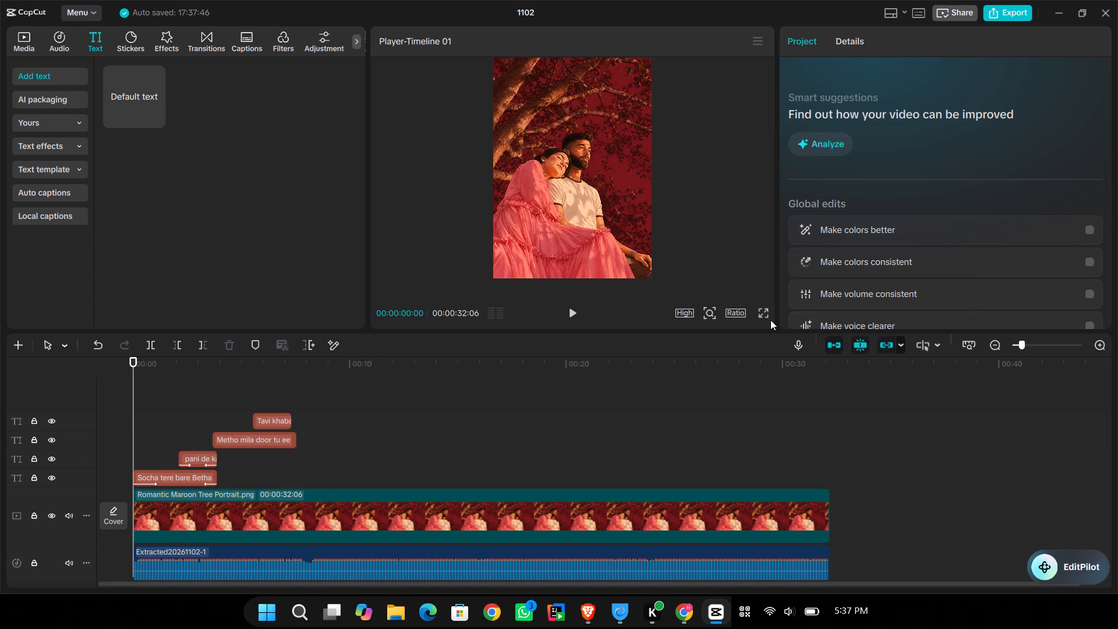
pyautogui.click(768, 319)
pyautogui.click(765, 310)
pyautogui.press('space')
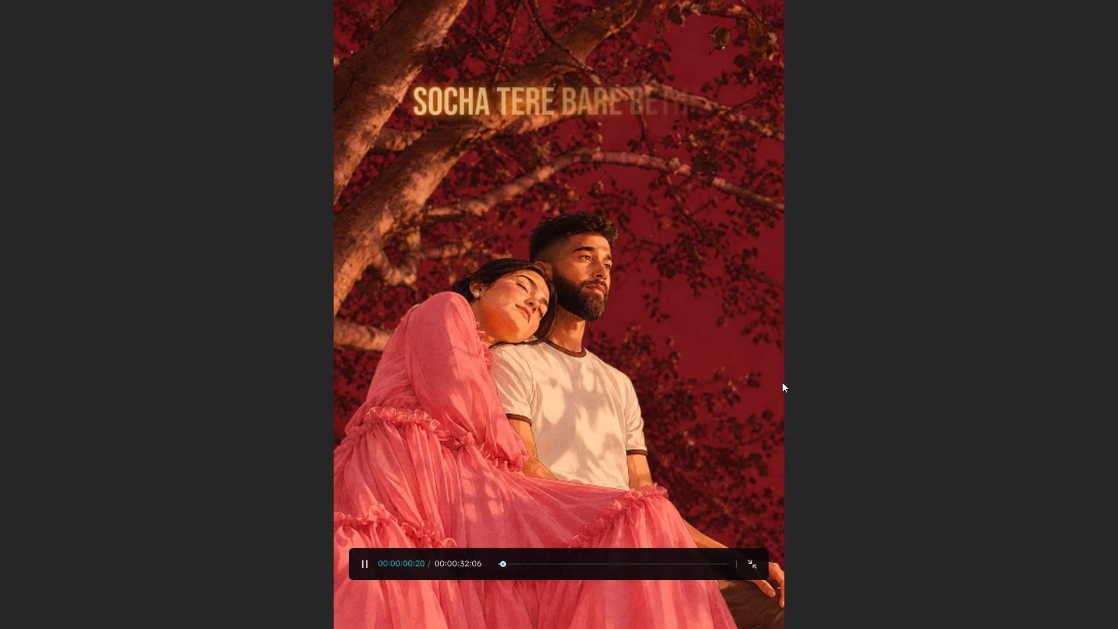
pyautogui.press('space')
pyautogui.click(759, 571)
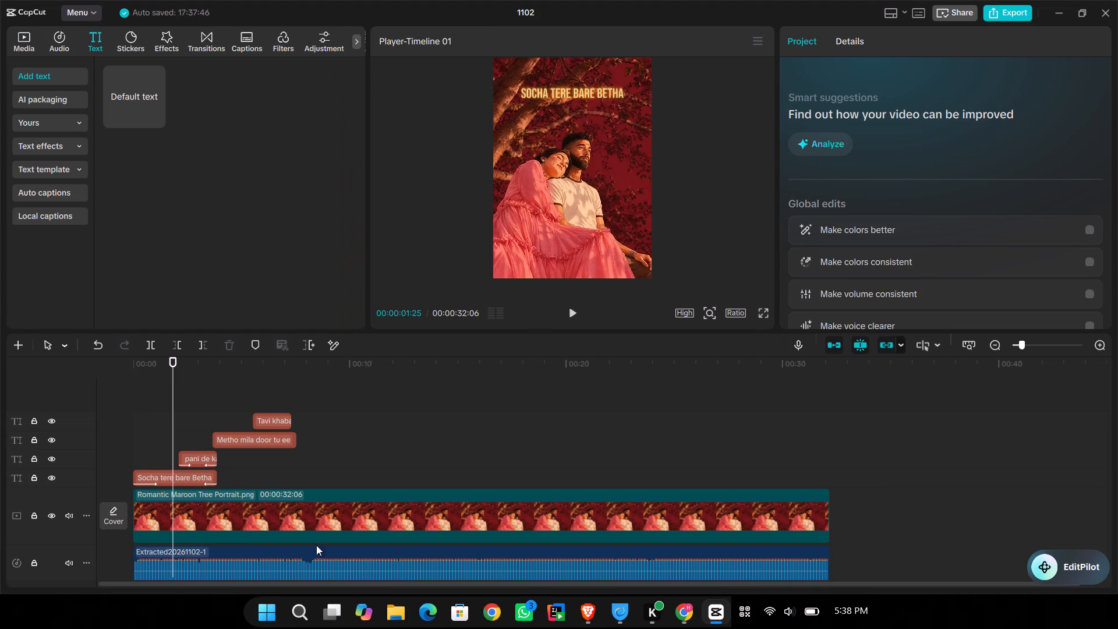
# Replace the In animation of the "Socha tere bare Betha" clip with Letter Fade, found by searching the animations for fade.
pyautogui.click(171, 480)
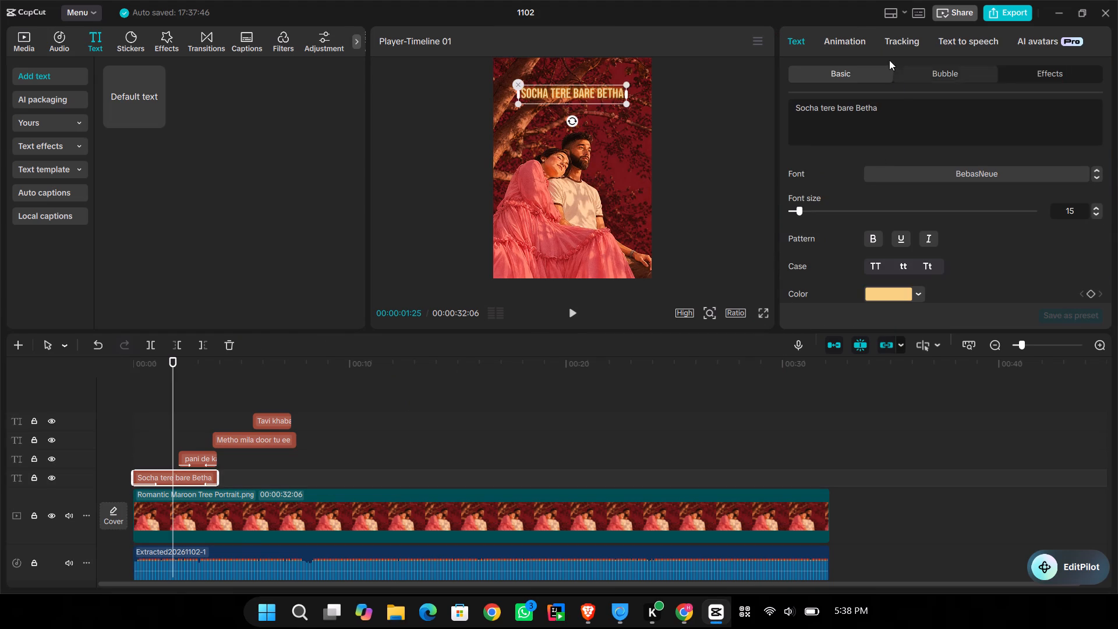
pyautogui.click(843, 40)
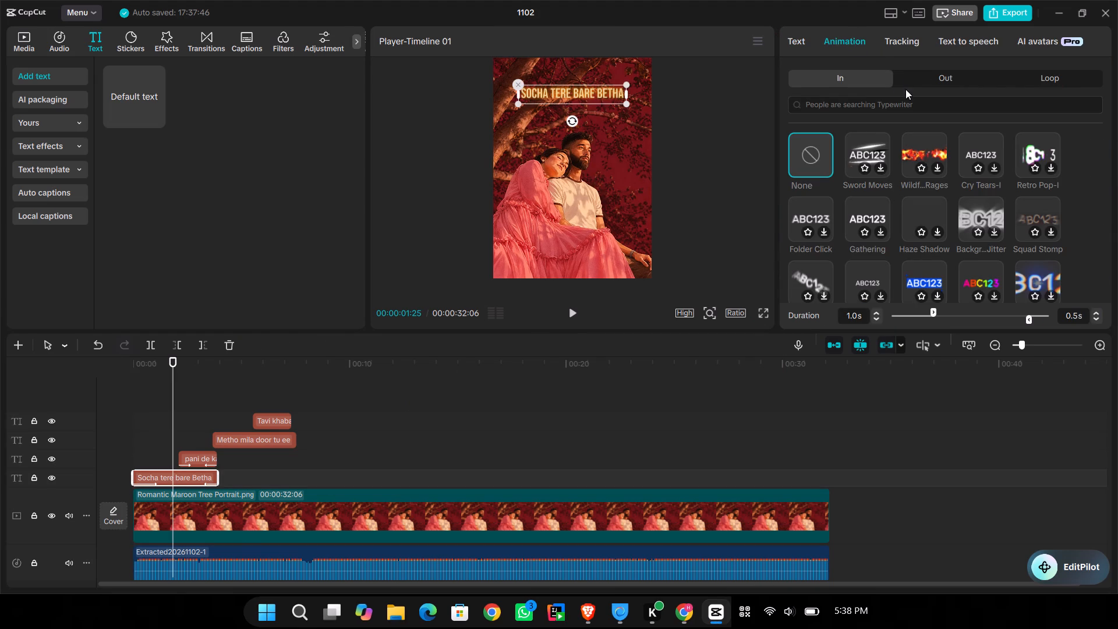
pyautogui.click(816, 162)
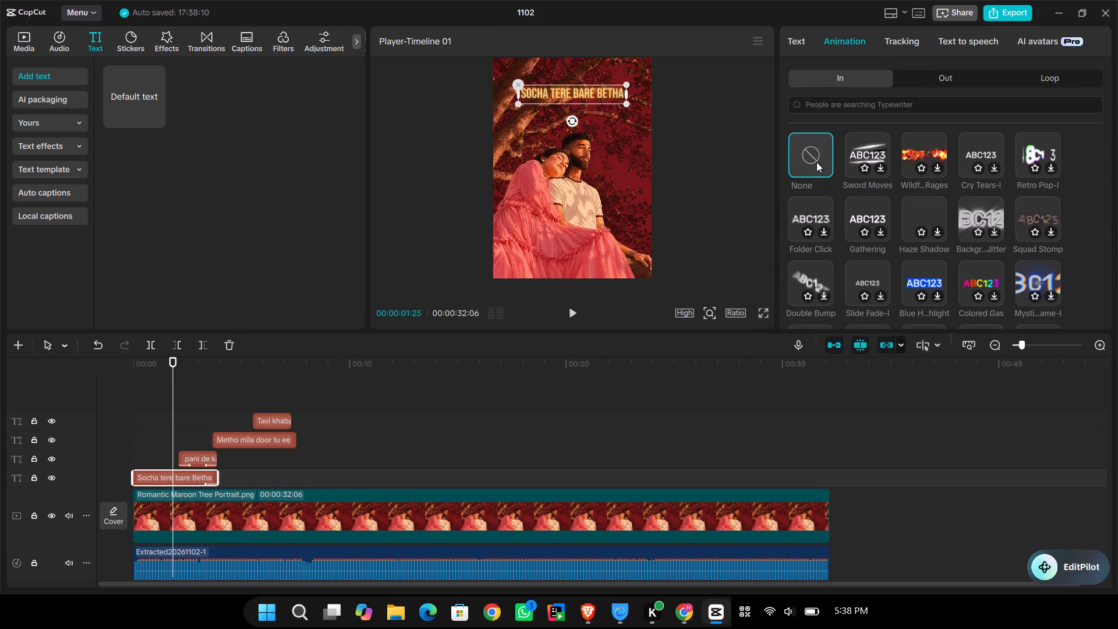
pyautogui.click(864, 112)
pyautogui.click(819, 141)
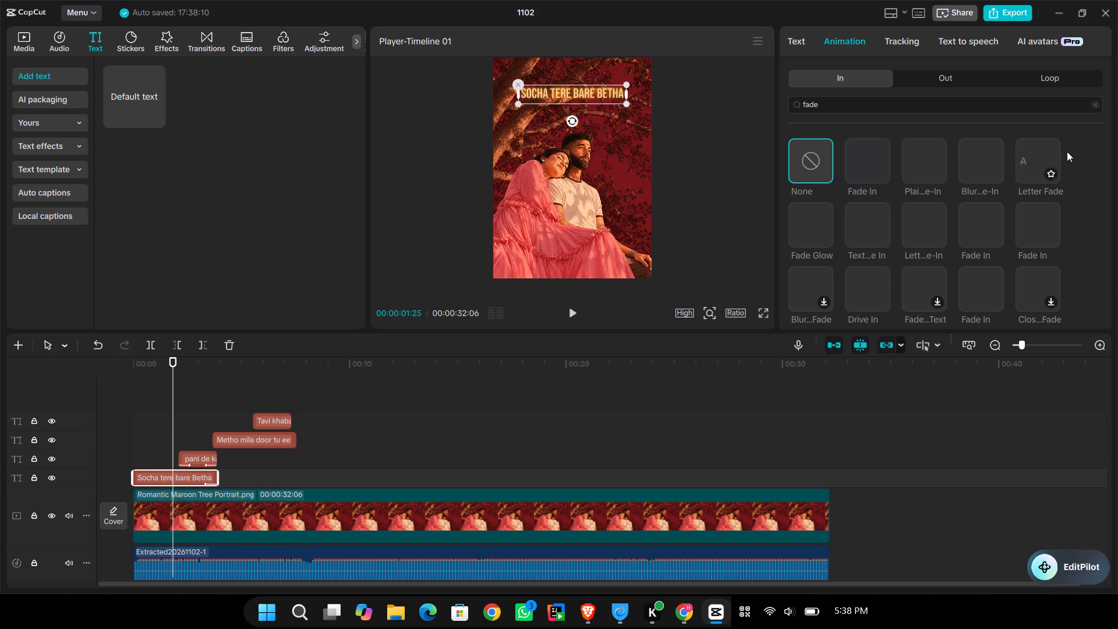
pyautogui.click(1042, 161)
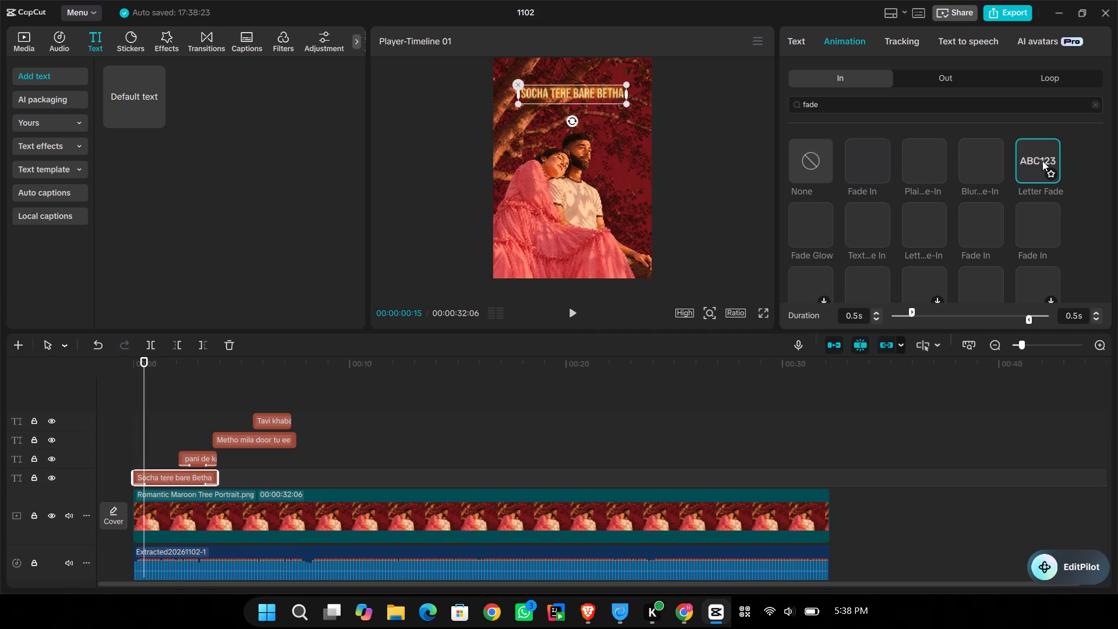
pyautogui.click(1042, 161)
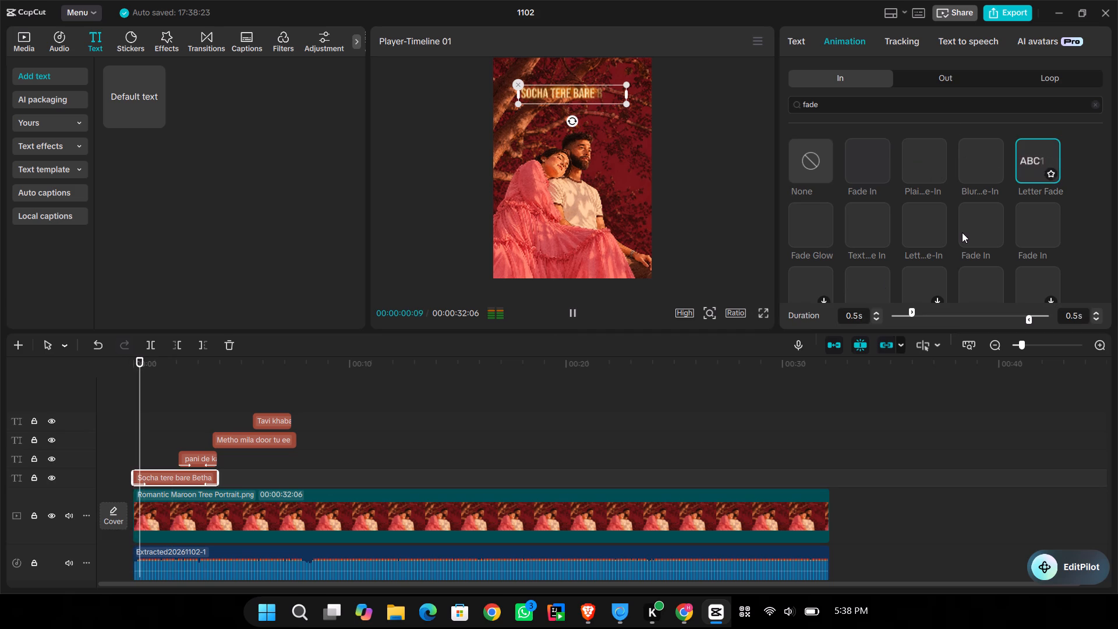
# Set the Letter Fade duration of the "Socha tere bare Betha" clip to 0.8 s and play the video from the start.
pyautogui.moveTo(912, 309); pyautogui.dragTo(925, 312)
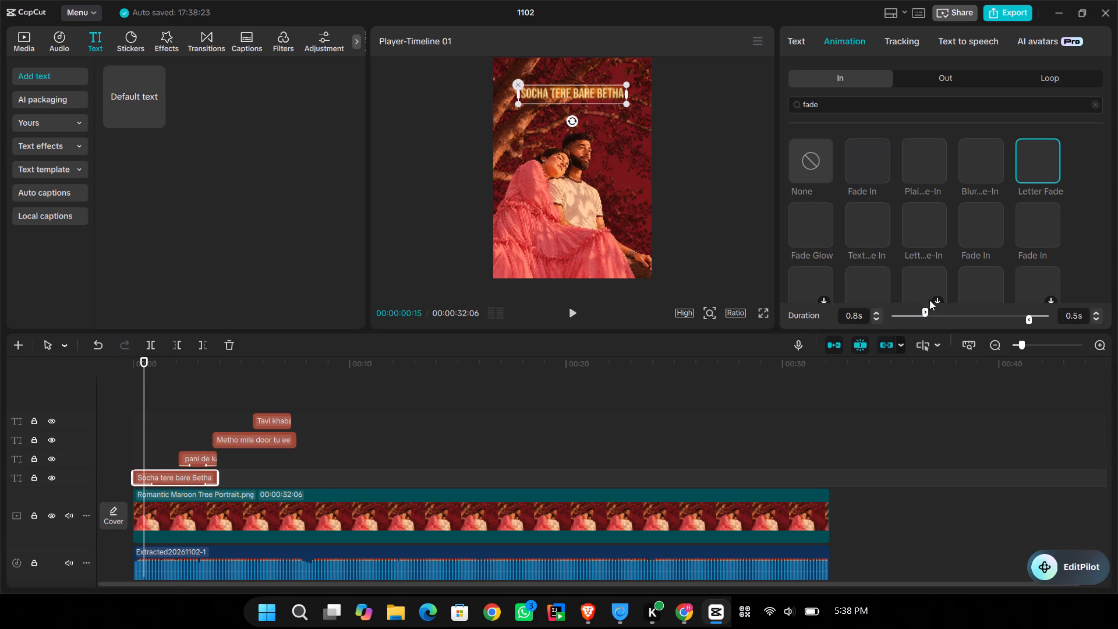
pyautogui.click(1026, 161)
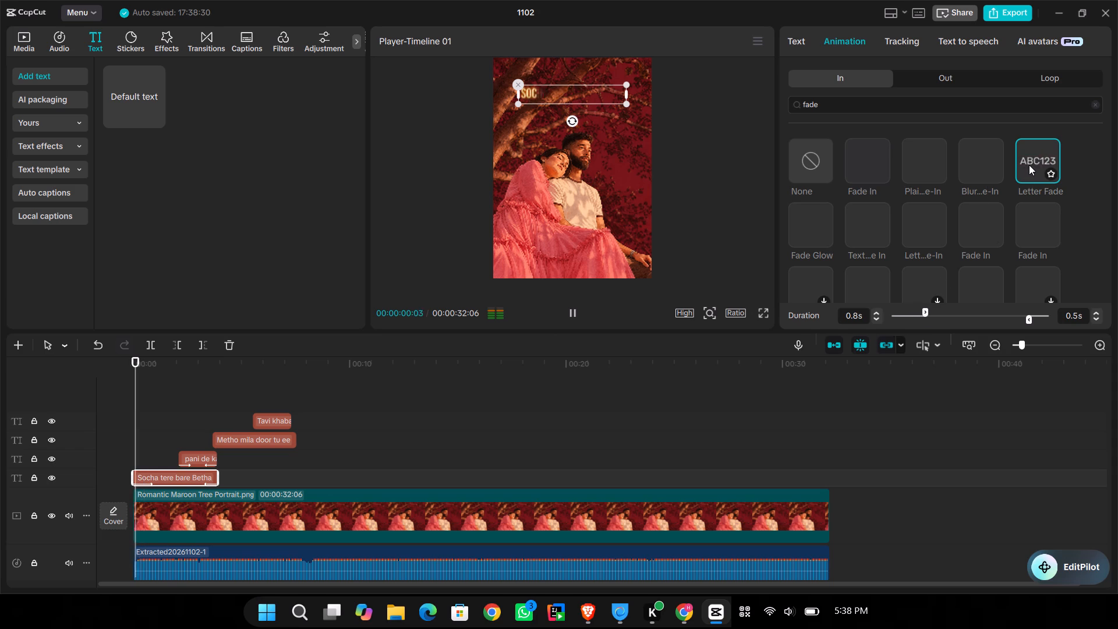
pyautogui.click(157, 418)
pyautogui.moveTo(157, 418); pyautogui.dragTo(90, 418)
pyautogui.press('space')
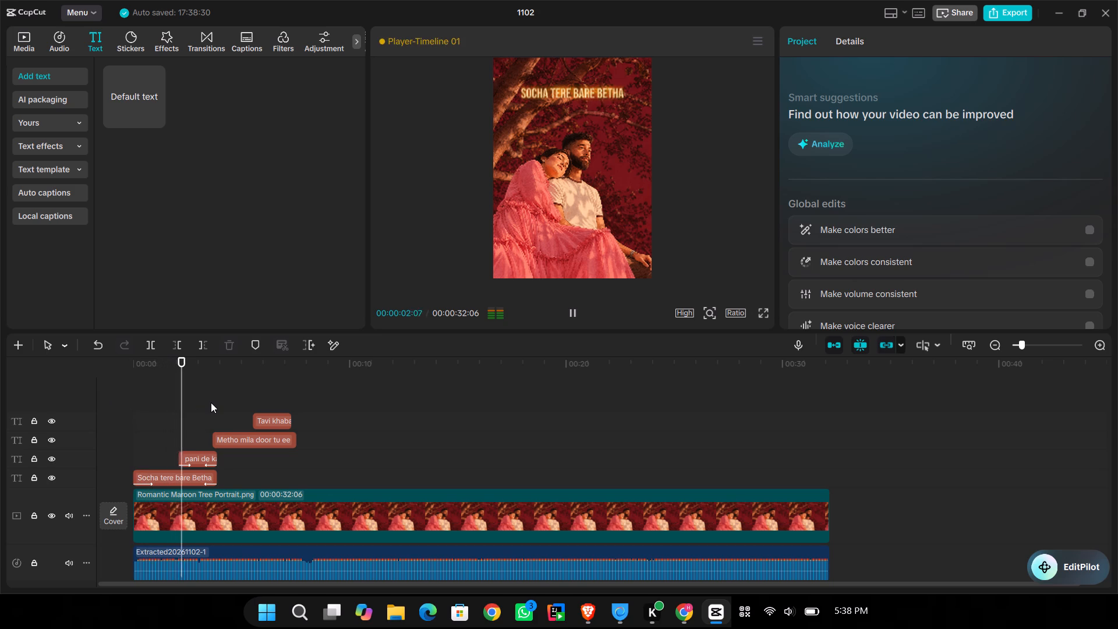
pyautogui.press('space')
pyautogui.press('space')
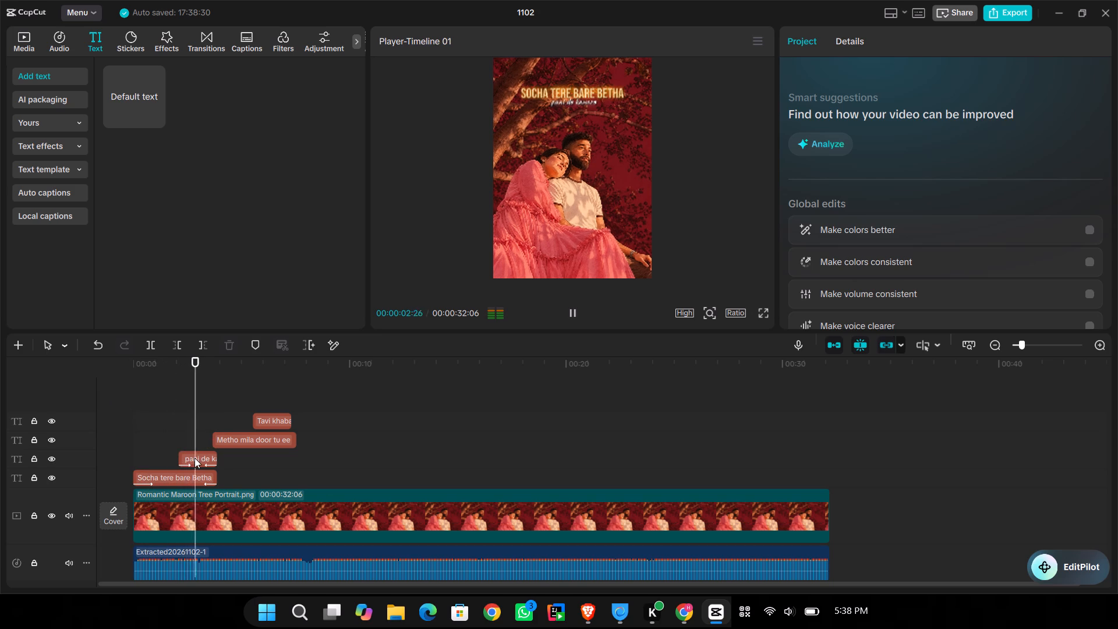
# Change the In animation of the "pani de" lyric clip to Letter Fade.
pyautogui.click(194, 458)
pyautogui.press('space')
pyautogui.click(830, 41)
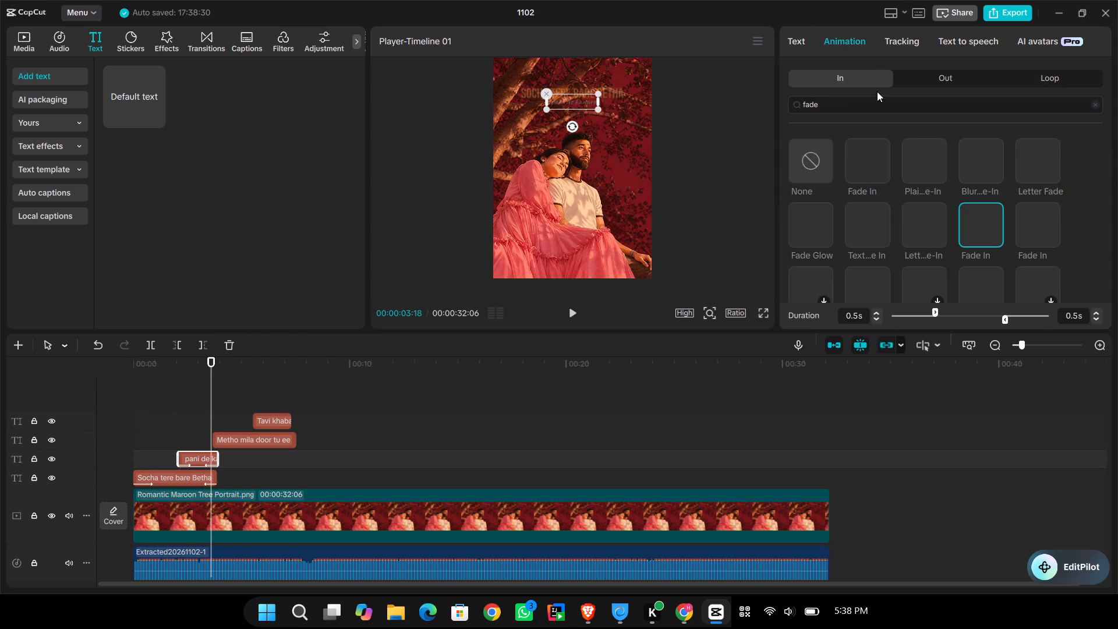
pyautogui.click(1045, 151)
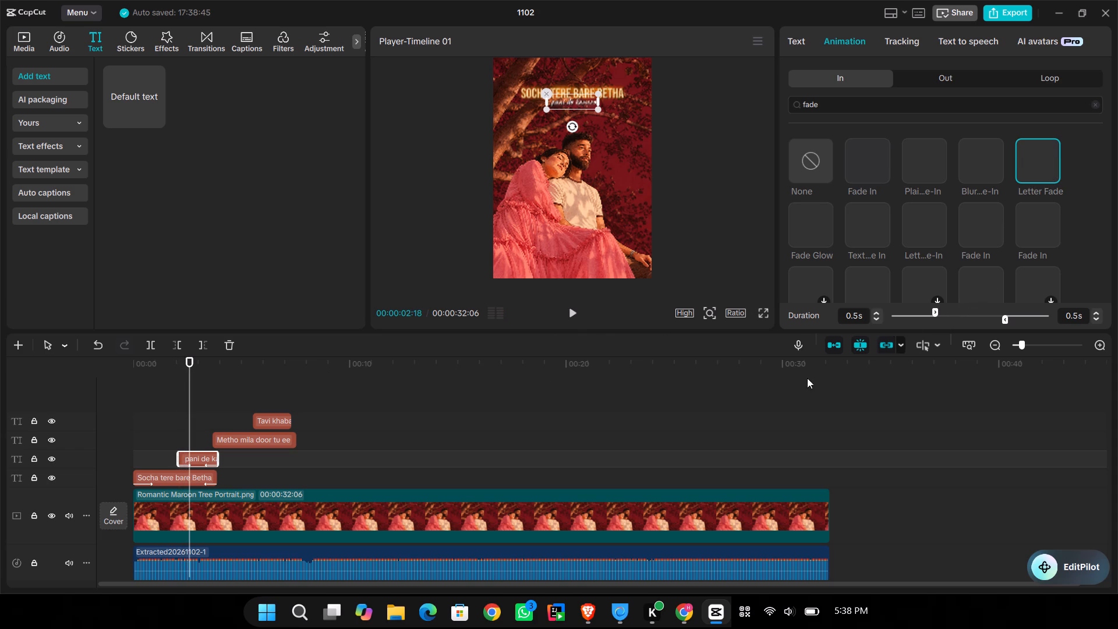
# Play the video in full screen from the start to check the first lyric pair's Letter Fade animations.
pyautogui.click(174, 409)
pyautogui.moveTo(174, 409); pyautogui.dragTo(45, 422)
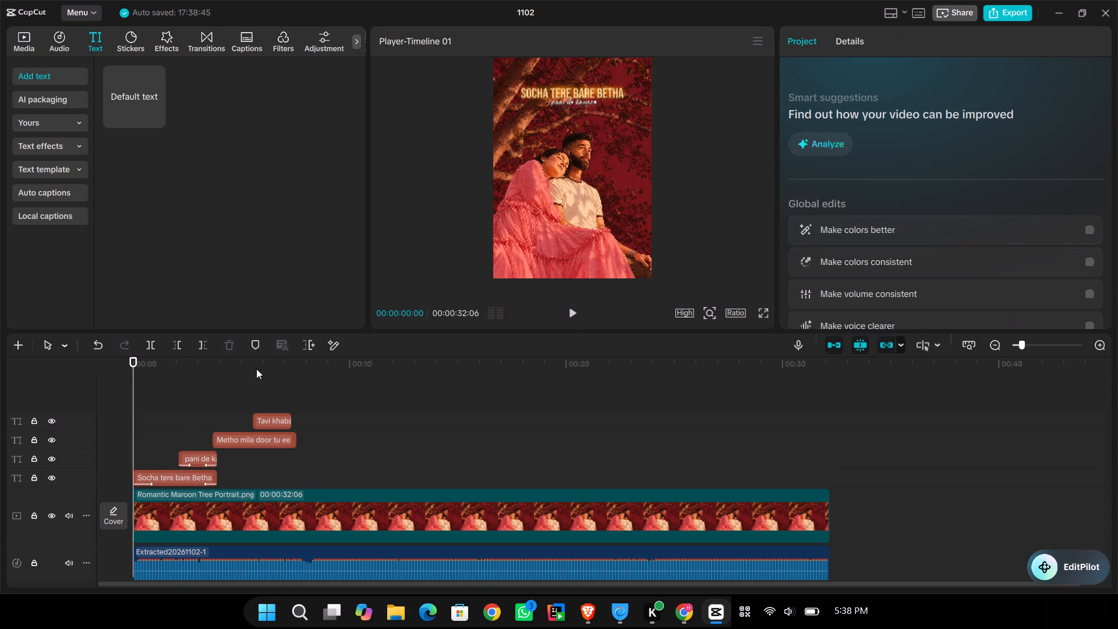
pyautogui.click(766, 311)
pyautogui.press('space')
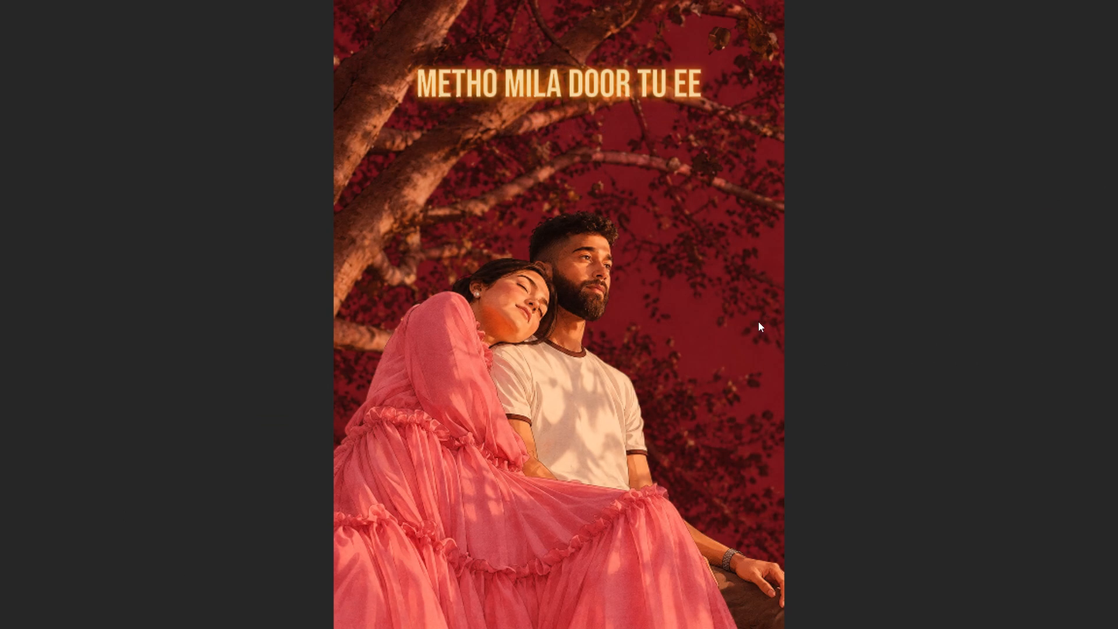
pyautogui.press('space')
pyautogui.click(734, 380)
pyautogui.click(749, 566)
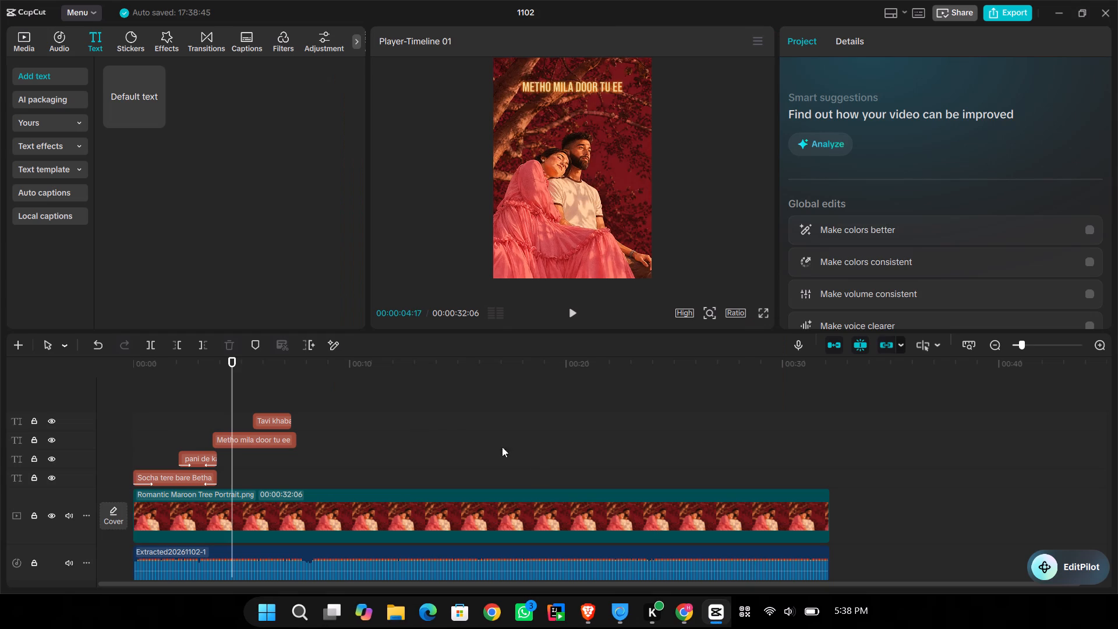
# Extend the "Tavi khaba vich kol" clip to start at 00:00:05:01 and end together with the "Metho mila door tu ee" clip.
pyautogui.press('space')
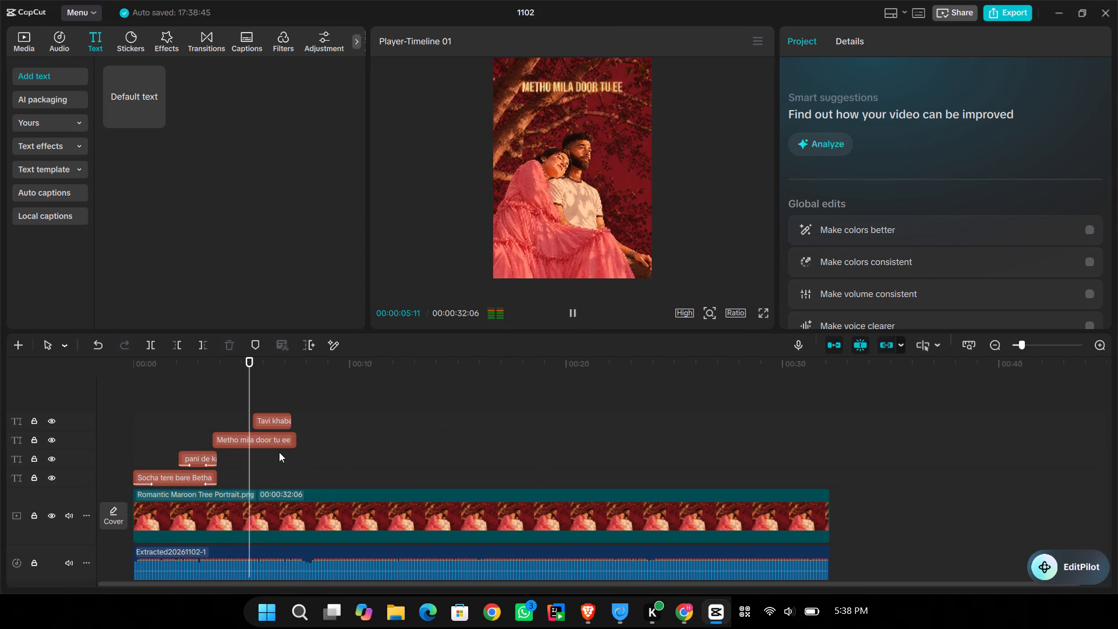
pyautogui.press('space')
pyautogui.click(247, 395)
pyautogui.press('space')
pyautogui.press('space')
pyautogui.click(247, 395)
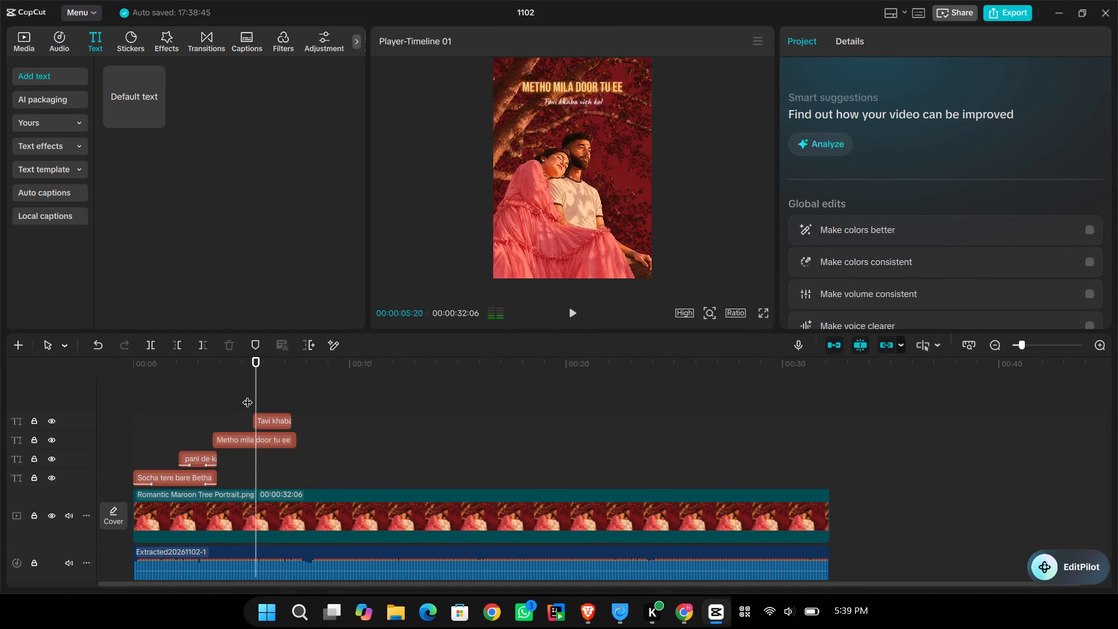
pyautogui.press('space')
pyautogui.press('space')
pyautogui.click(242, 395)
pyautogui.click(261, 416)
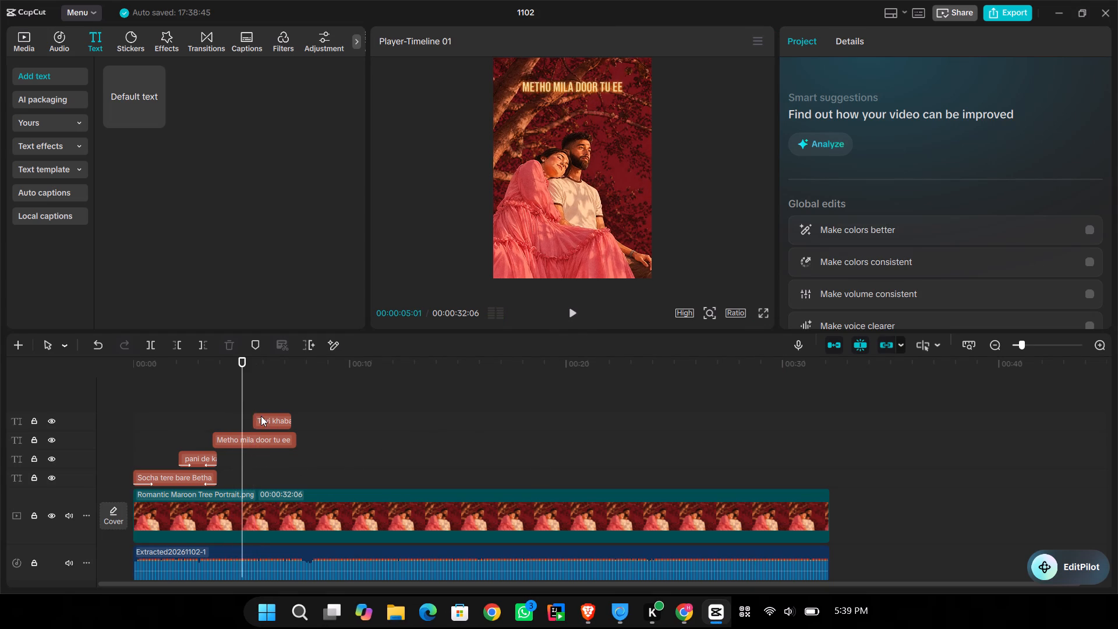
pyautogui.moveTo(253, 418); pyautogui.dragTo(238, 417)
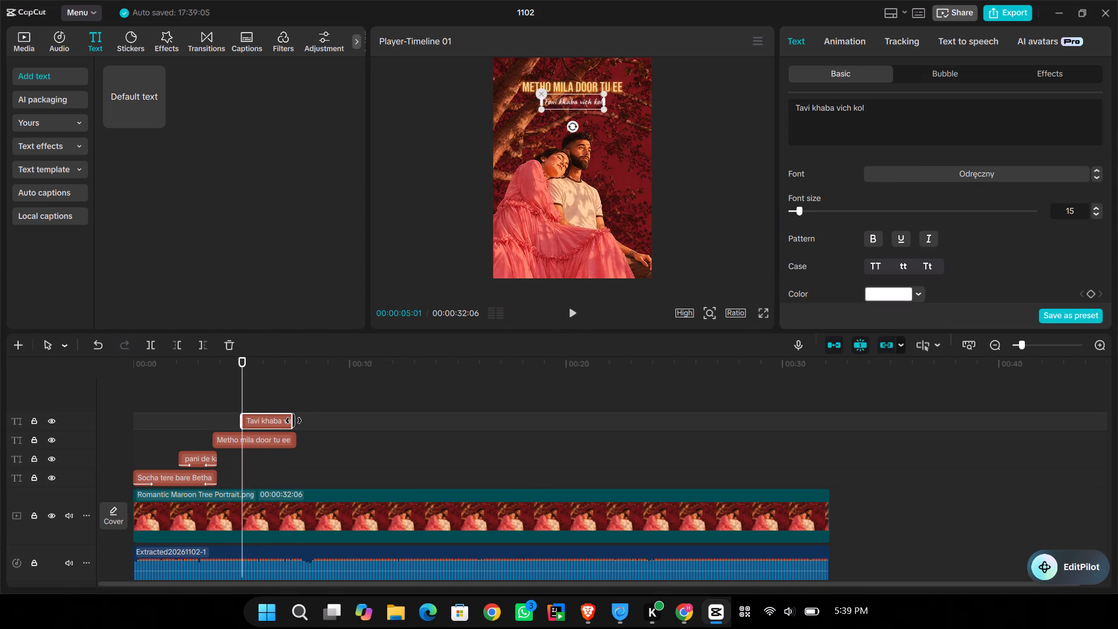
pyautogui.click(293, 420)
# Apply the Letter Fade In animation to both the "Metho mila door tu ee" and "Tavi khaba vich kol" clips.
pyautogui.moveTo(274, 449); pyautogui.dragTo(274, 423)
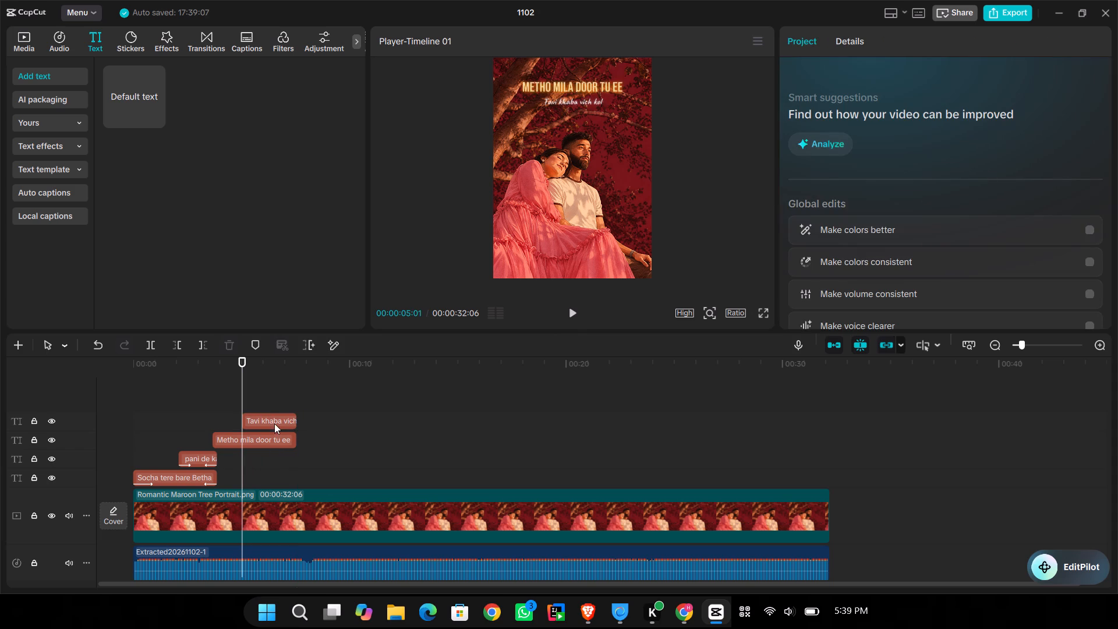
pyautogui.moveTo(274, 423); pyautogui.dragTo(278, 401)
pyautogui.click(856, 40)
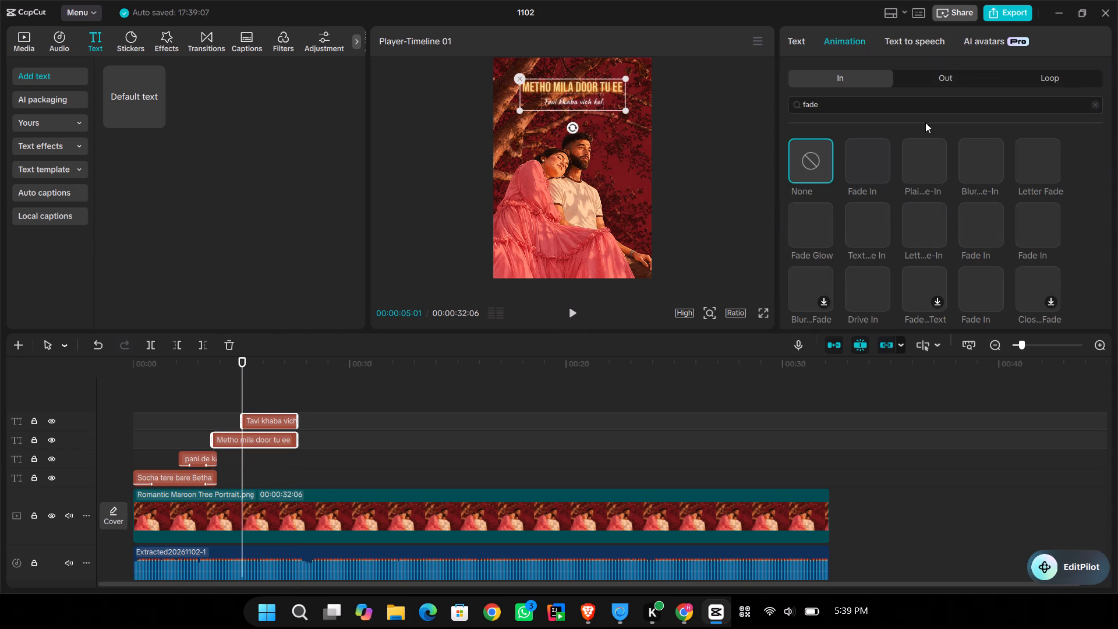
pyautogui.click(1036, 154)
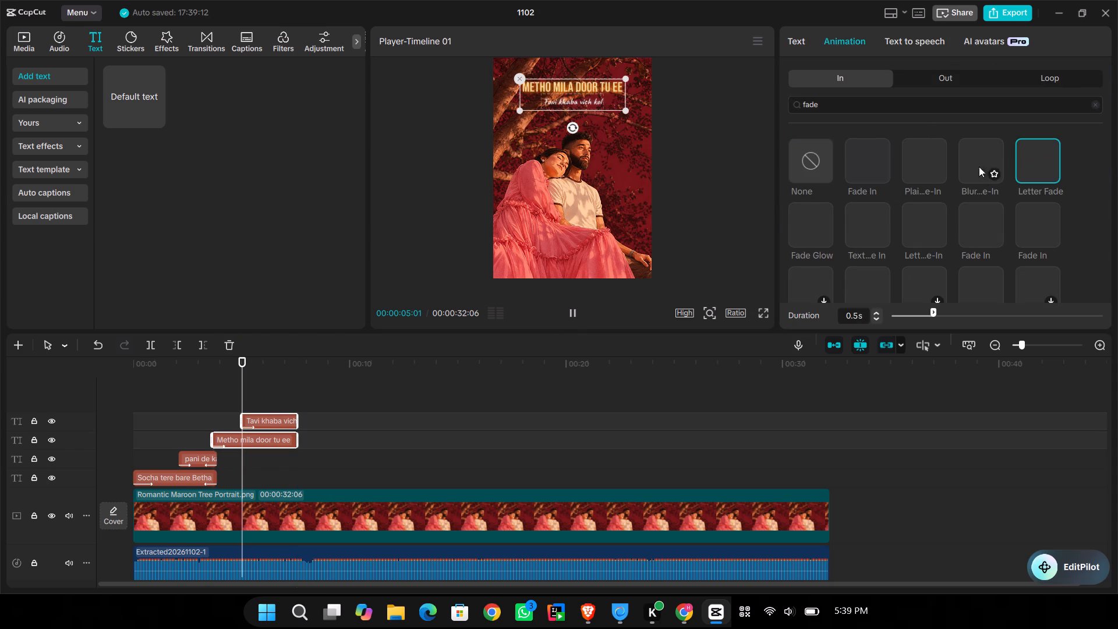
# Add the Fade Out exit animation to the same two lyric clips and return the playhead to the start.
pyautogui.click(922, 75)
pyautogui.click(871, 154)
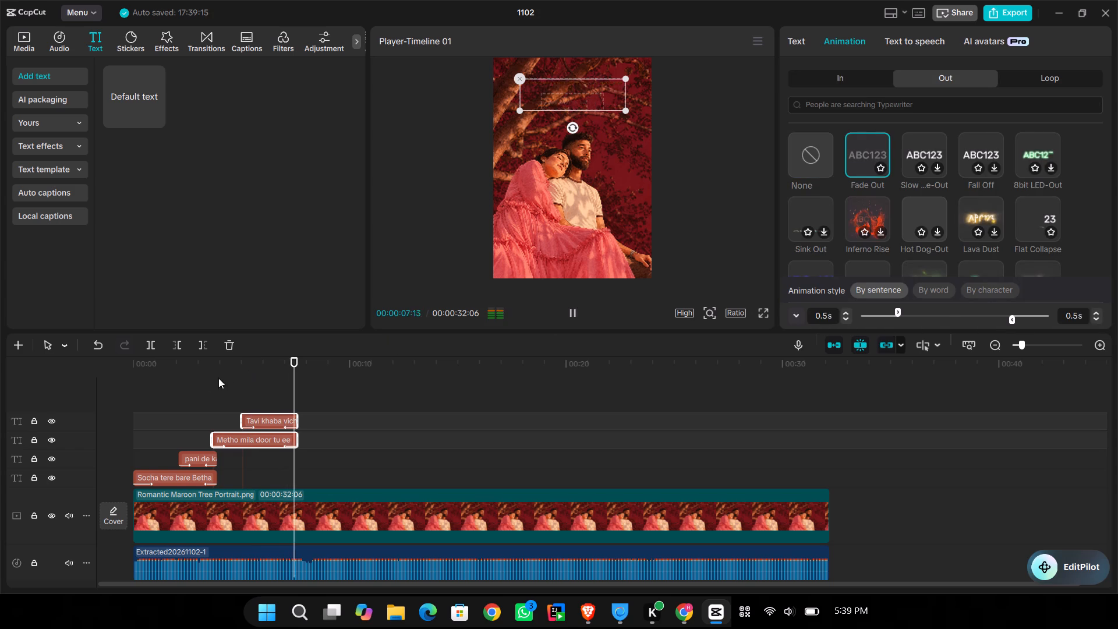
pyautogui.click(207, 381)
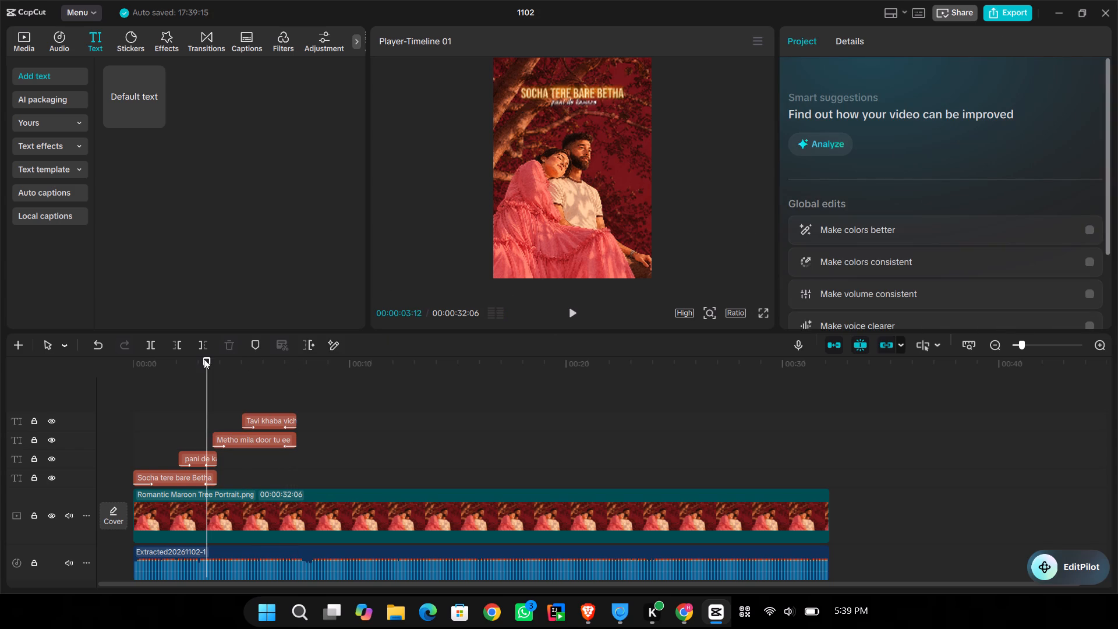
pyautogui.click(174, 419)
pyautogui.moveTo(174, 419); pyautogui.dragTo(62, 434)
pyautogui.click(226, 438)
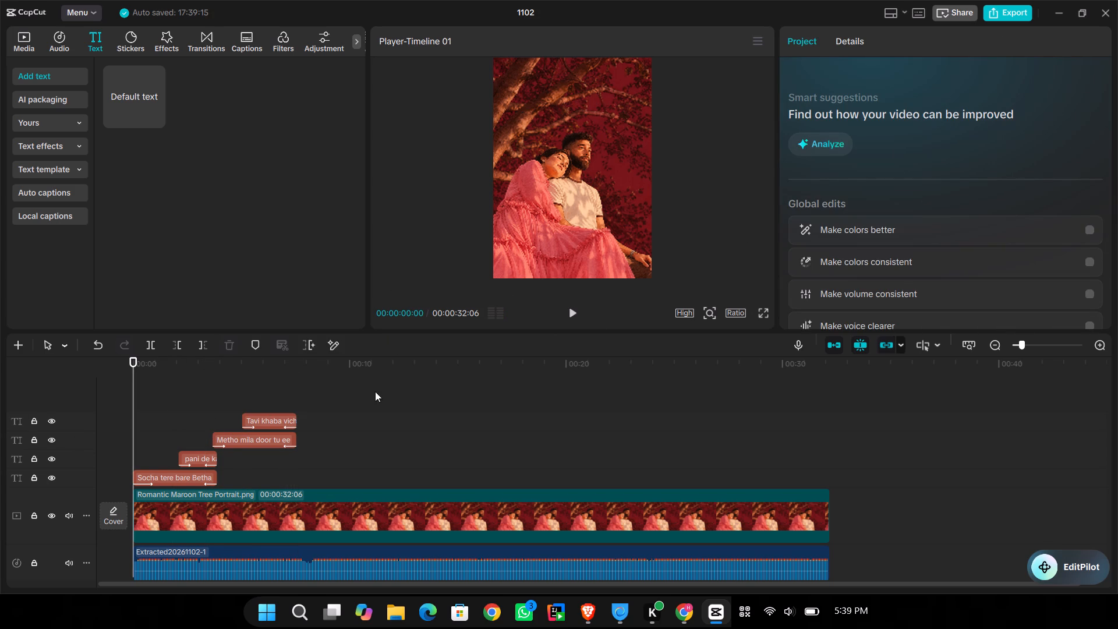
# Lengthen the In animation of the "Metho mila door tu ee" clip and play back the second lyric pair.
pyautogui.click(251, 446)
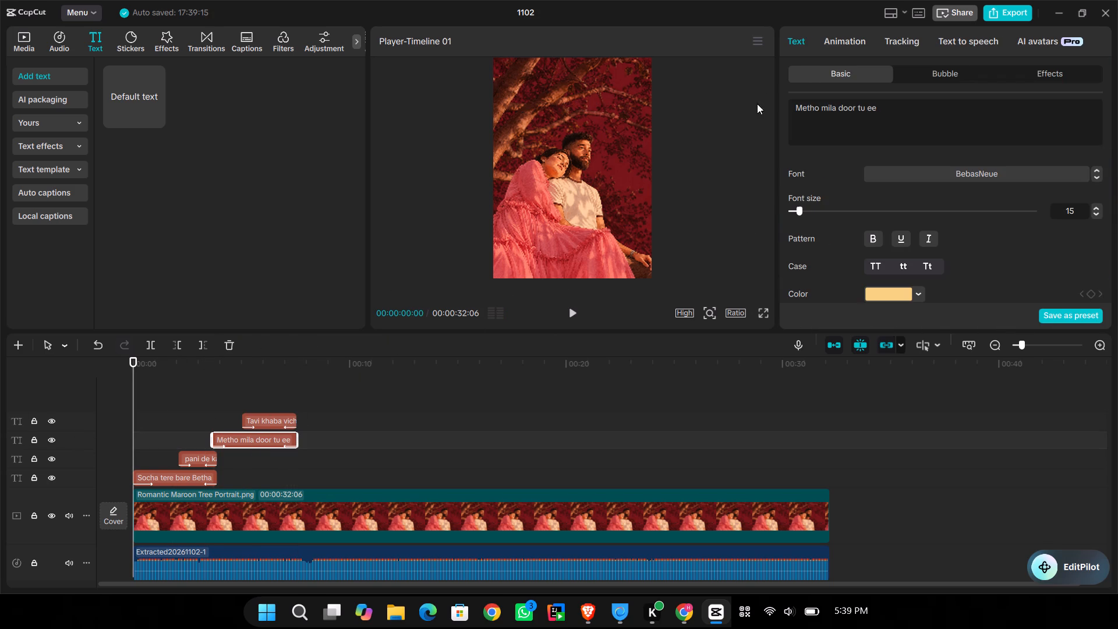
pyautogui.click(825, 47)
pyautogui.moveTo(900, 314); pyautogui.dragTo(904, 315)
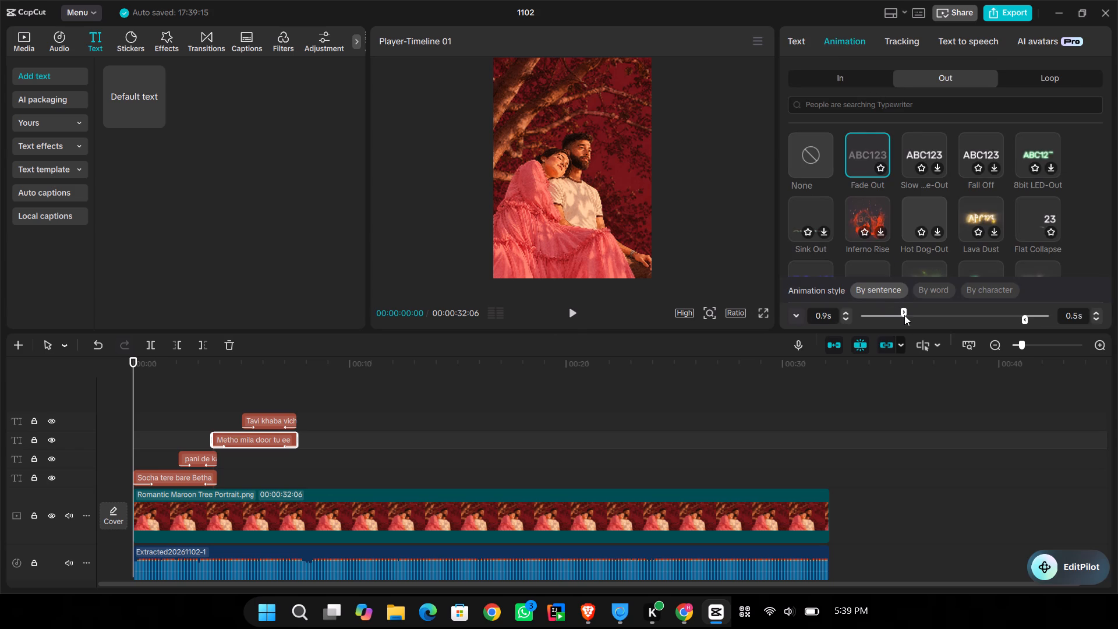
pyautogui.moveTo(904, 315); pyautogui.dragTo(908, 315)
pyautogui.click(181, 400)
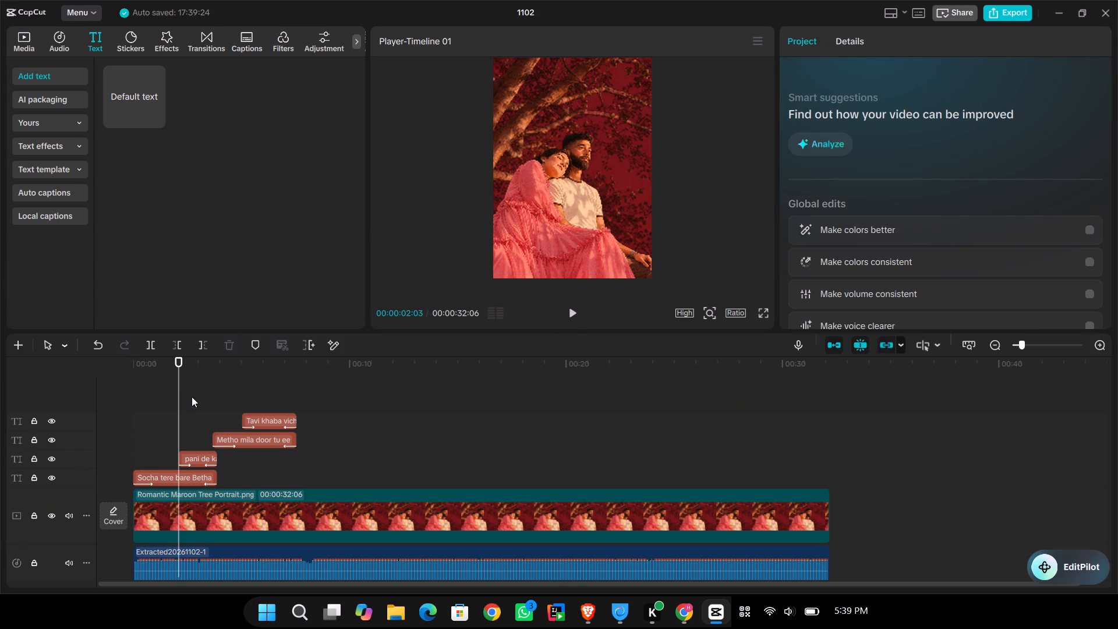
pyautogui.moveTo(192, 397); pyautogui.dragTo(223, 394)
pyautogui.click(203, 402)
pyautogui.press('space')
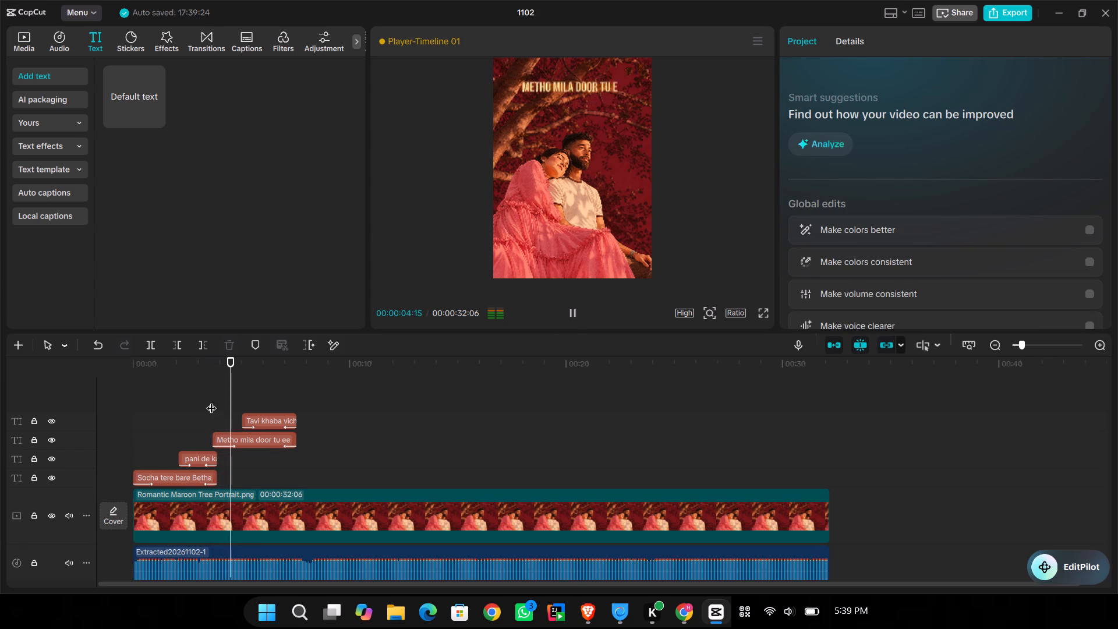
pyautogui.press('space')
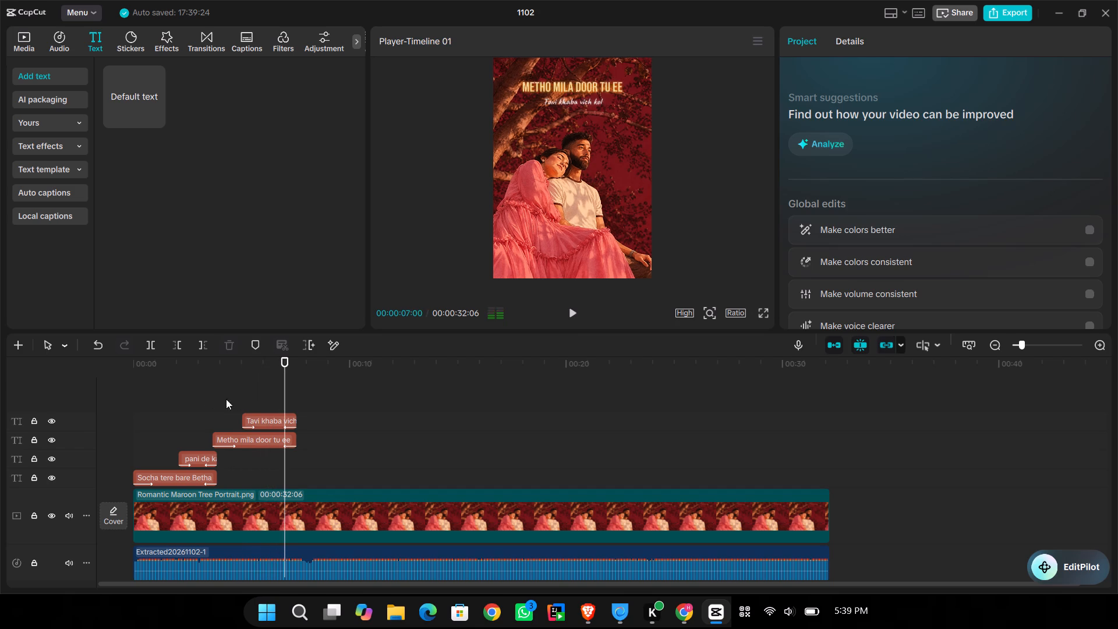
# Move the "Metho mila door tu ee" text slightly down, closer to the "Tavi khaba vich kol" line, and check it in full screen.
pyautogui.click(275, 419)
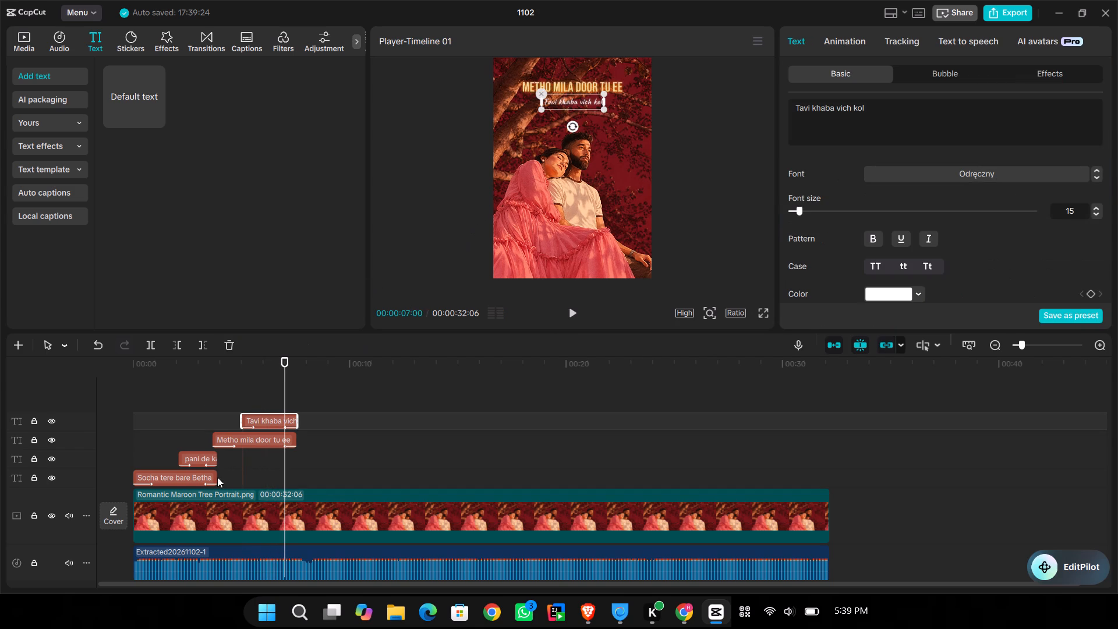
pyautogui.click(254, 440)
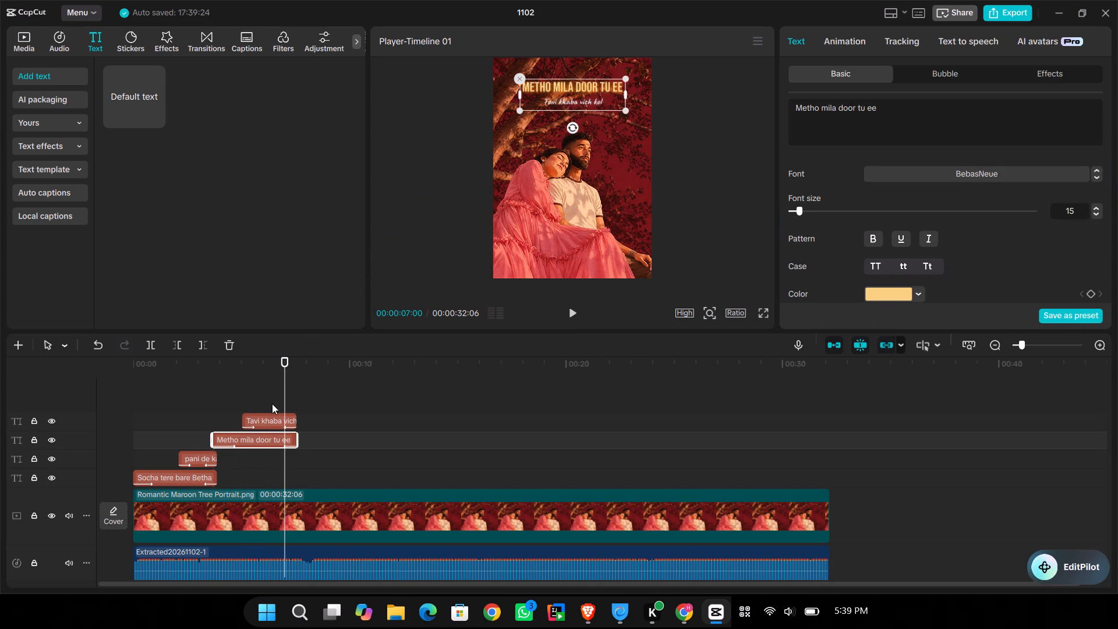
pyautogui.moveTo(583, 87); pyautogui.dragTo(586, 94)
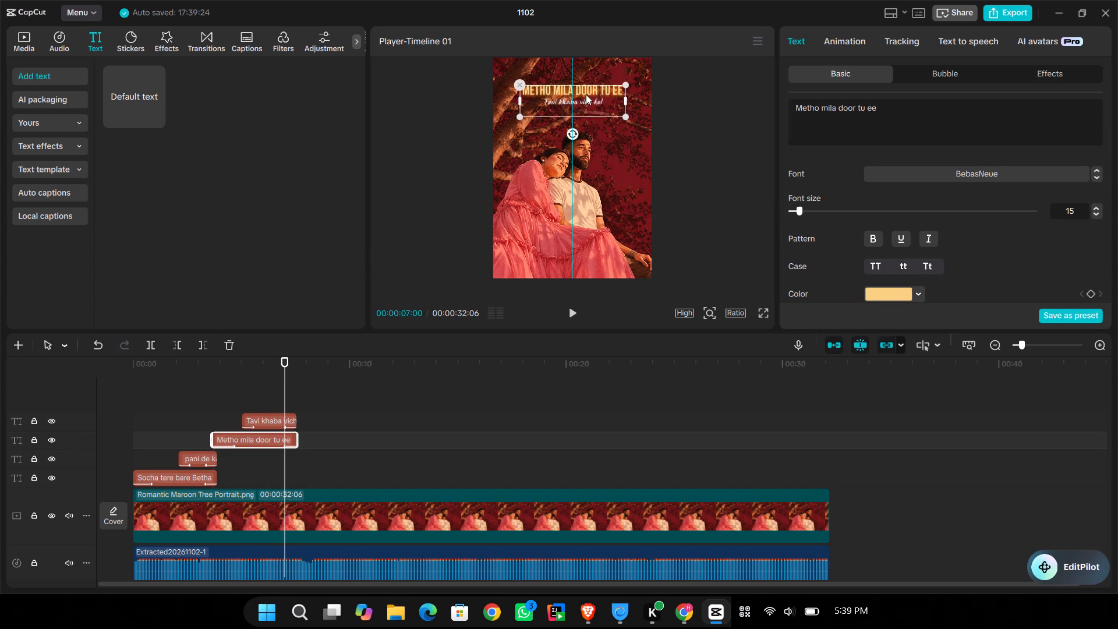
pyautogui.moveTo(586, 94); pyautogui.dragTo(583, 93)
pyautogui.click(761, 311)
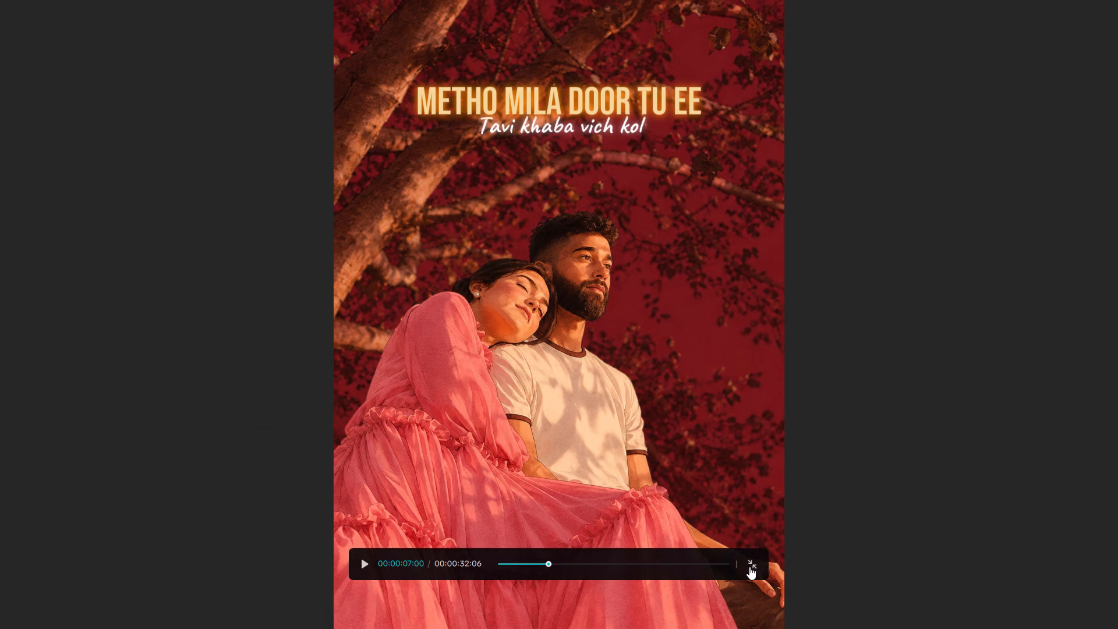
pyautogui.click(749, 567)
# Play the video from the start in full screen to review both lyric pairs.
pyautogui.click(215, 398)
pyautogui.moveTo(215, 398); pyautogui.dragTo(0, 404)
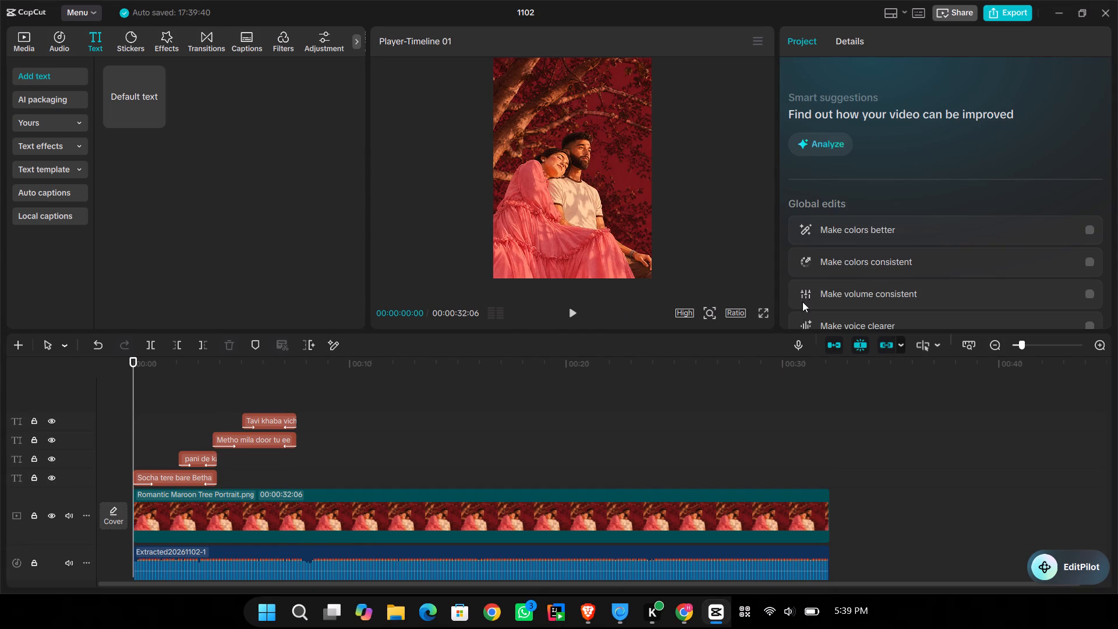
pyautogui.click(764, 314)
pyautogui.press('space')
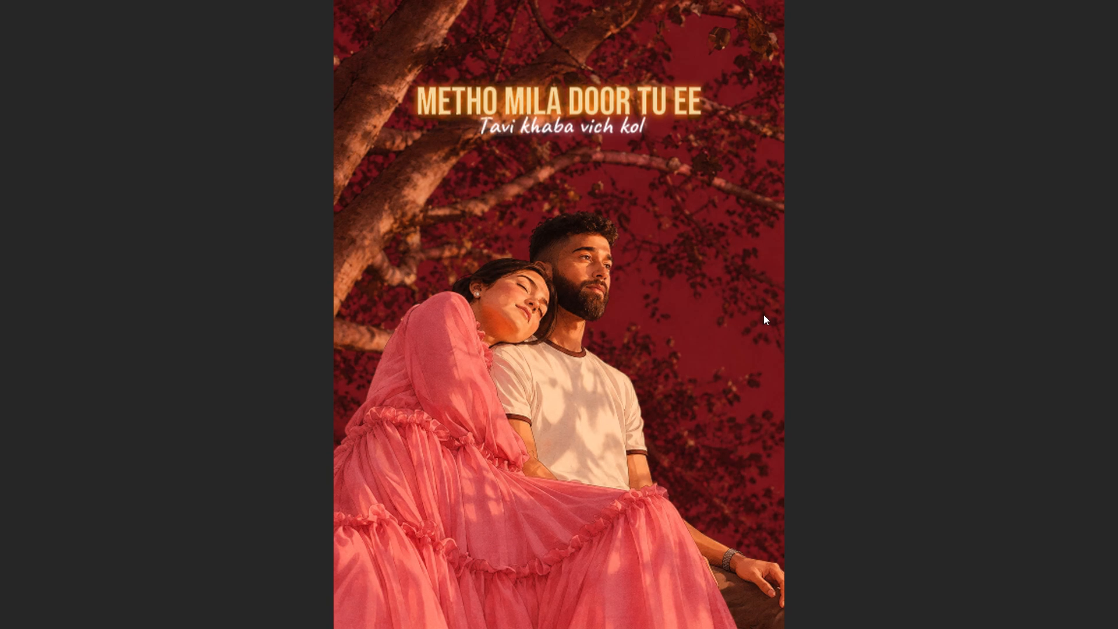
pyautogui.press('space')
pyautogui.click(727, 333)
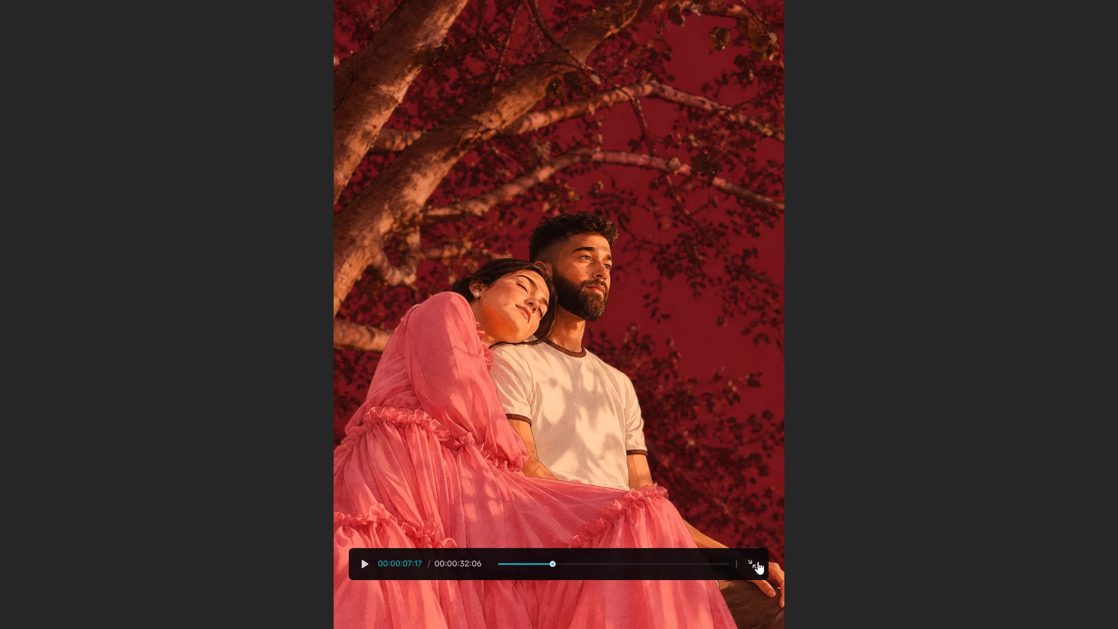
pyautogui.click(758, 561)
# Lengthen the In animation of the "Tavi khaba vich kol" clip to 0.8 s.
pyautogui.click(262, 422)
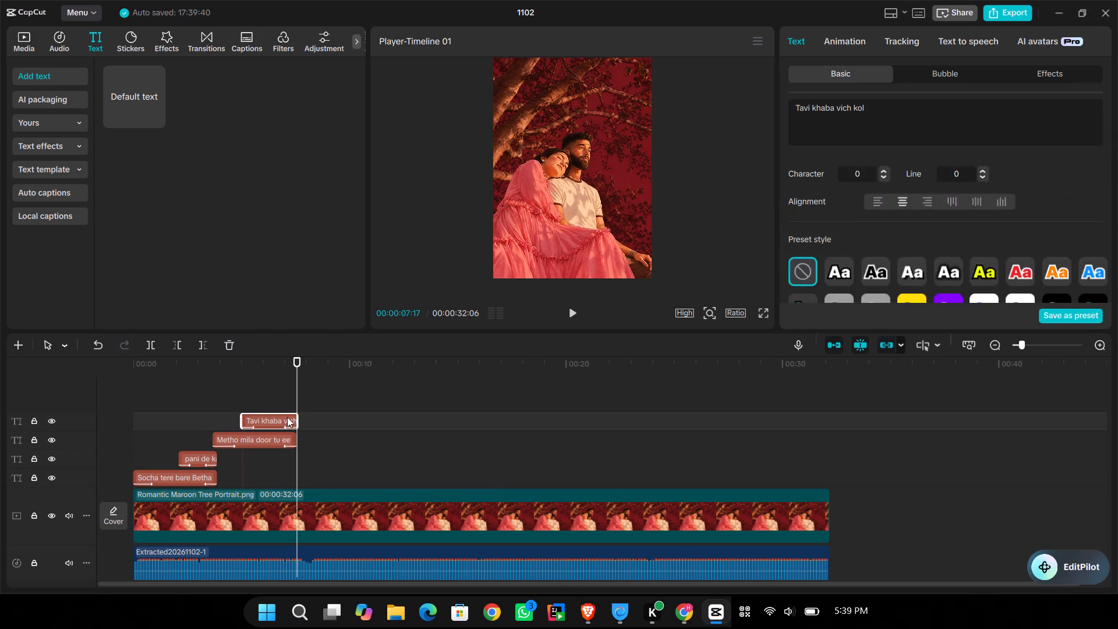
pyautogui.click(844, 38)
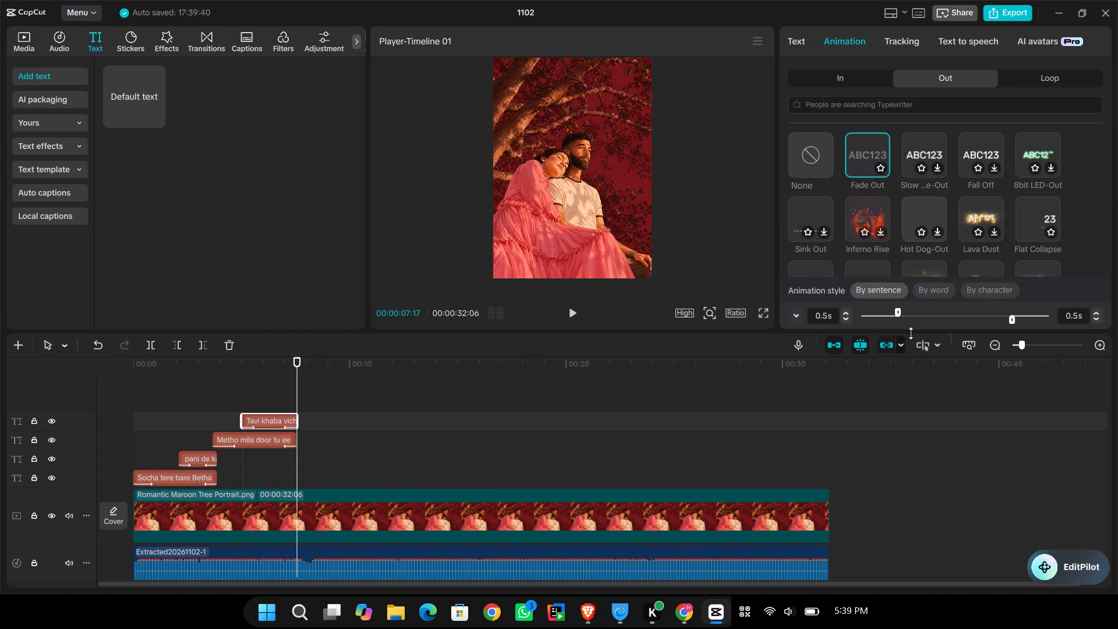
pyautogui.moveTo(901, 314); pyautogui.dragTo(918, 314)
# Replay the audio around the 8-second mark to locate where the lyric after "Tavi khaba vich kol" begins.
pyautogui.click(245, 395)
pyautogui.click(245, 395)
pyautogui.press('space')
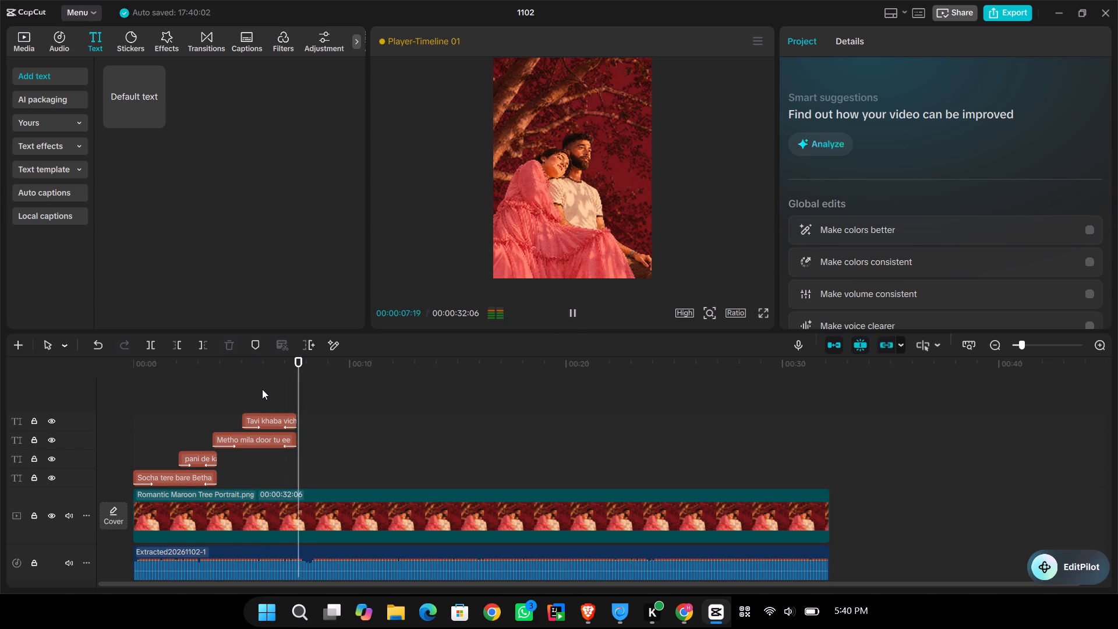
pyautogui.press('space')
pyautogui.press('space')
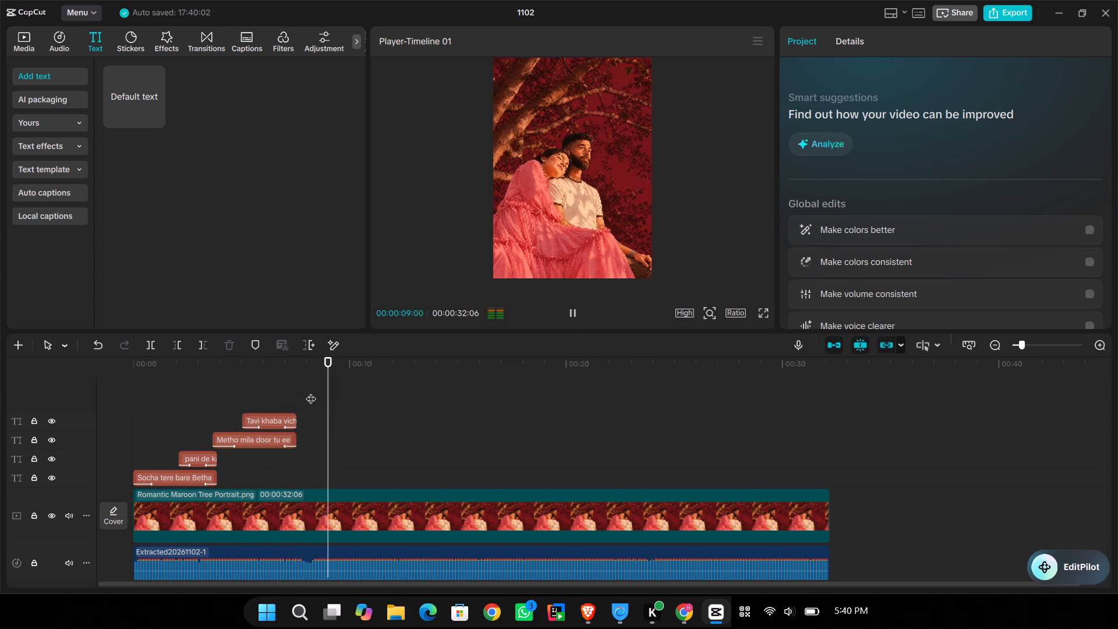
pyautogui.click(311, 391)
pyautogui.press('space')
pyautogui.click(311, 391)
pyautogui.press('space')
pyautogui.press('space')
pyautogui.click(315, 390)
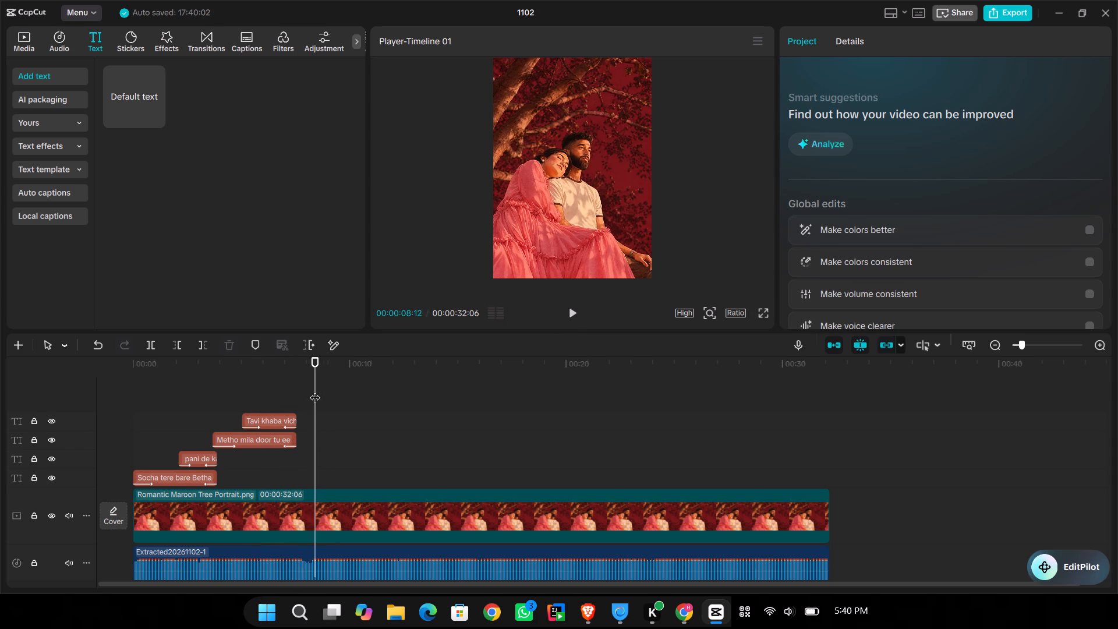
pyautogui.press('space')
pyautogui.click(315, 390)
pyautogui.moveTo(315, 390); pyautogui.dragTo(309, 391)
pyautogui.press('space')
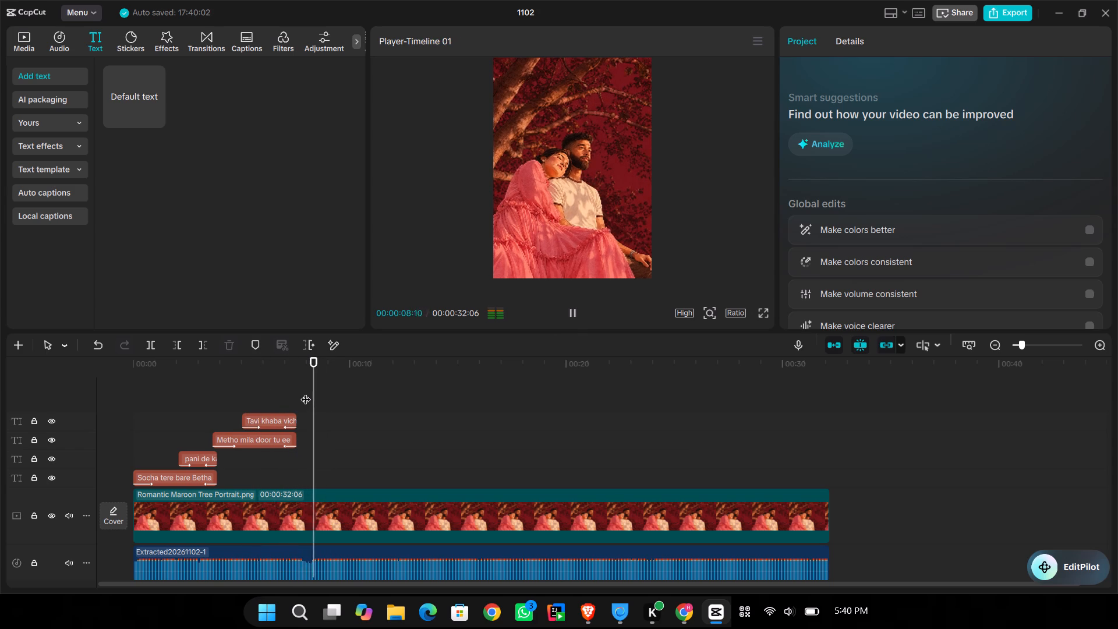
pyautogui.click(306, 392)
pyautogui.press('space')
pyautogui.click(306, 392)
pyautogui.press('space')
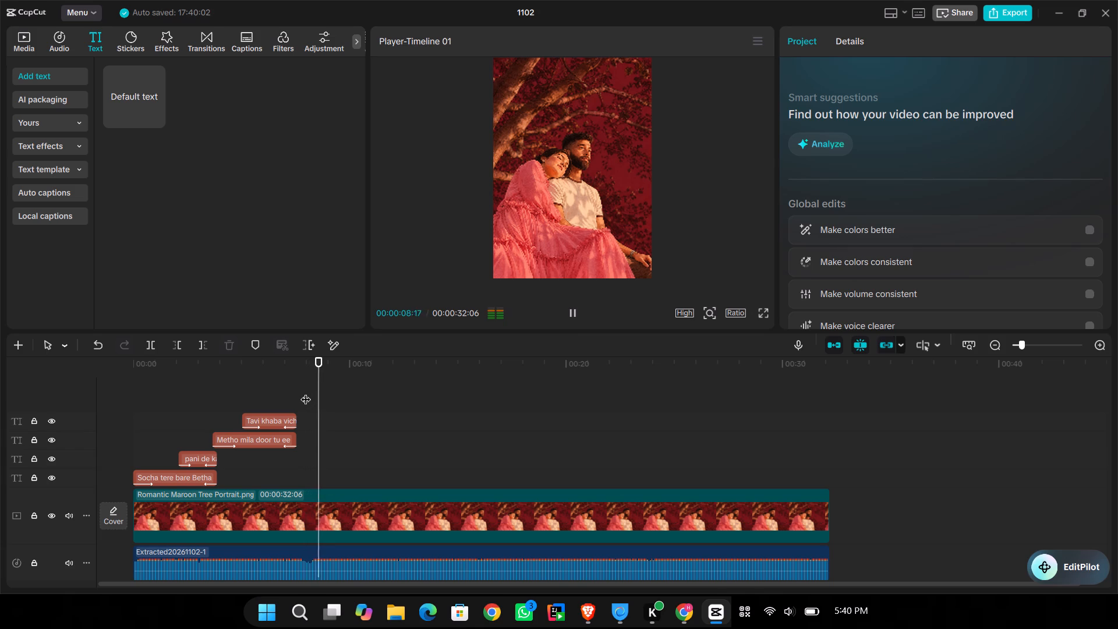
pyautogui.click(306, 392)
pyautogui.press('space')
pyautogui.click(306, 392)
pyautogui.press('space')
pyautogui.click(306, 392)
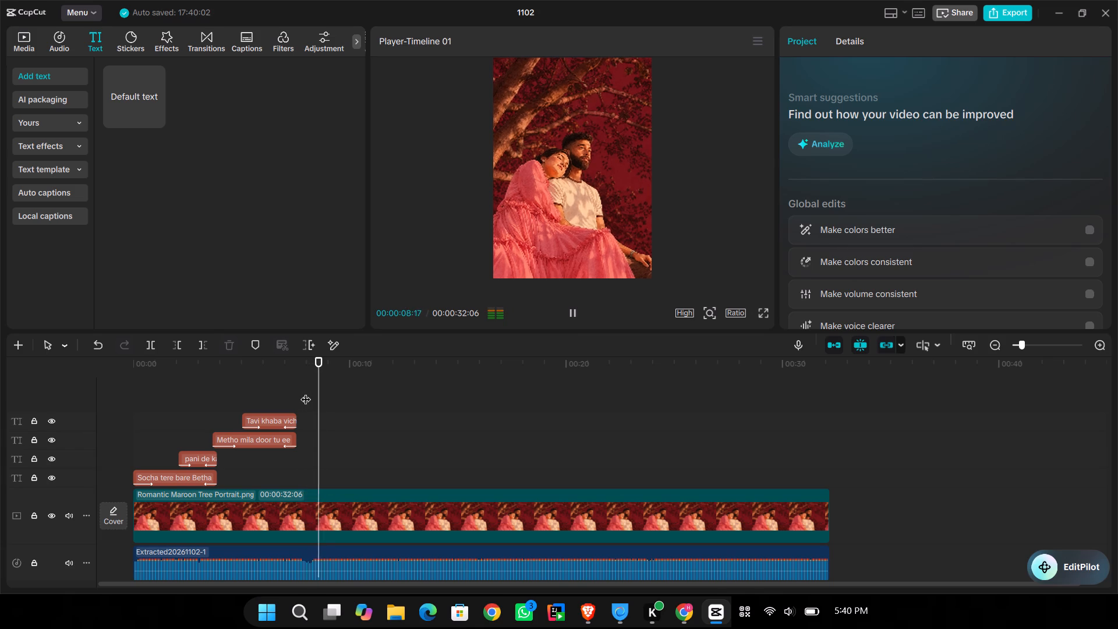
pyautogui.press('space')
pyautogui.click(306, 392)
pyautogui.press('space')
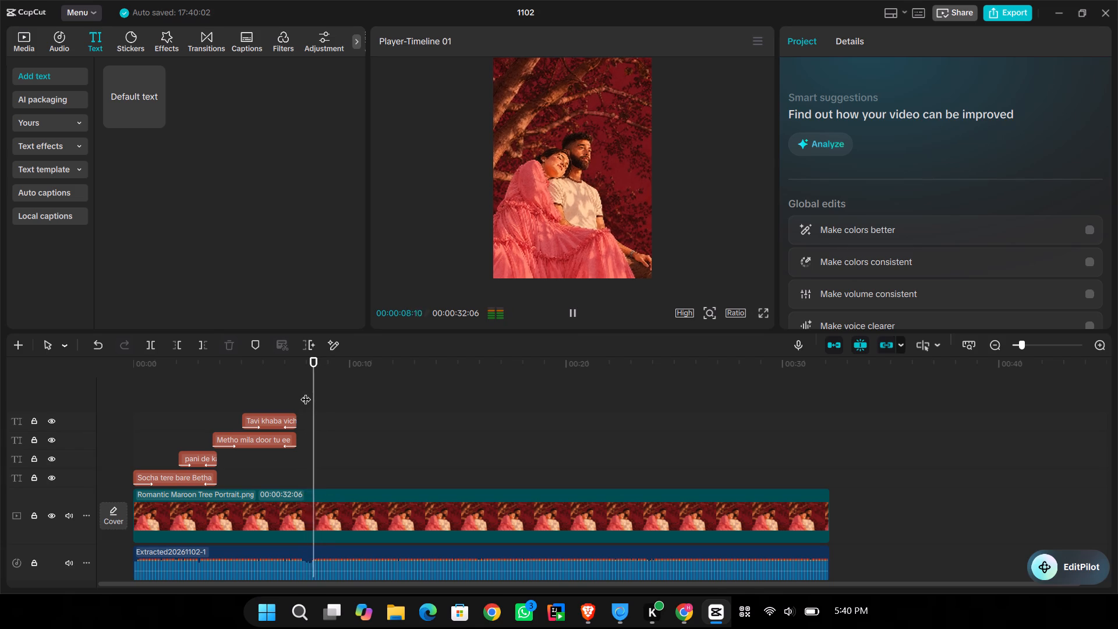
# Paste the copied "Socha tere bare Betha" and "pani de kanare" clips at 00:00:07:29.
pyautogui.click(306, 392)
pyautogui.hotkey('ctrl', 'v')
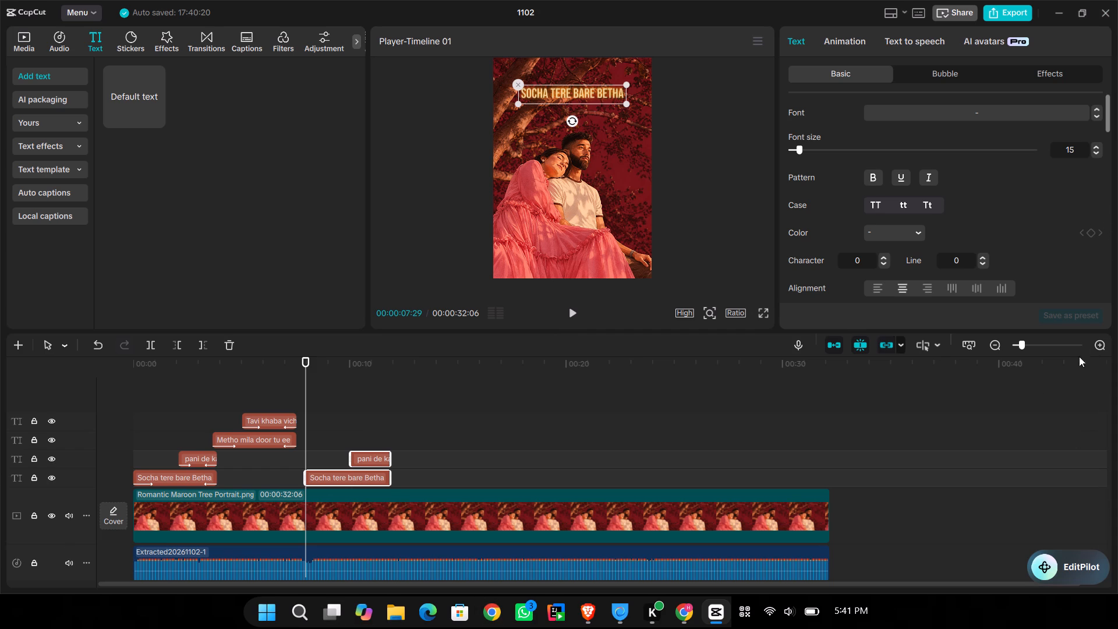
# In Brave, copy the lines "Pani dia chala vicho" and "Lokan dian gallan vicho" from the Genius lyrics page.
pyautogui.click(585, 622)
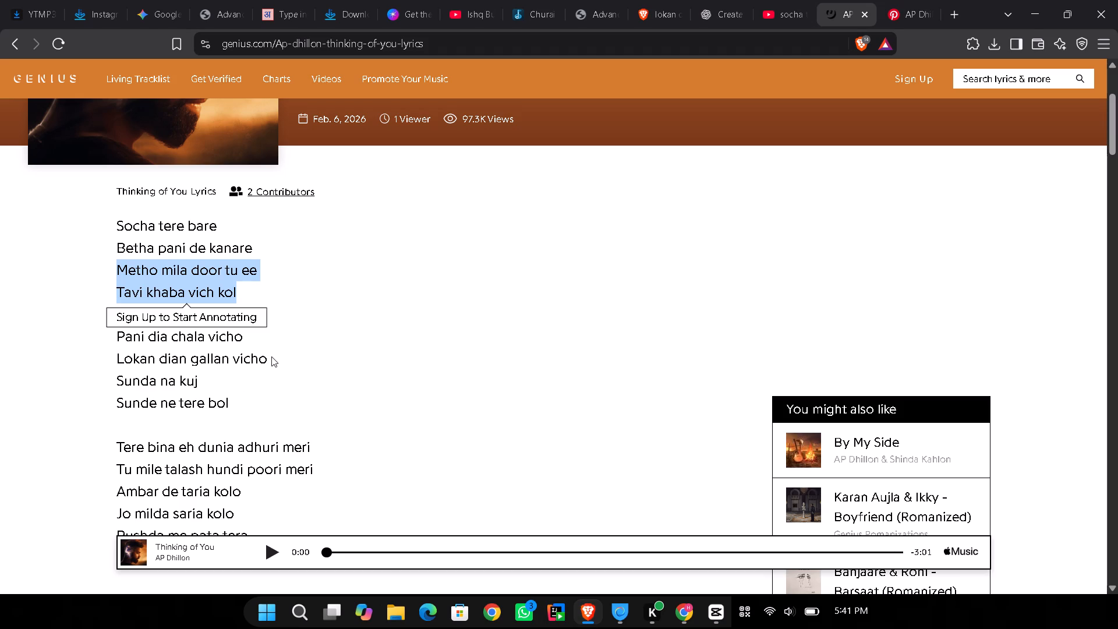
pyautogui.moveTo(266, 356); pyautogui.dragTo(108, 331)
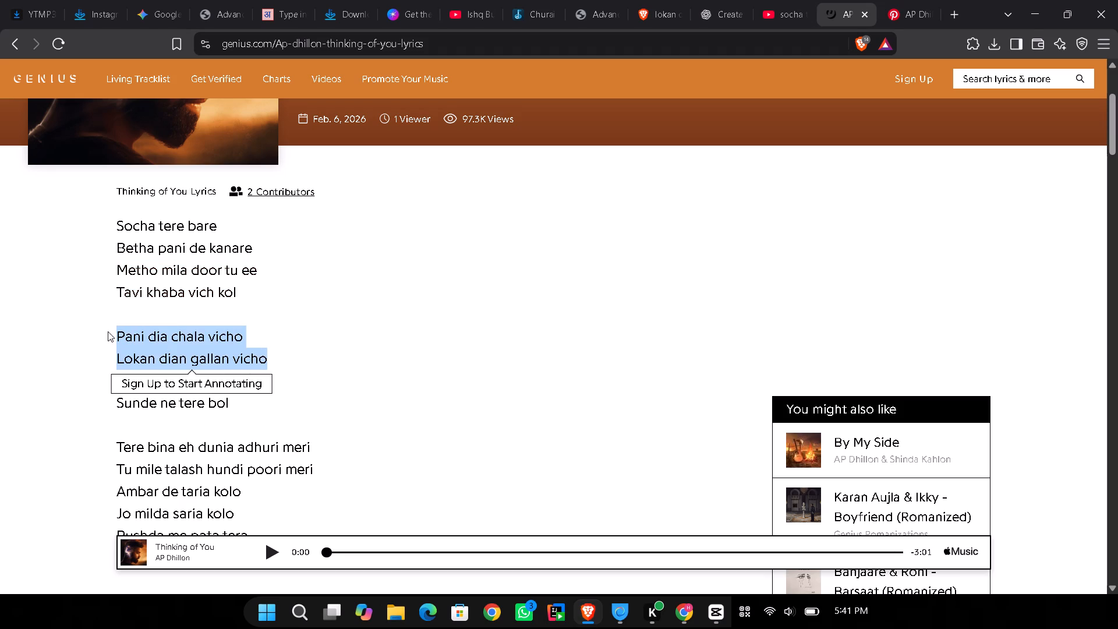
pyautogui.moveTo(108, 331); pyautogui.dragTo(107, 331)
pyautogui.hotkey('ctrl', 'c')
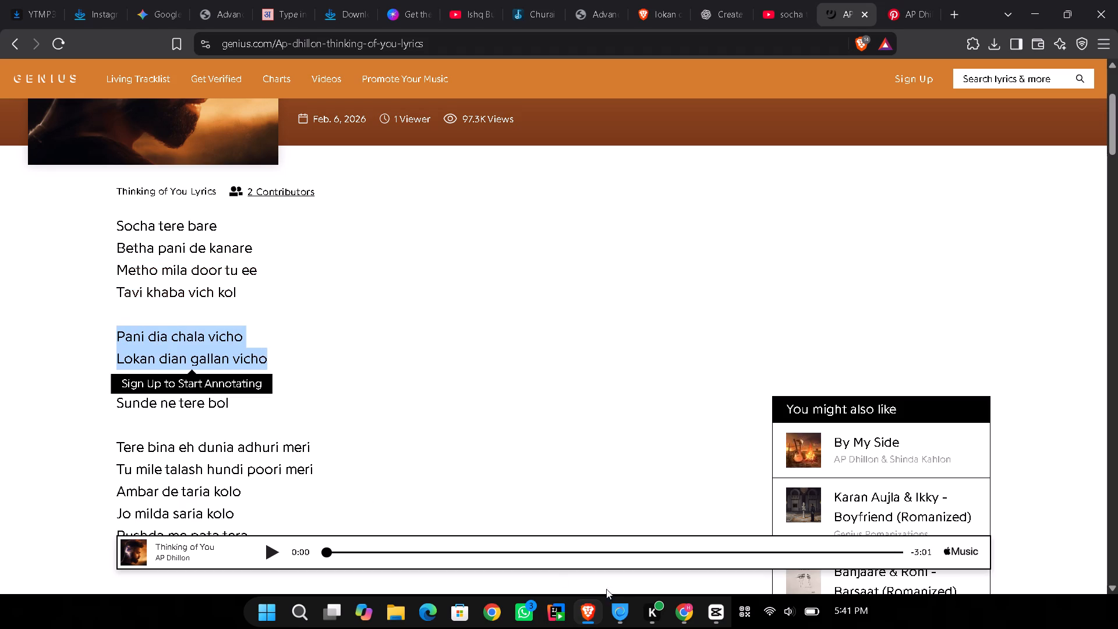
# Back in CapCut, replace the pasted "Socha tere bare Betha" text with "Pani dia chala vicho", cutting out the second copied line.
pyautogui.click(719, 613)
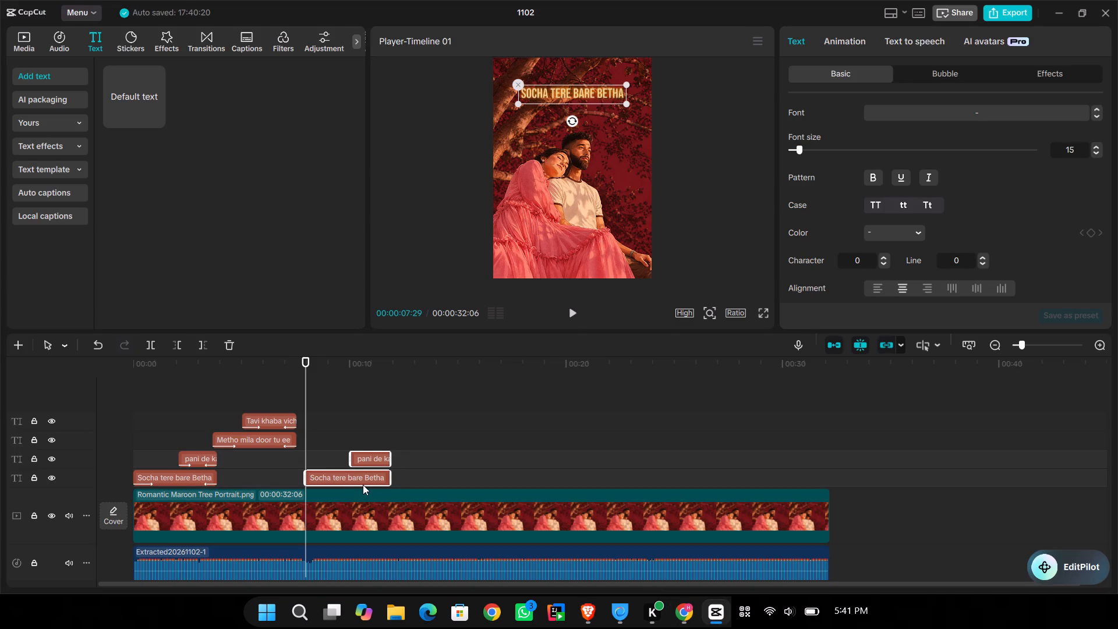
pyautogui.click(363, 485)
pyautogui.moveTo(904, 119); pyautogui.dragTo(501, 82)
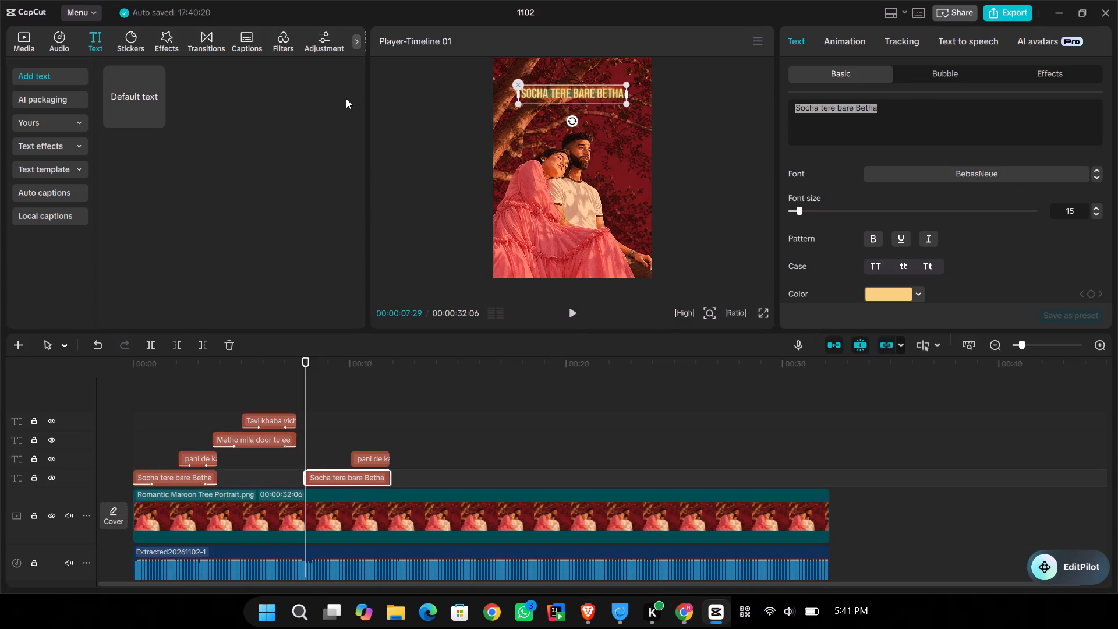
pyautogui.hotkey('ctrl', 'v')
pyautogui.moveTo(893, 121); pyautogui.dragTo(792, 116)
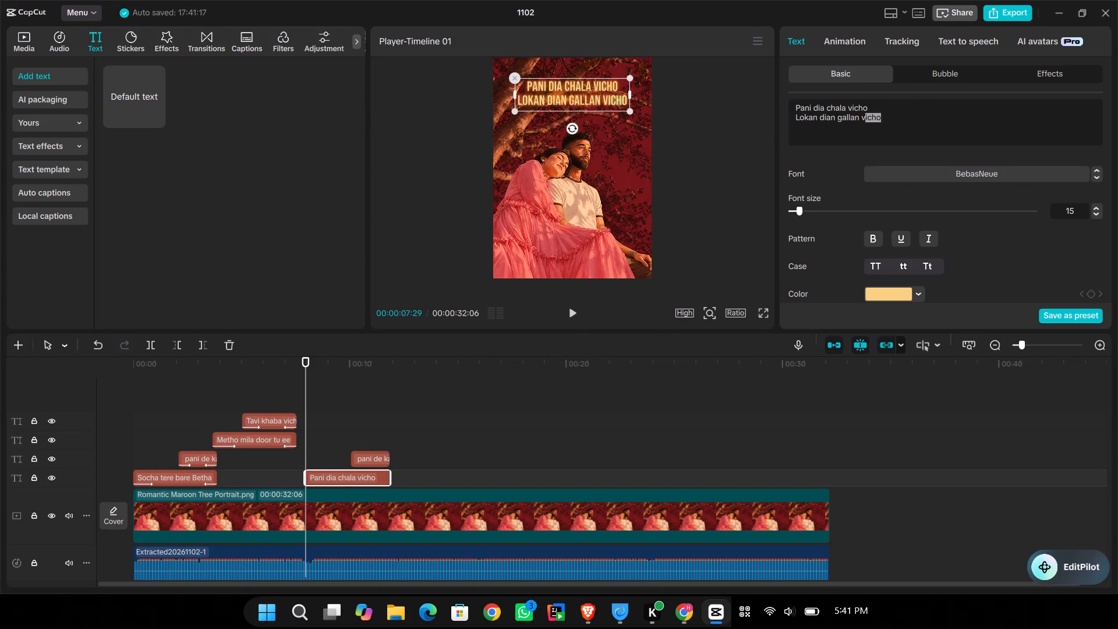
pyautogui.moveTo(792, 116); pyautogui.dragTo(778, 118)
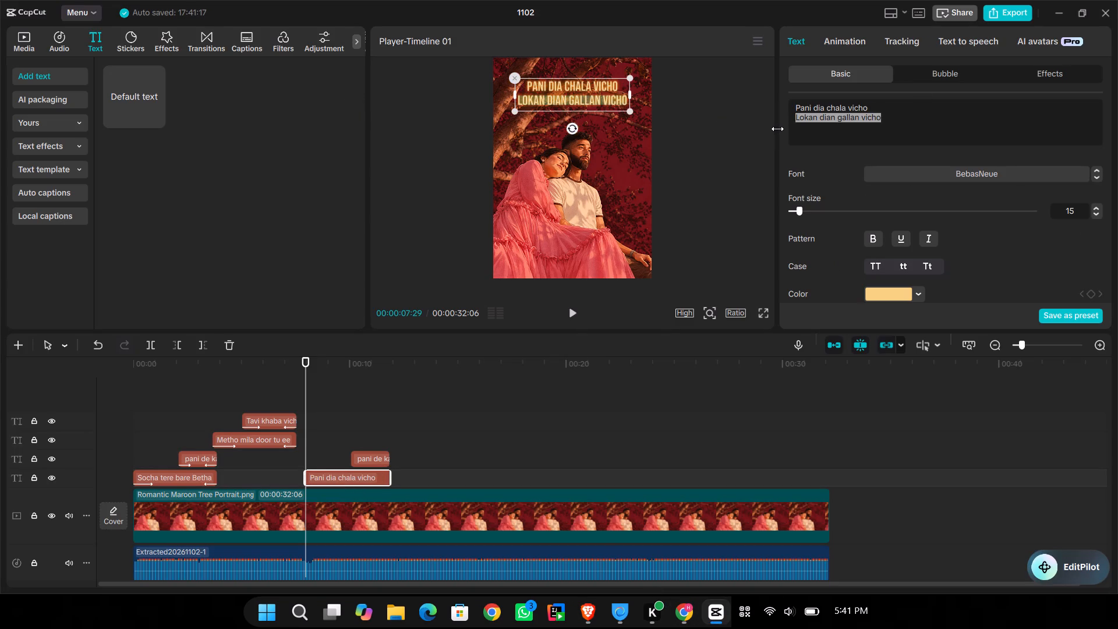
pyautogui.hotkey('ctrl', 'x')
# Replace the pasted "pani de kanare" clip's text with the cut line "Lokan dian gallan vicho".
pyautogui.click(370, 457)
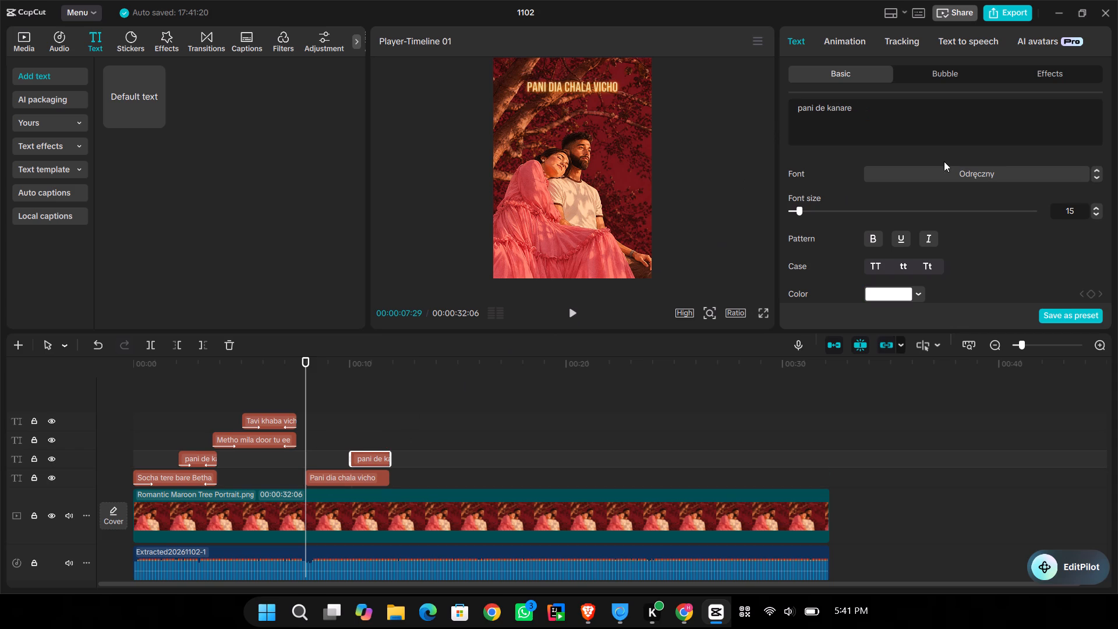
pyautogui.moveTo(872, 109); pyautogui.dragTo(673, 101)
pyautogui.hotkey('ctrl', 'v')
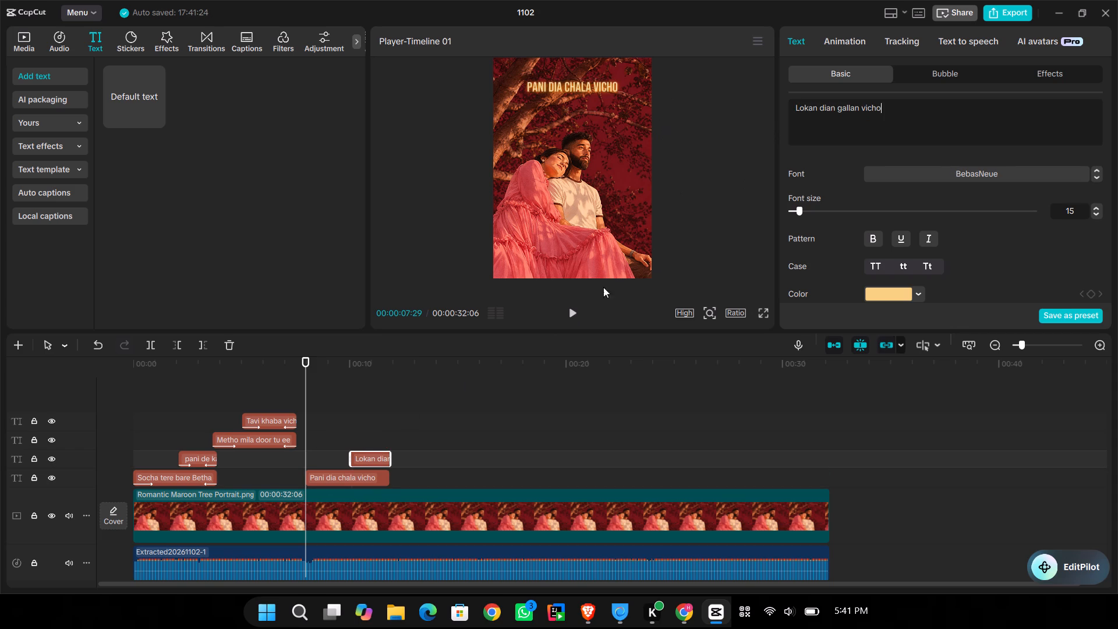
# Set the "Lokan dian gallan vicho" text to the Odręczny font and colour it white (FFFFFF).
pyautogui.click(303, 427)
pyautogui.press('space')
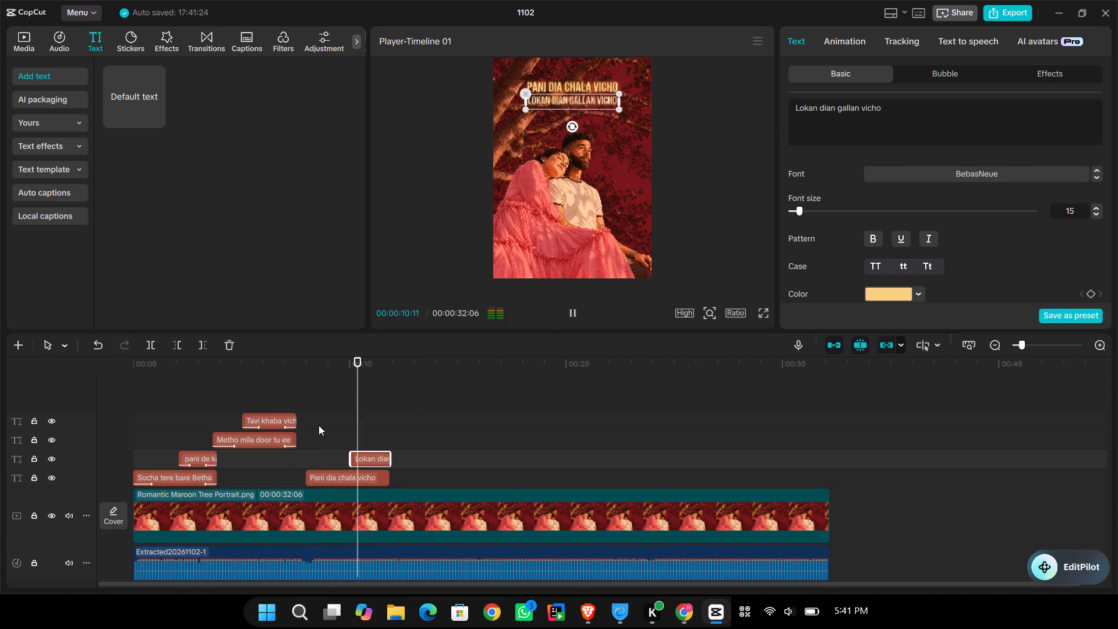
pyautogui.press('space')
pyautogui.click(983, 169)
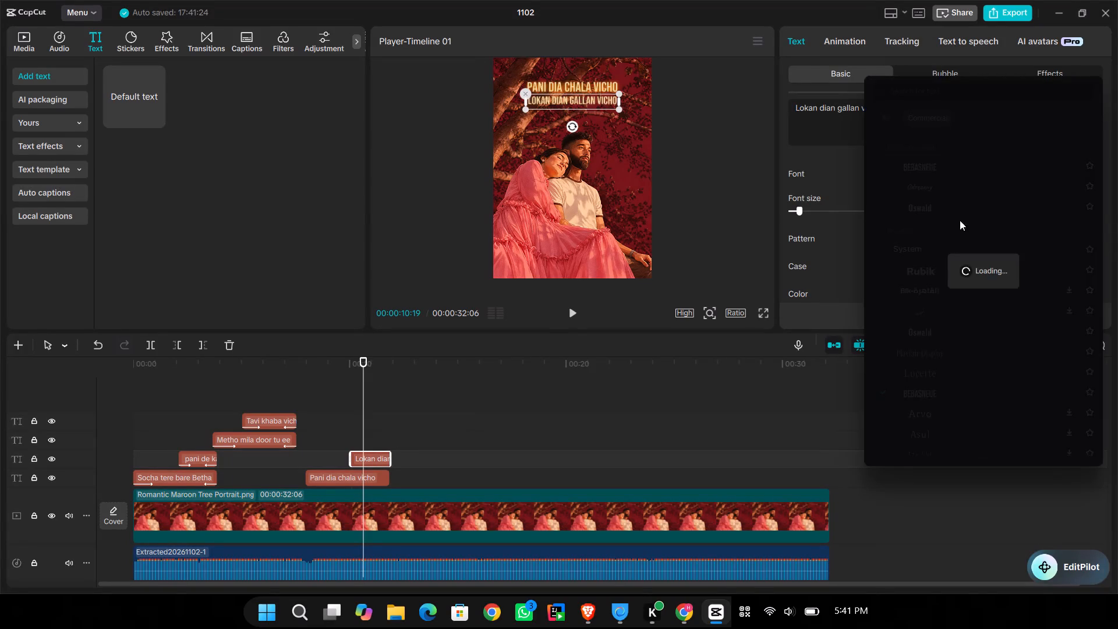
pyautogui.click(912, 169)
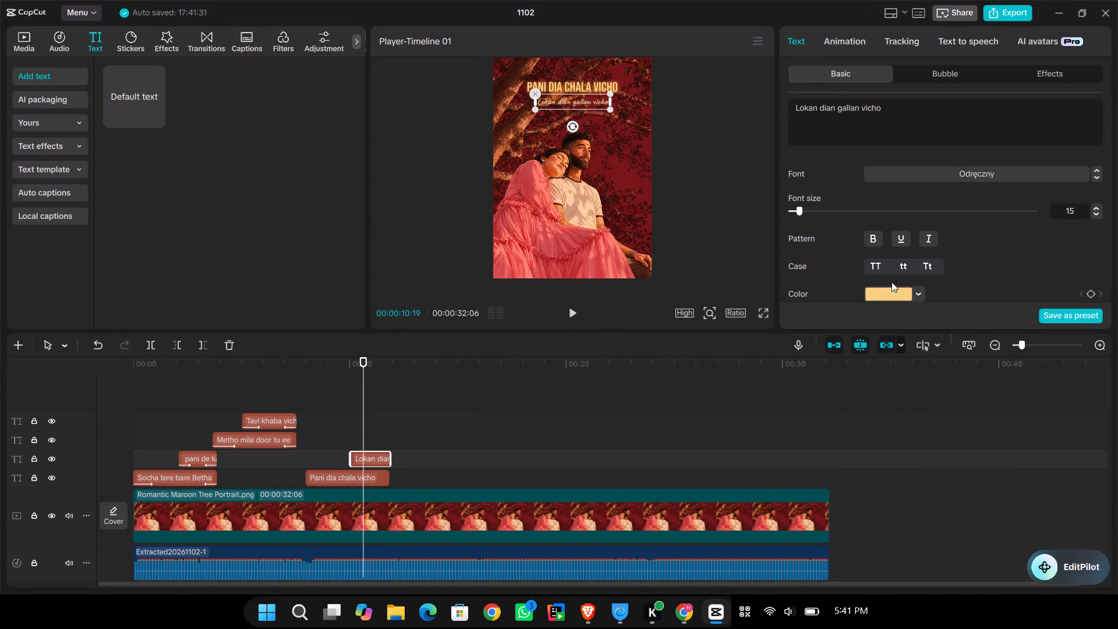
pyautogui.click(914, 289)
pyautogui.moveTo(834, 317); pyautogui.dragTo(833, 317)
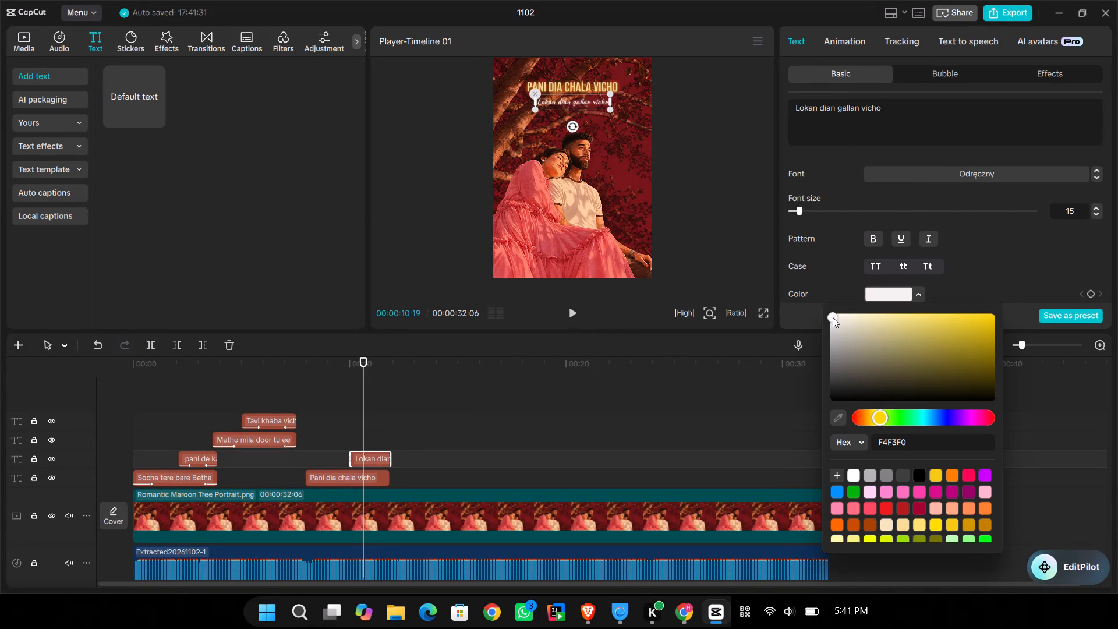
pyautogui.moveTo(833, 317); pyautogui.dragTo(806, 312)
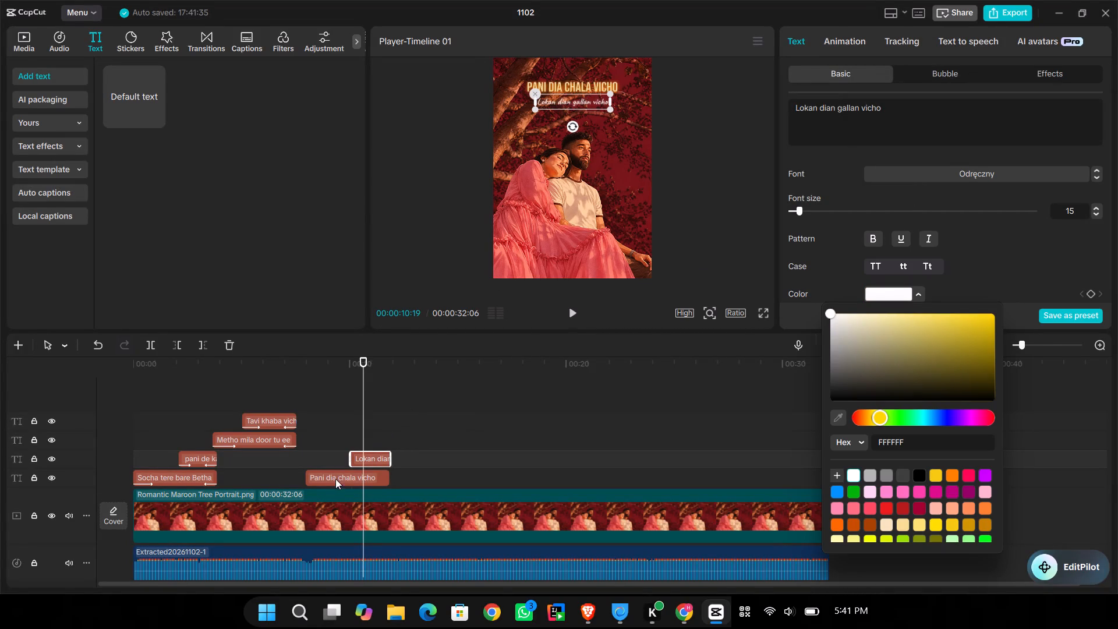
# Move the "Pani dia chala vicho" text down over the "Lokan dian gallan vicho" line and play back its entrance.
pyautogui.click(337, 475)
pyautogui.moveTo(571, 92); pyautogui.dragTo(571, 104)
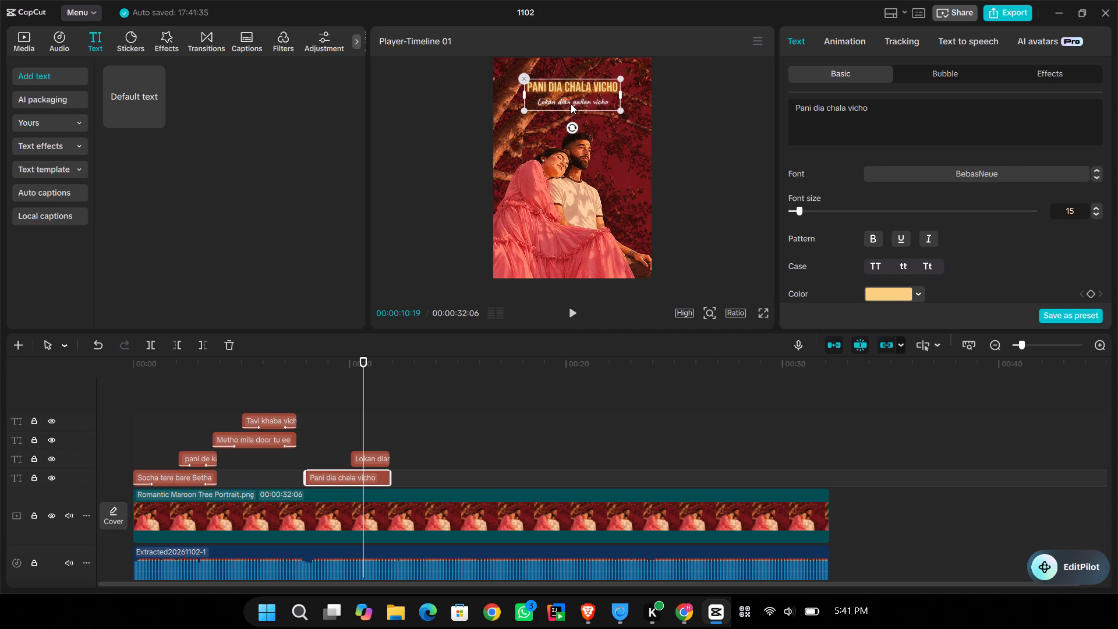
pyautogui.moveTo(571, 104); pyautogui.dragTo(569, 114)
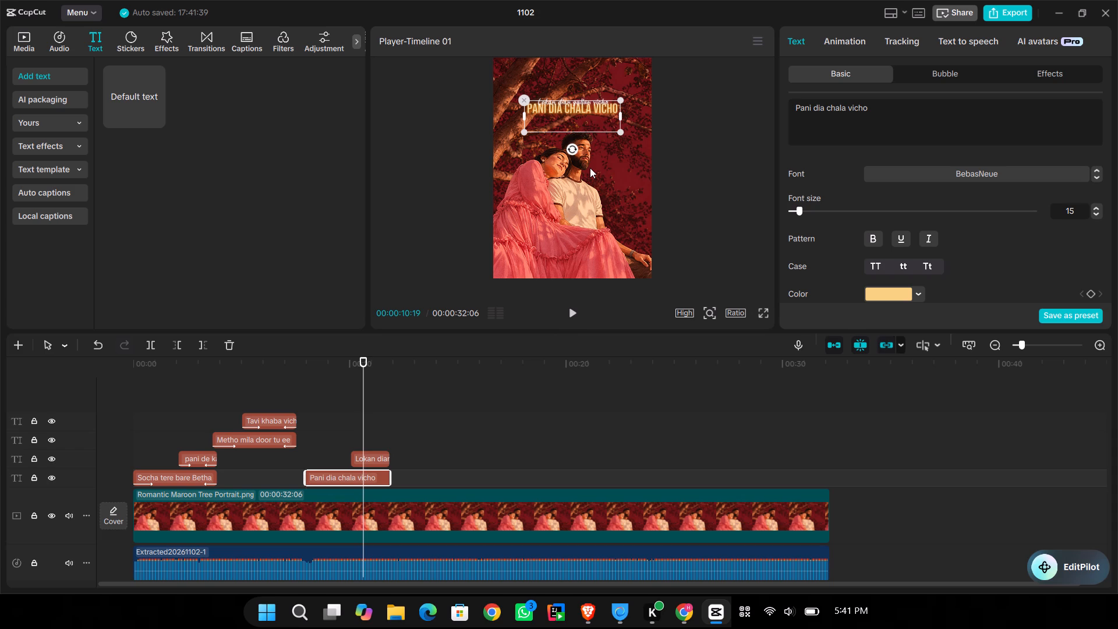
pyautogui.click(301, 390)
pyautogui.press('space')
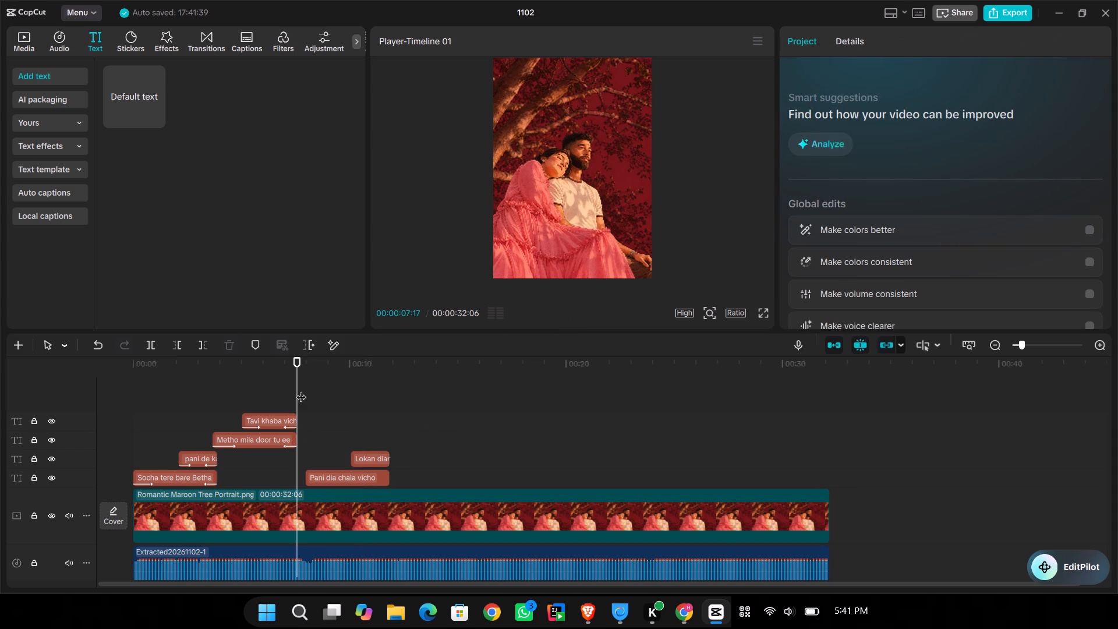
pyautogui.press('space')
pyautogui.click(262, 381)
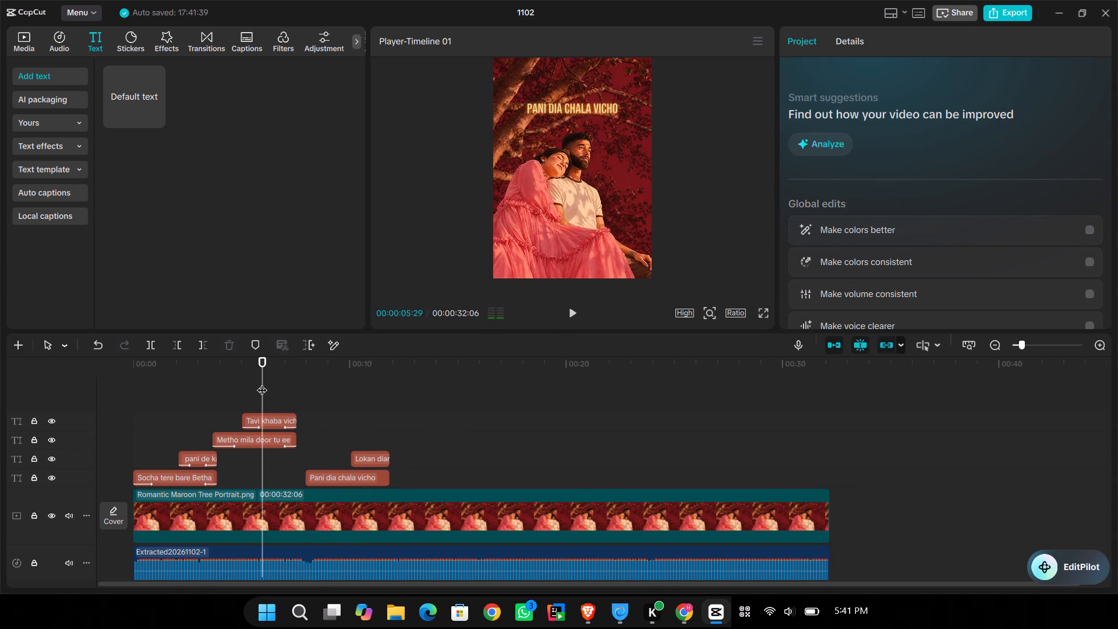
pyautogui.press('space')
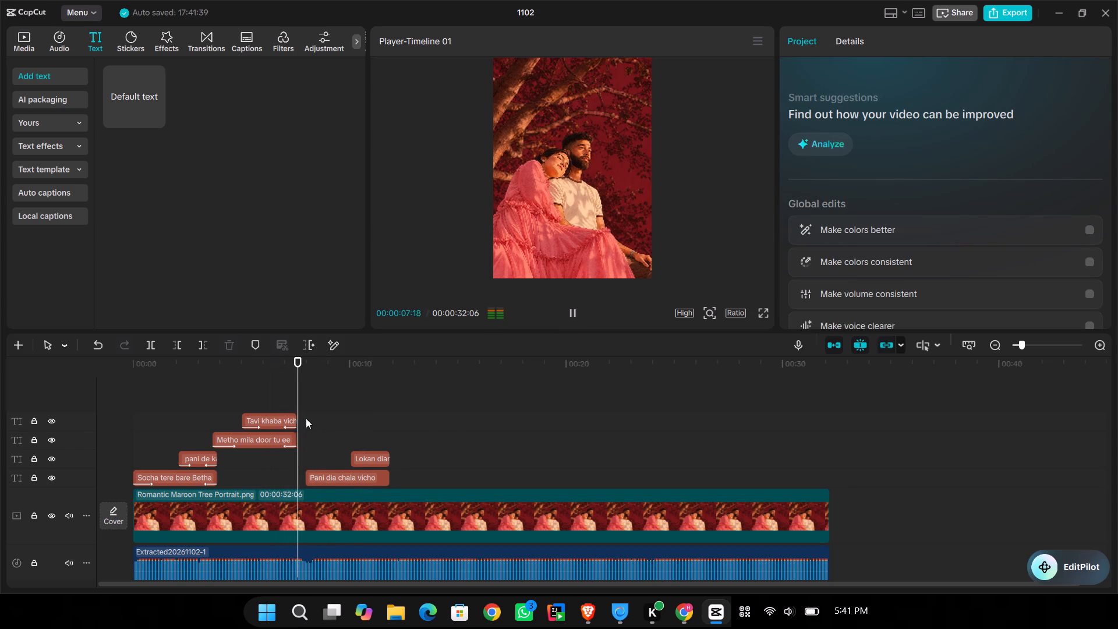
pyautogui.press('space')
# Move the "Pani dia chala vicho" text up until it sits just above the "Lokan dian gallan vicho" line, and play back the pair.
pyautogui.click(586, 109)
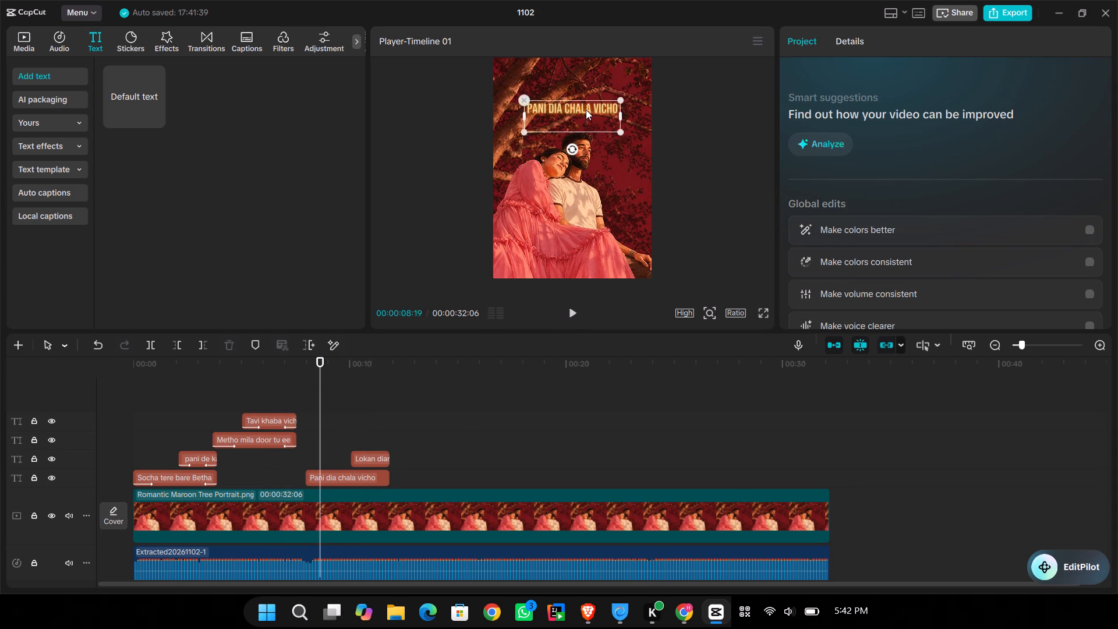
pyautogui.moveTo(586, 109); pyautogui.dragTo(586, 102)
pyautogui.moveTo(592, 126); pyautogui.dragTo(592, 120)
pyautogui.click(582, 189)
pyautogui.click(589, 122)
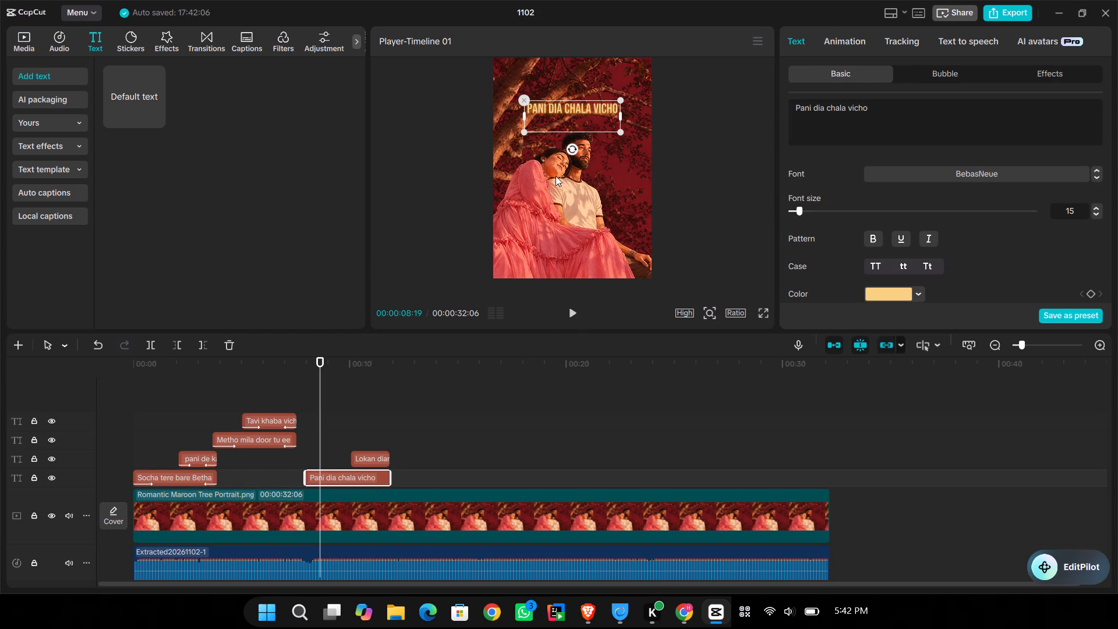
pyautogui.moveTo(574, 126); pyautogui.dragTo(572, 115)
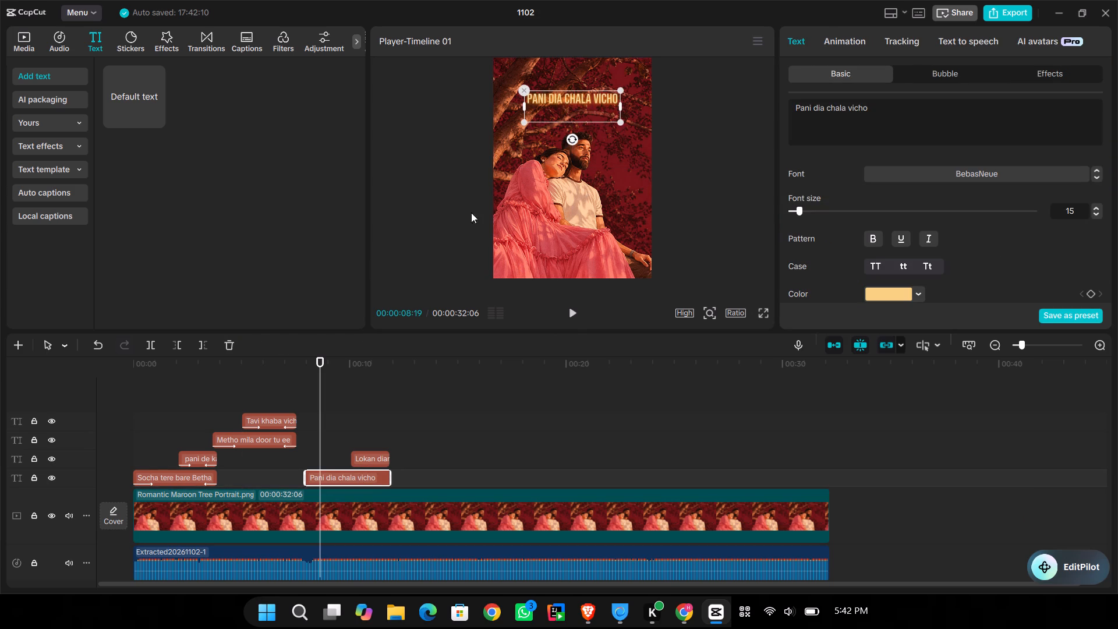
pyautogui.click(274, 369)
pyautogui.press('space')
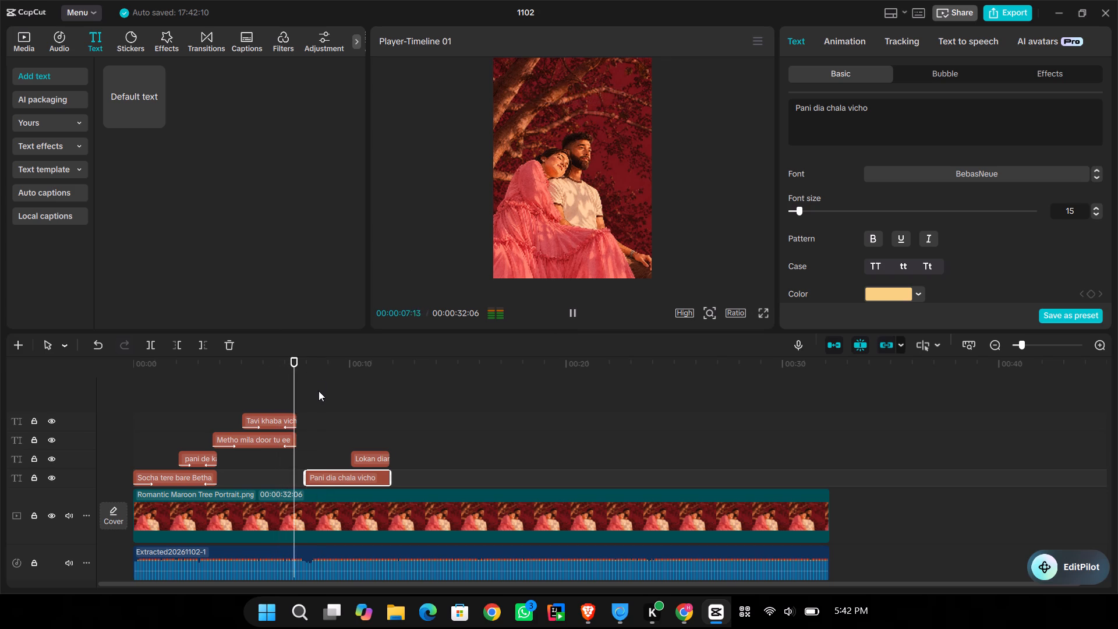
pyautogui.press('space')
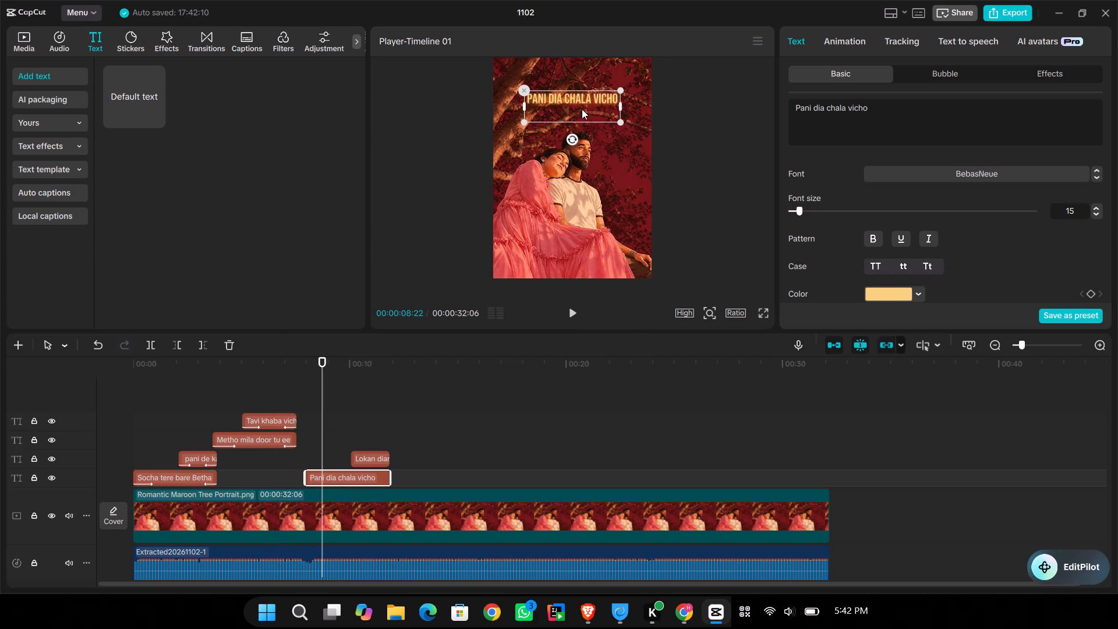
pyautogui.moveTo(582, 109); pyautogui.dragTo(581, 99)
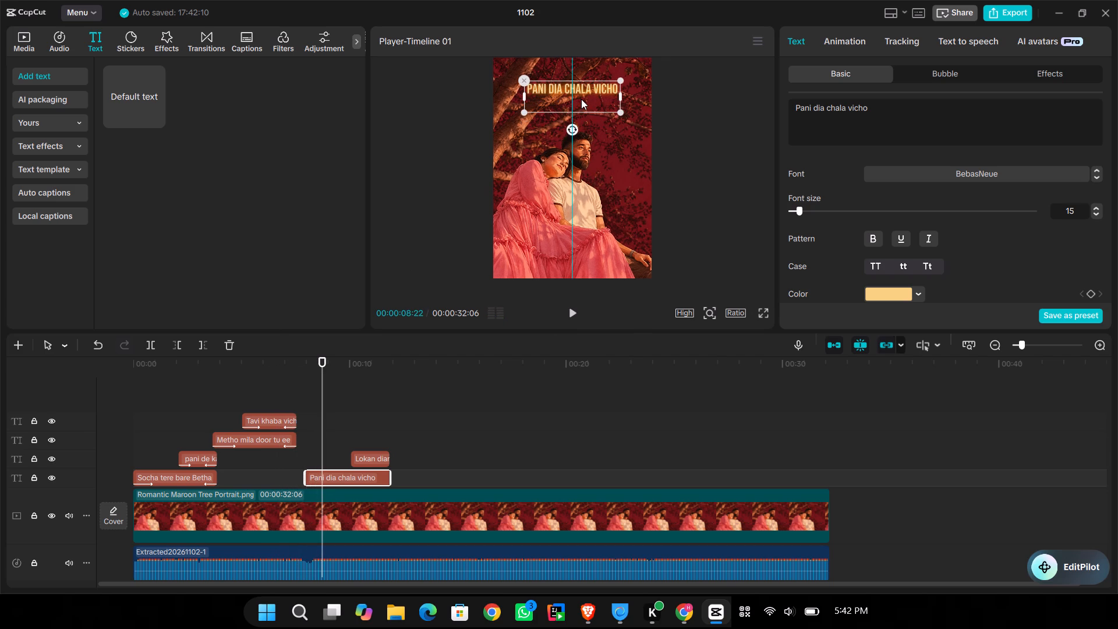
pyautogui.moveTo(581, 99); pyautogui.dragTo(581, 102)
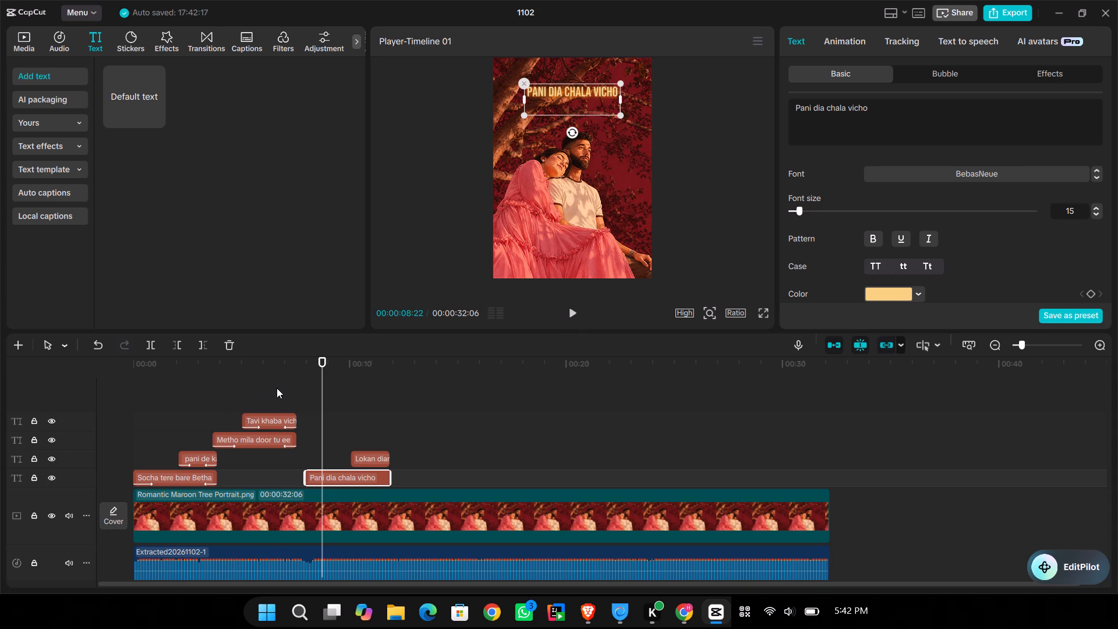
pyautogui.click(277, 388)
pyautogui.press('space')
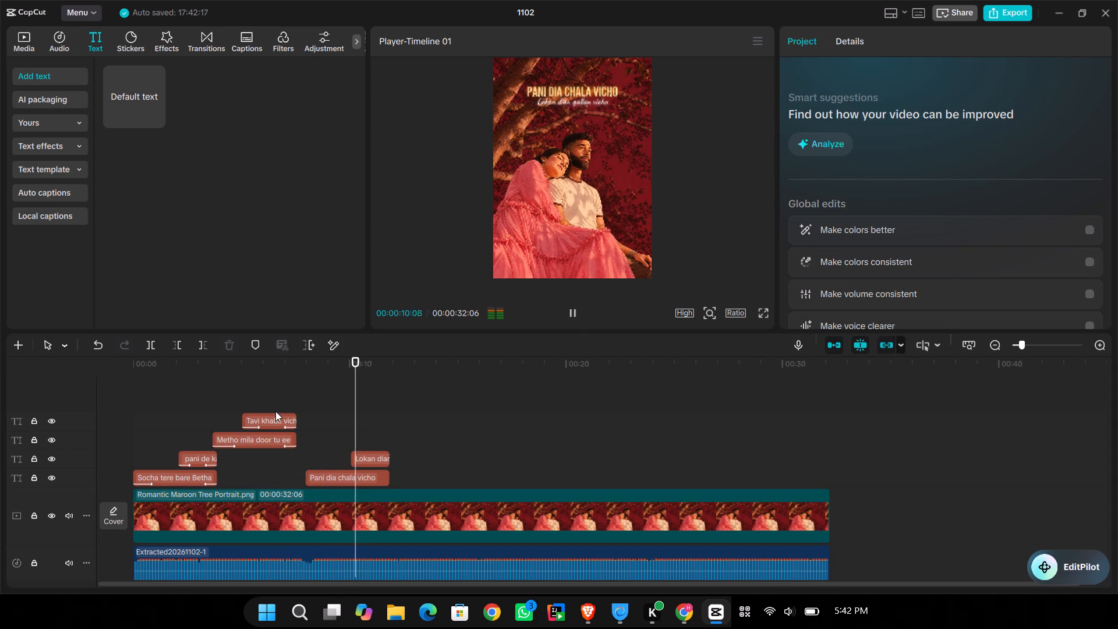
pyautogui.press('space')
# Play through the vocals and extend both third-pair lyric clips to end at 00:00:12:07.
pyautogui.moveTo(278, 387); pyautogui.dragTo(275, 392)
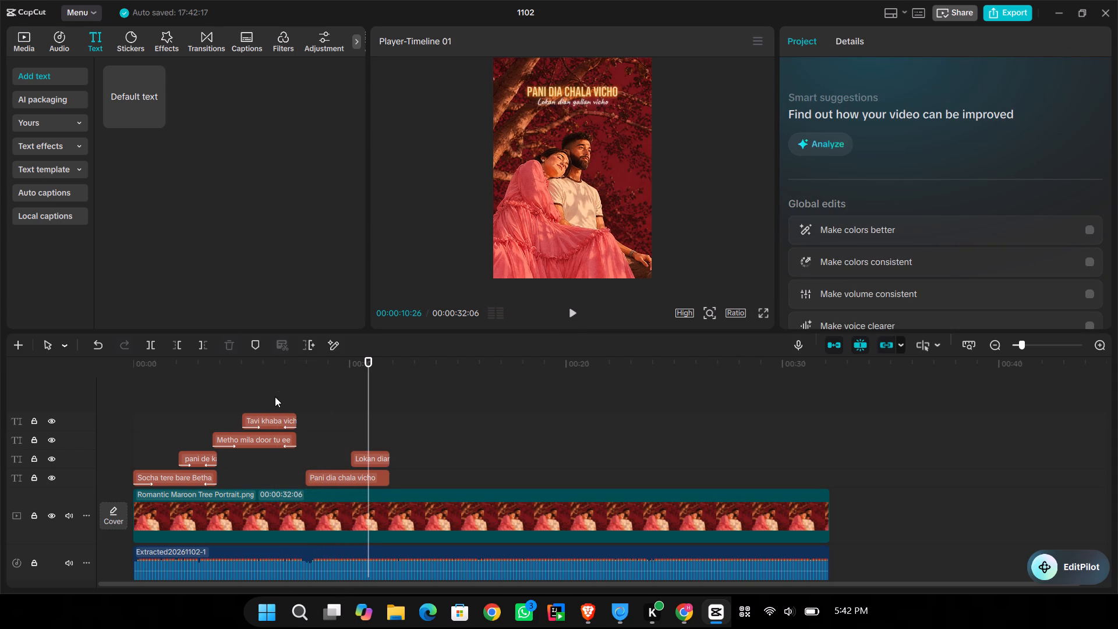
pyautogui.click(253, 400)
pyautogui.click(351, 421)
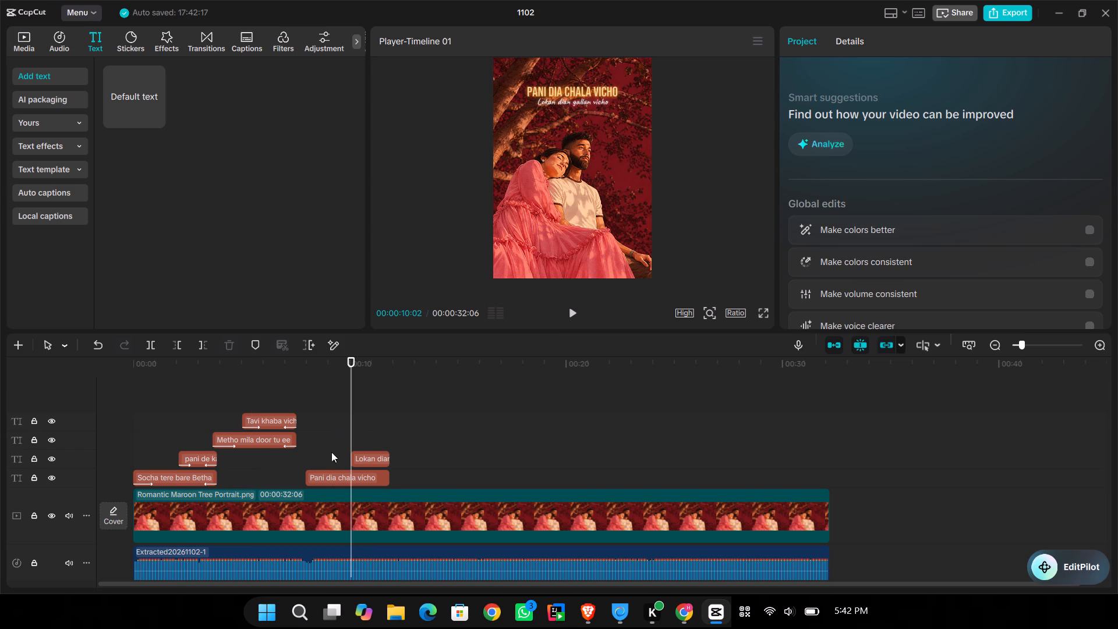
pyautogui.click(342, 420)
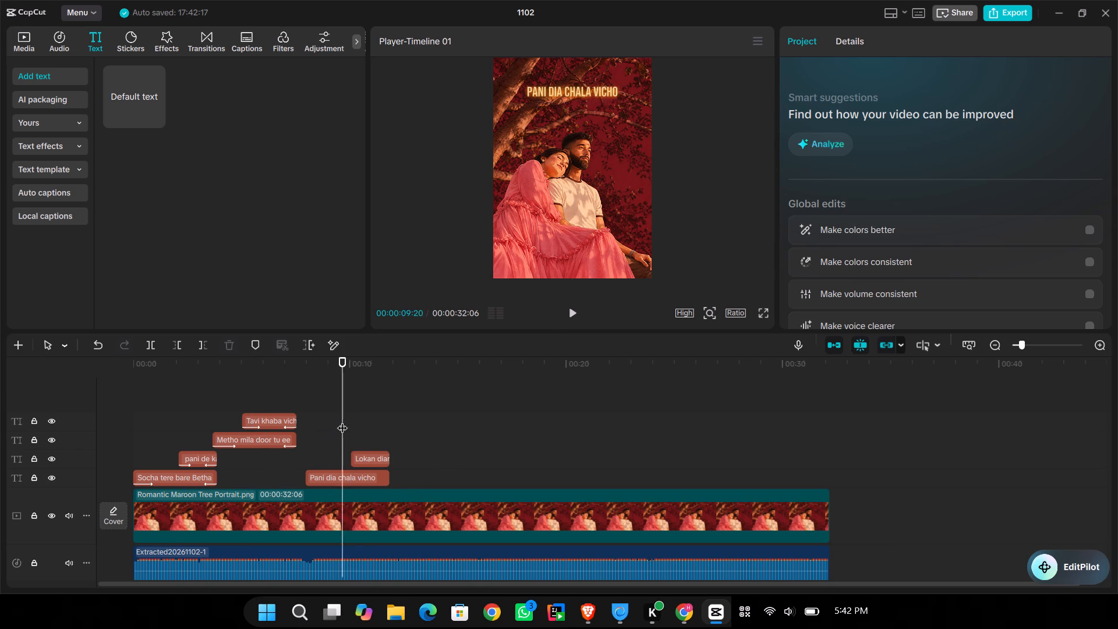
pyautogui.press('space')
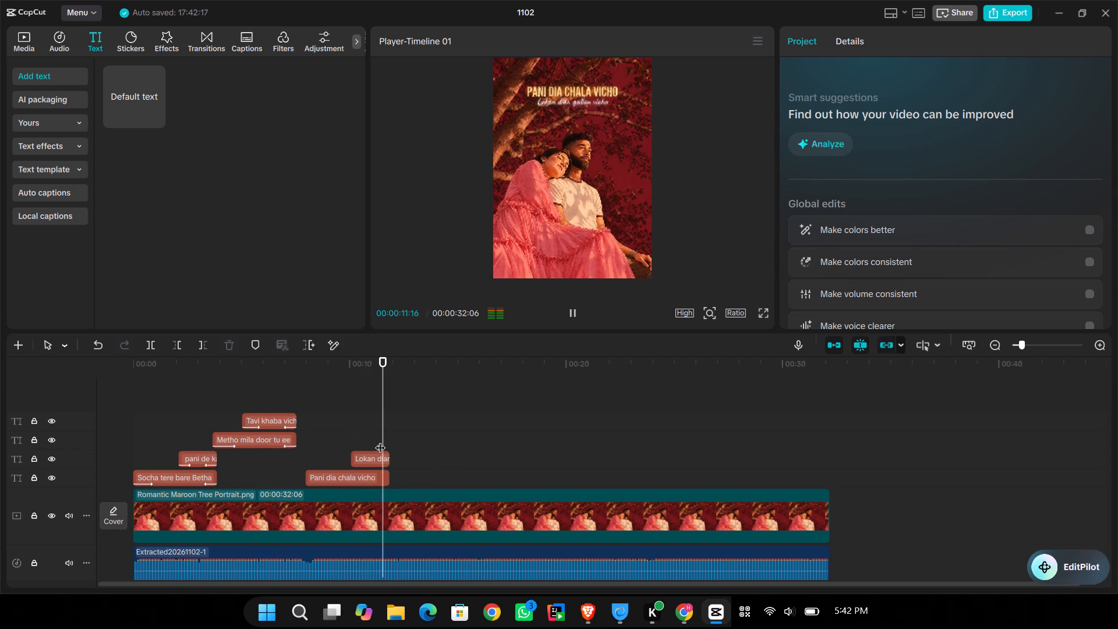
pyautogui.press('space')
pyautogui.moveTo(383, 432); pyautogui.dragTo(373, 480)
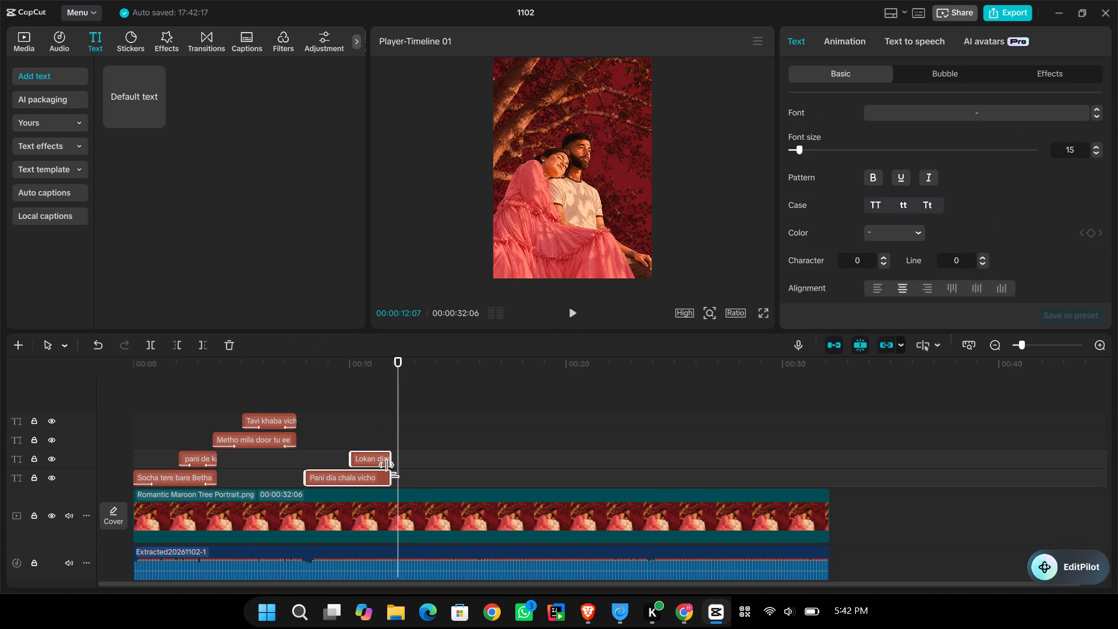
pyautogui.click(391, 470)
# Apply the Fade Out exit animation to both third-pair lyric texts.
pyautogui.click(835, 47)
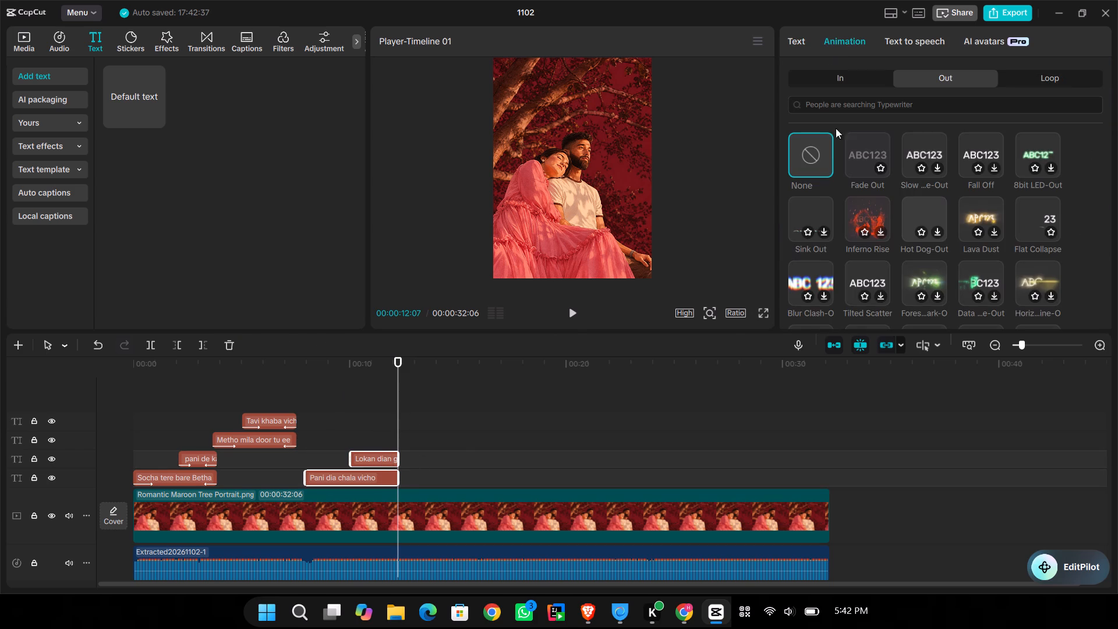
pyautogui.click(864, 153)
# Search the entrance animations for "fade" and apply Letter Fade to both third-pair lyric texts.
pyautogui.click(824, 75)
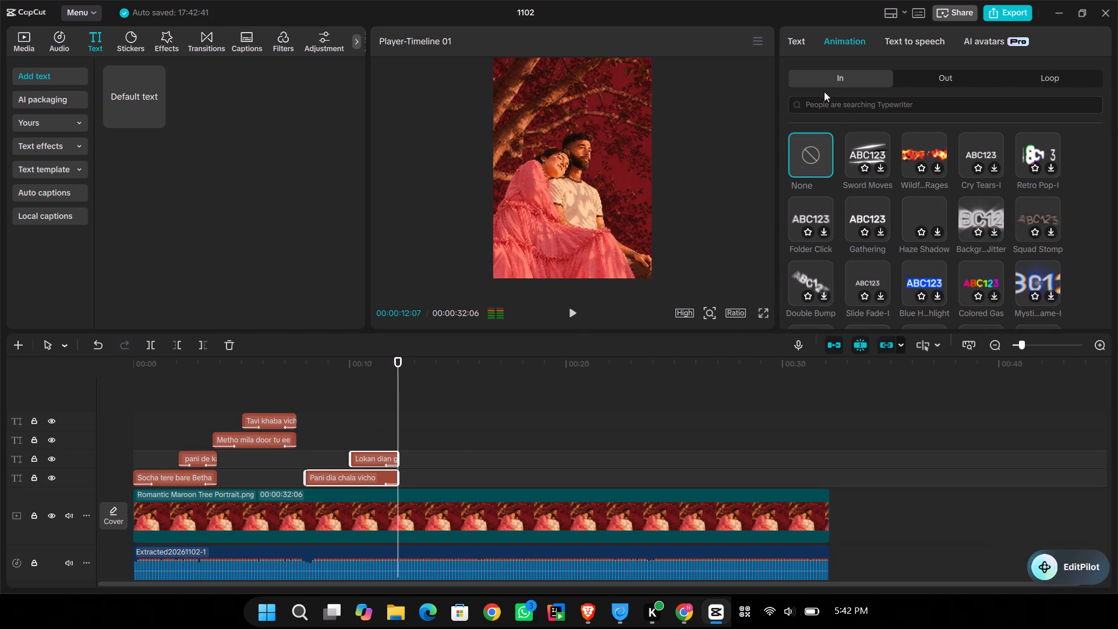
pyautogui.click(880, 105)
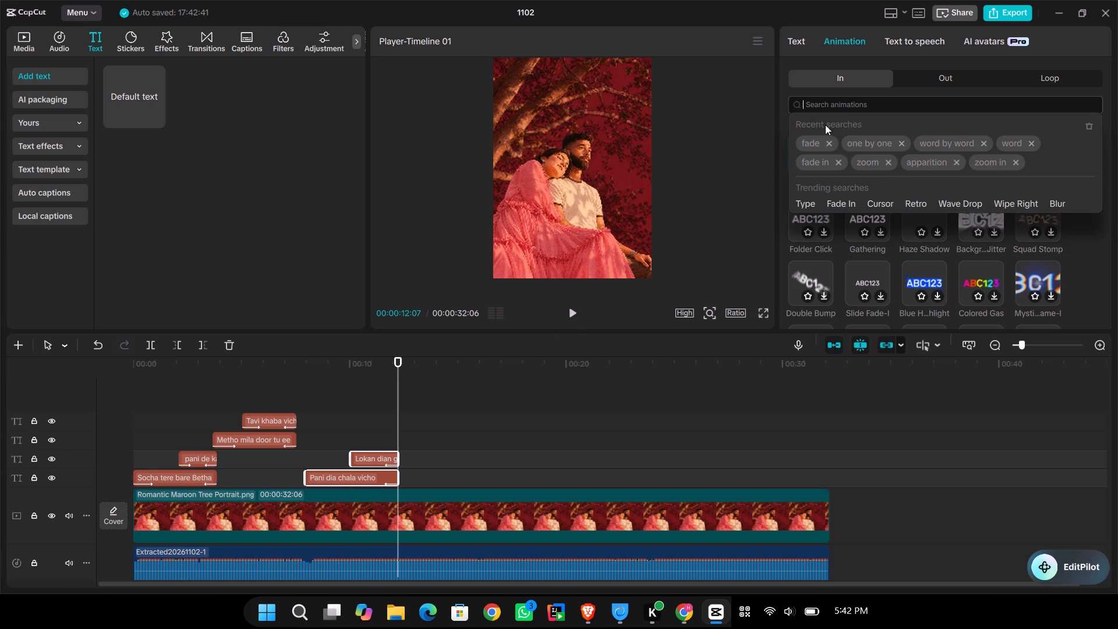
pyautogui.click(808, 143)
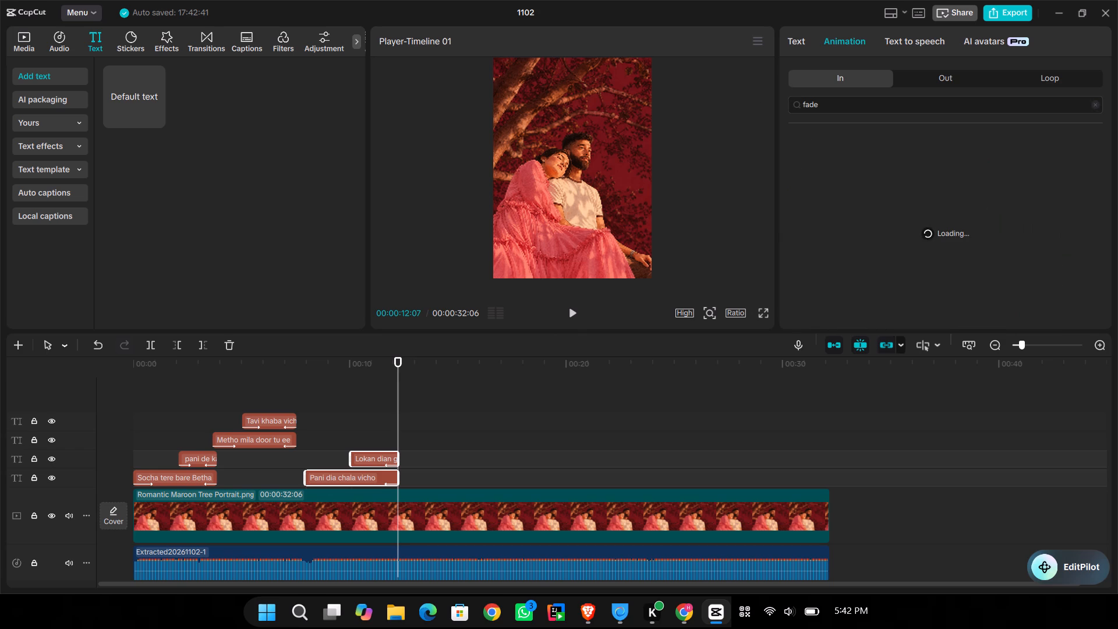
pyautogui.click(1030, 160)
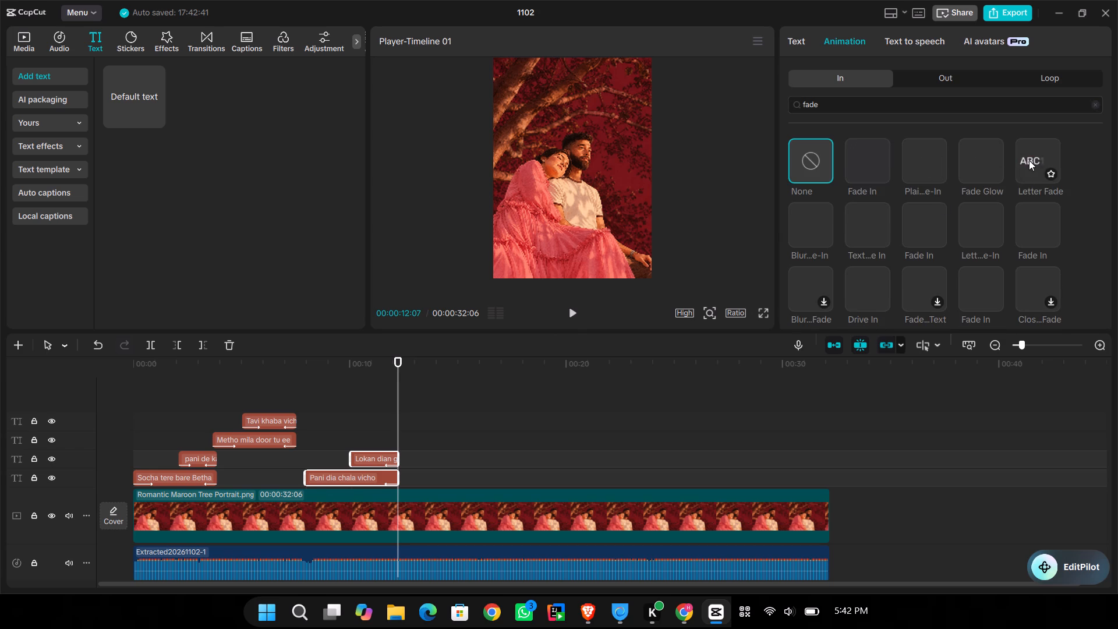
# Set the "Pani dia chala vicho" text's entrance animation duration to 1.0 s and play back the lyric pair.
pyautogui.click(339, 431)
pyautogui.moveTo(338, 431); pyautogui.dragTo(314, 440)
pyautogui.click(314, 440)
pyautogui.moveTo(314, 440); pyautogui.dragTo(302, 444)
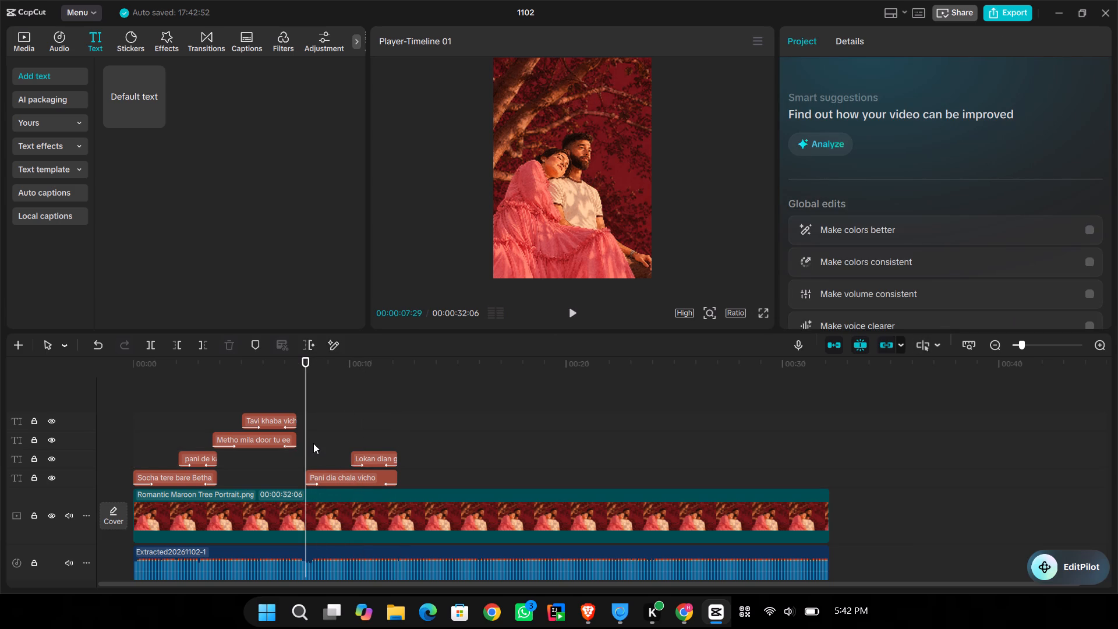
pyautogui.click(337, 479)
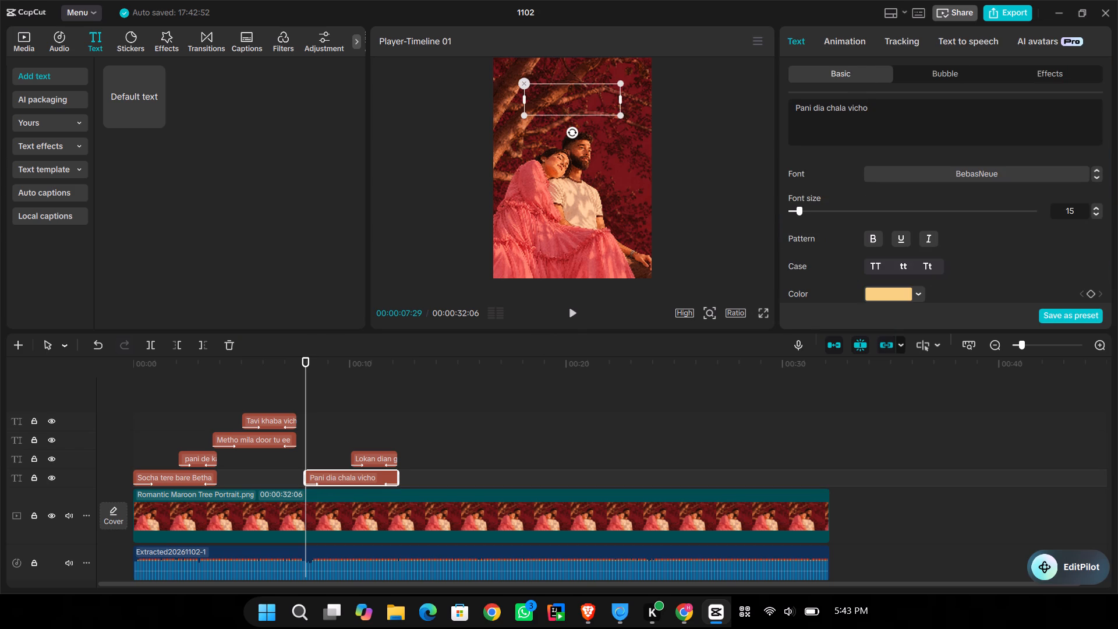
pyautogui.click(860, 30)
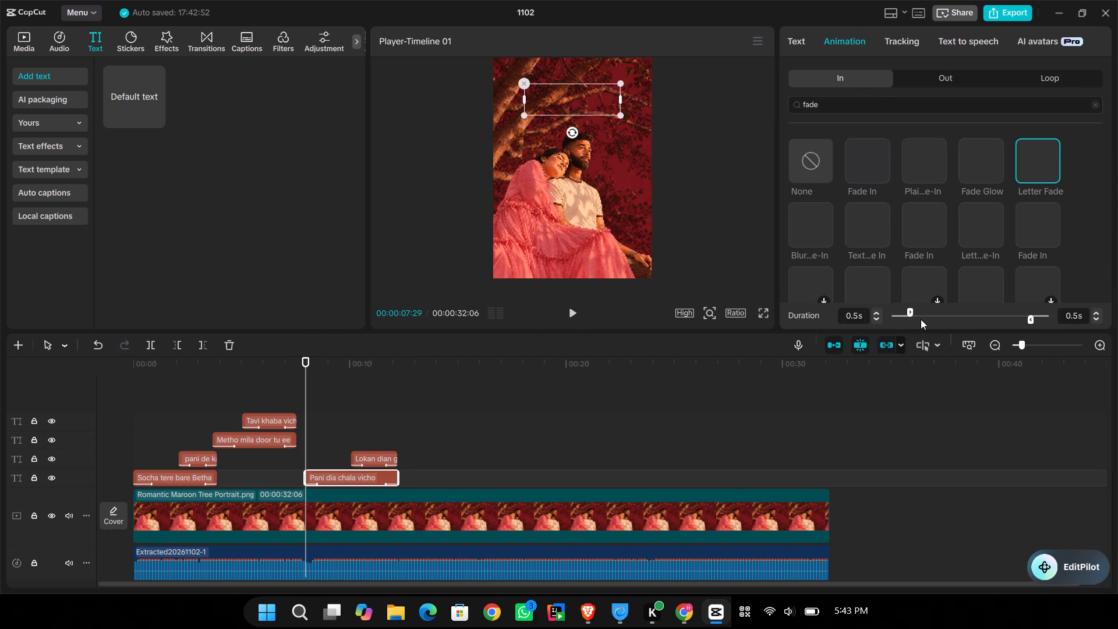
pyautogui.click(925, 317)
pyautogui.click(926, 317)
pyautogui.click(308, 429)
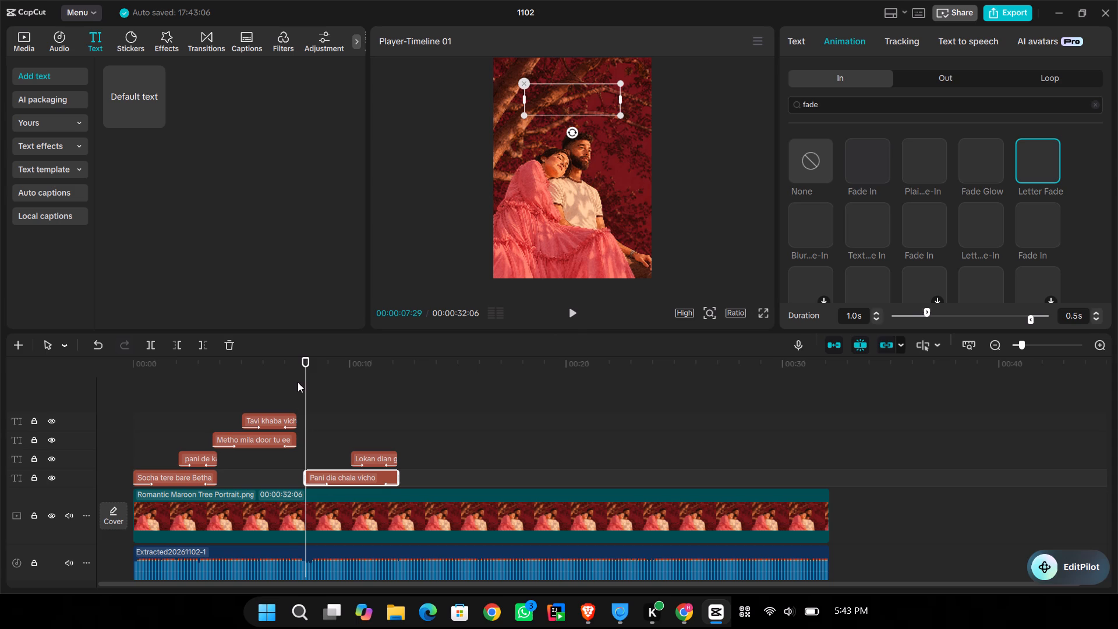
pyautogui.click(298, 382)
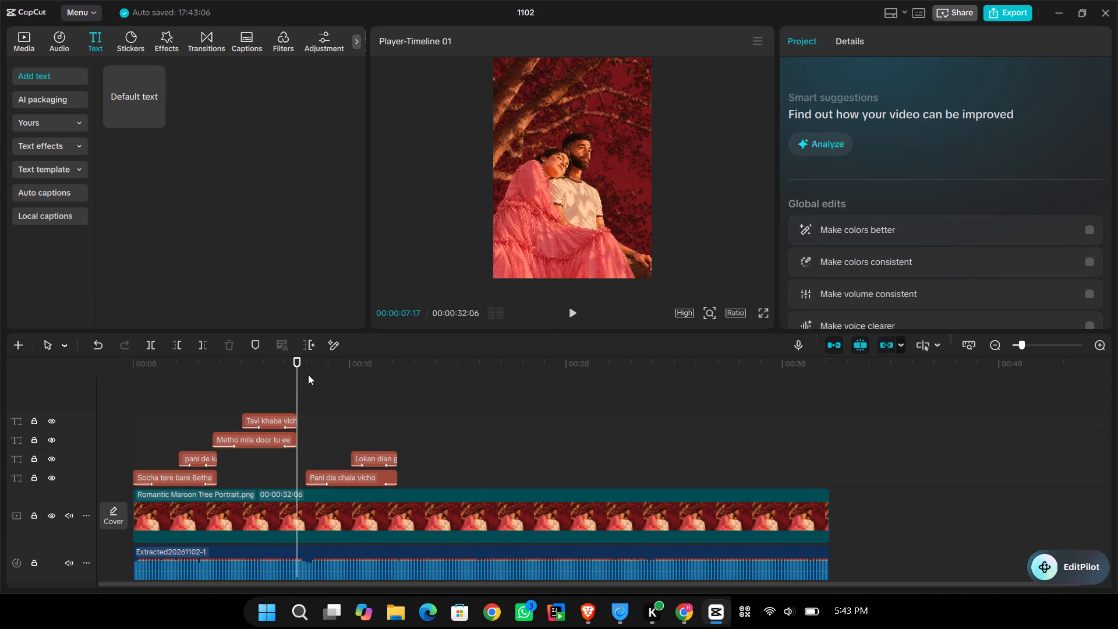
pyautogui.press('space')
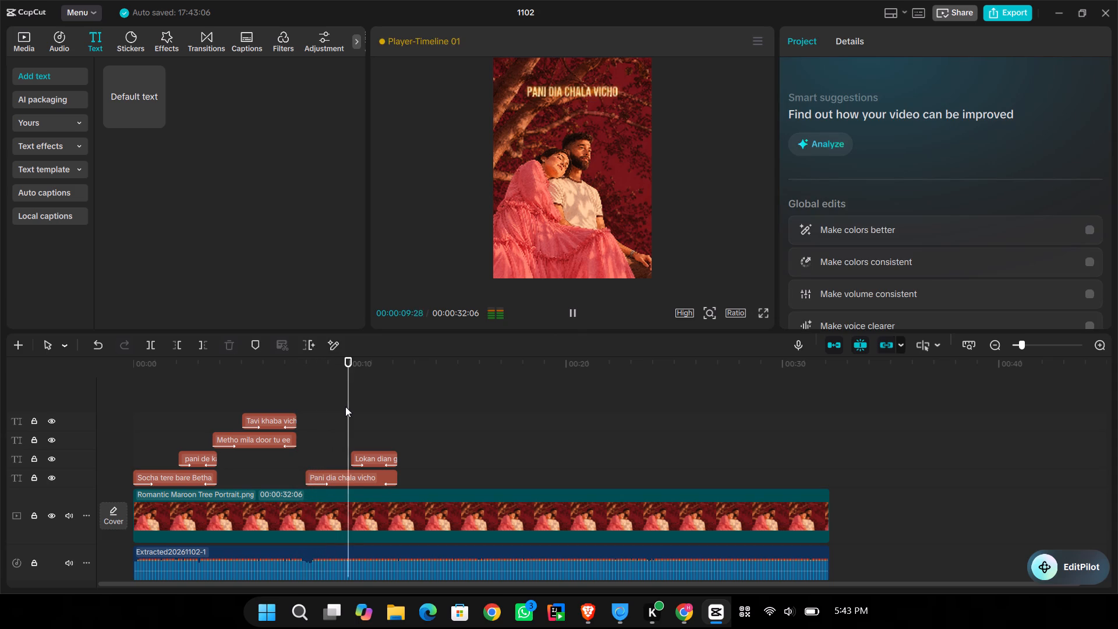
pyautogui.press('space')
pyautogui.press('space')
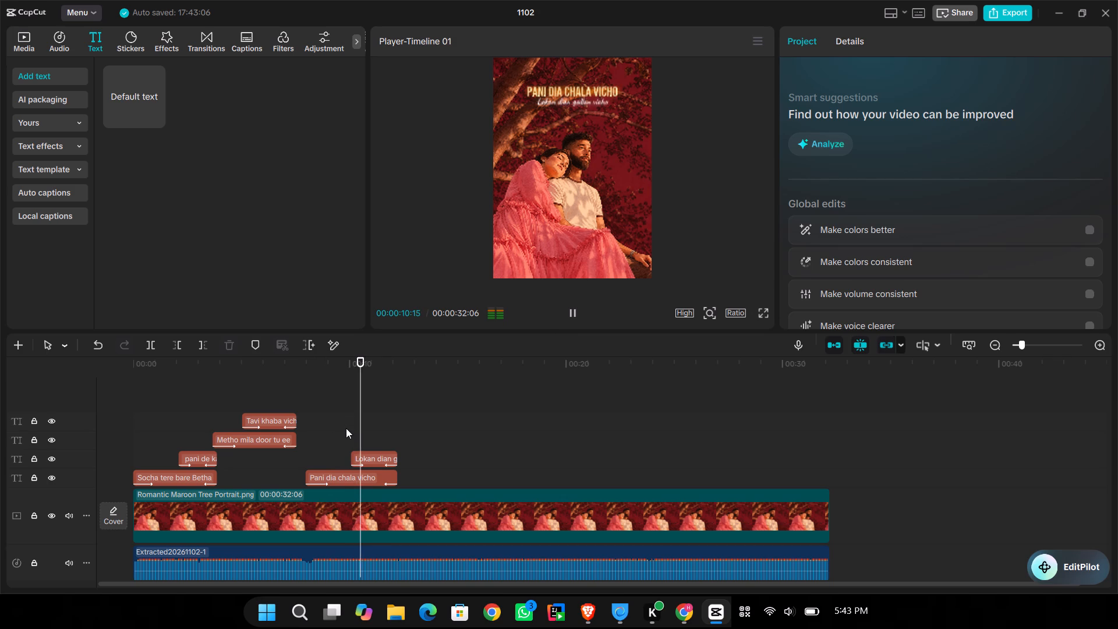
pyautogui.press('space')
# Set the "Lokan dian gallan vicho" text's entrance animation duration to 0.6 s.
pyautogui.click(378, 455)
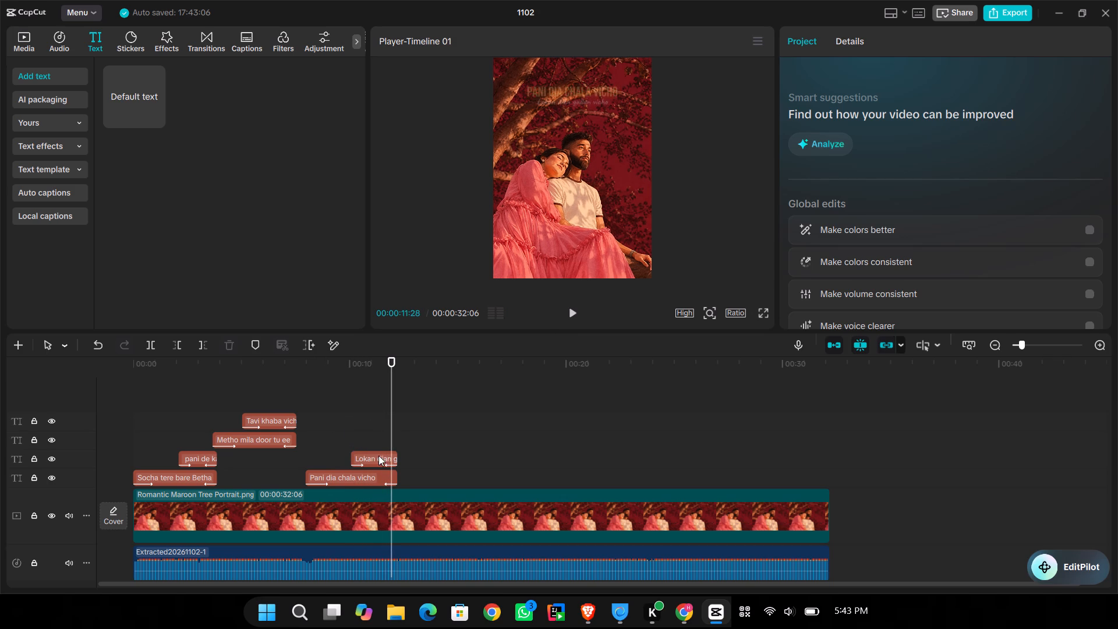
pyautogui.click(855, 39)
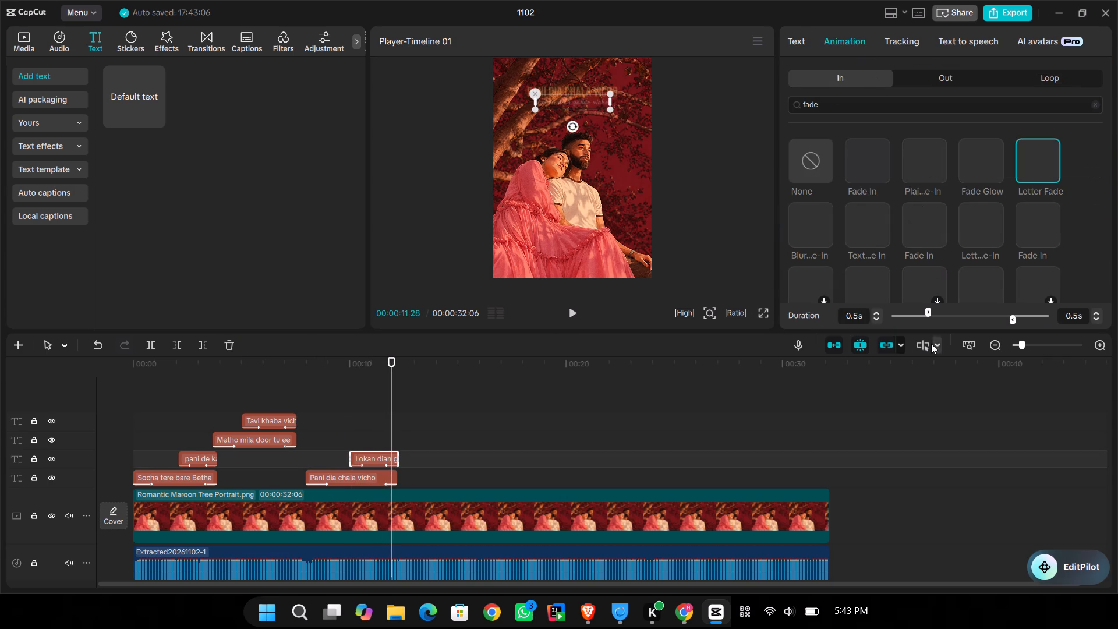
pyautogui.click(937, 312)
# Play back the "Lokan dian gallan vicho" entrance and the end of the pair to check timing against the vocals.
pyautogui.doubleClick(352, 417)
pyautogui.press('space')
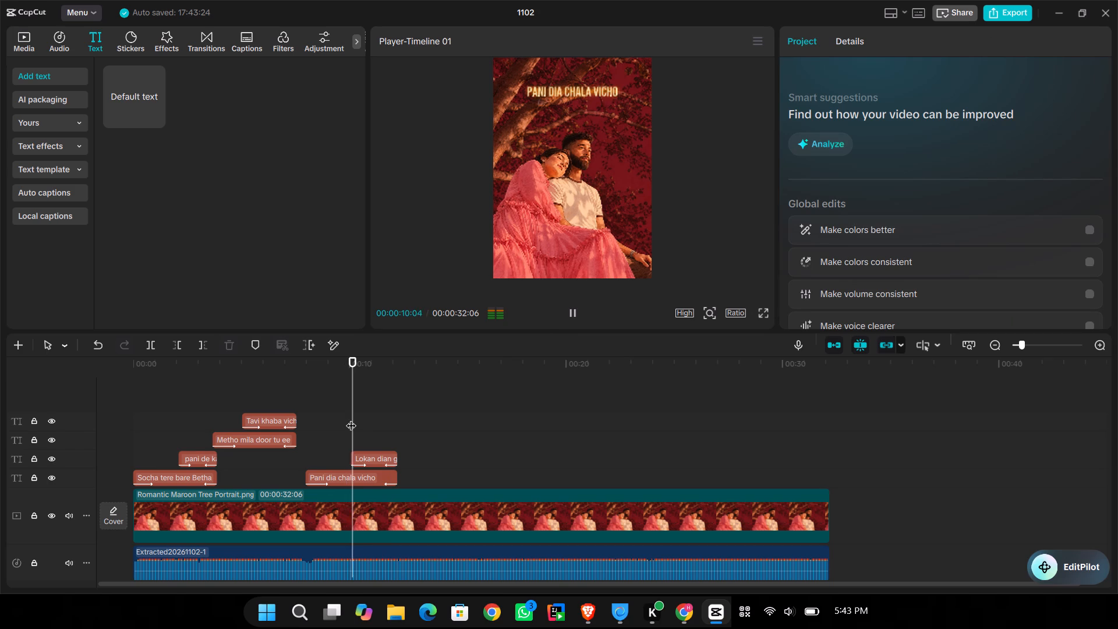
pyautogui.press('space')
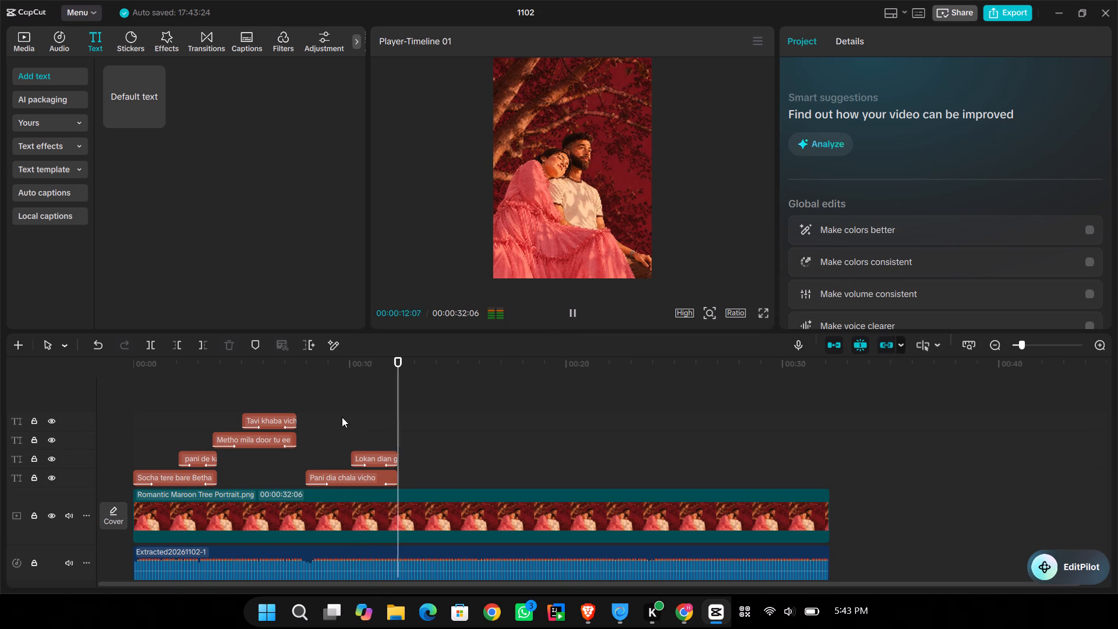
pyautogui.click(339, 417)
pyautogui.press('space')
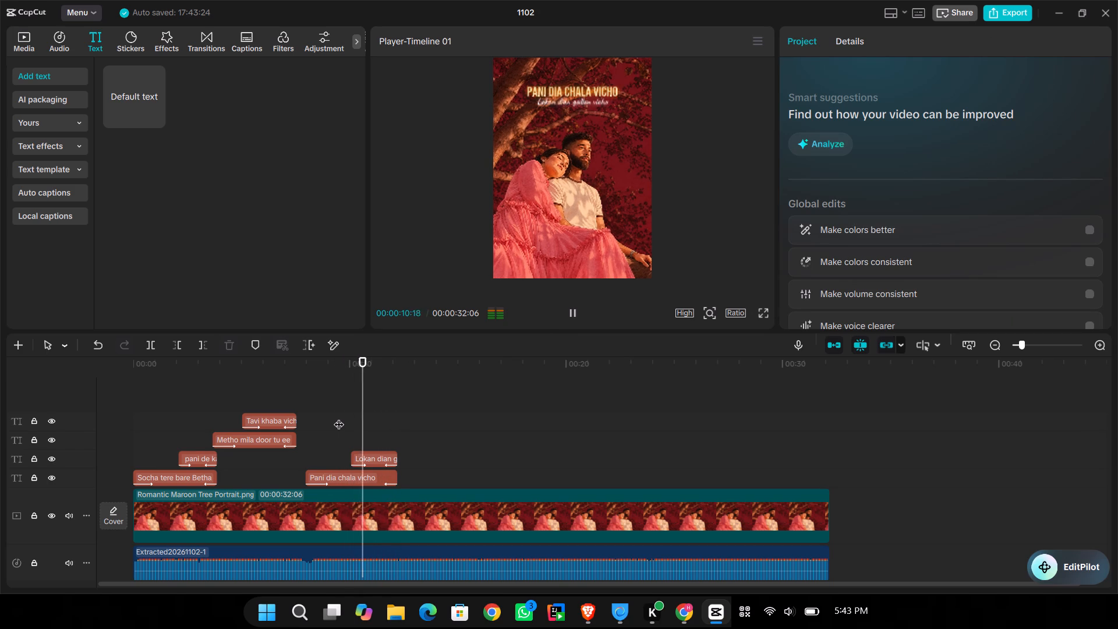
pyautogui.press('space')
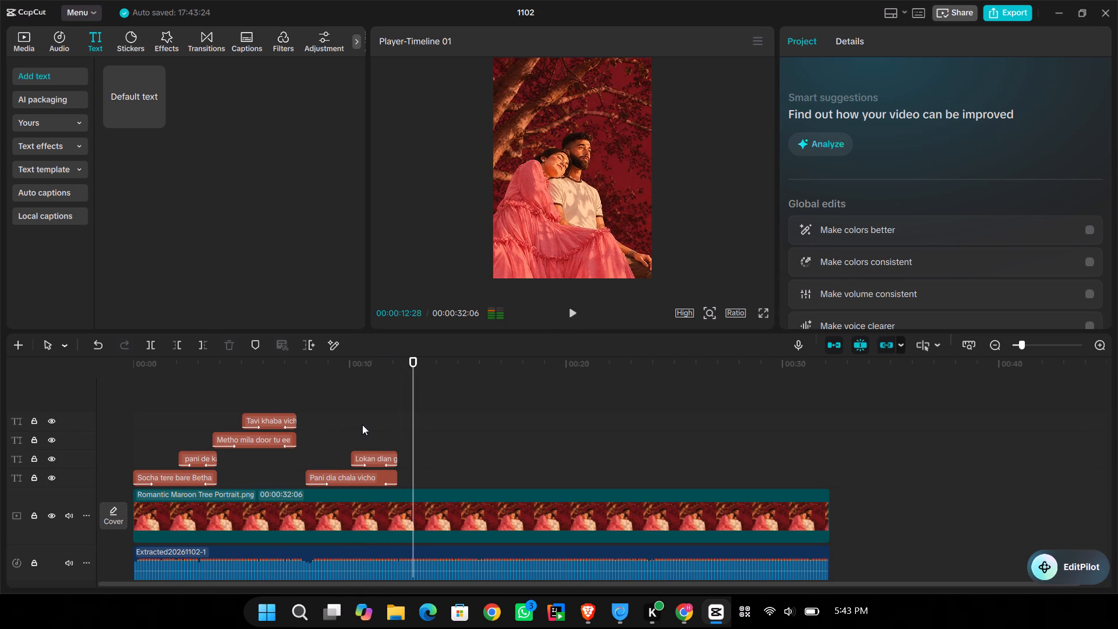
pyautogui.click(391, 418)
pyautogui.press('space')
pyautogui.press('space')
pyautogui.click(406, 418)
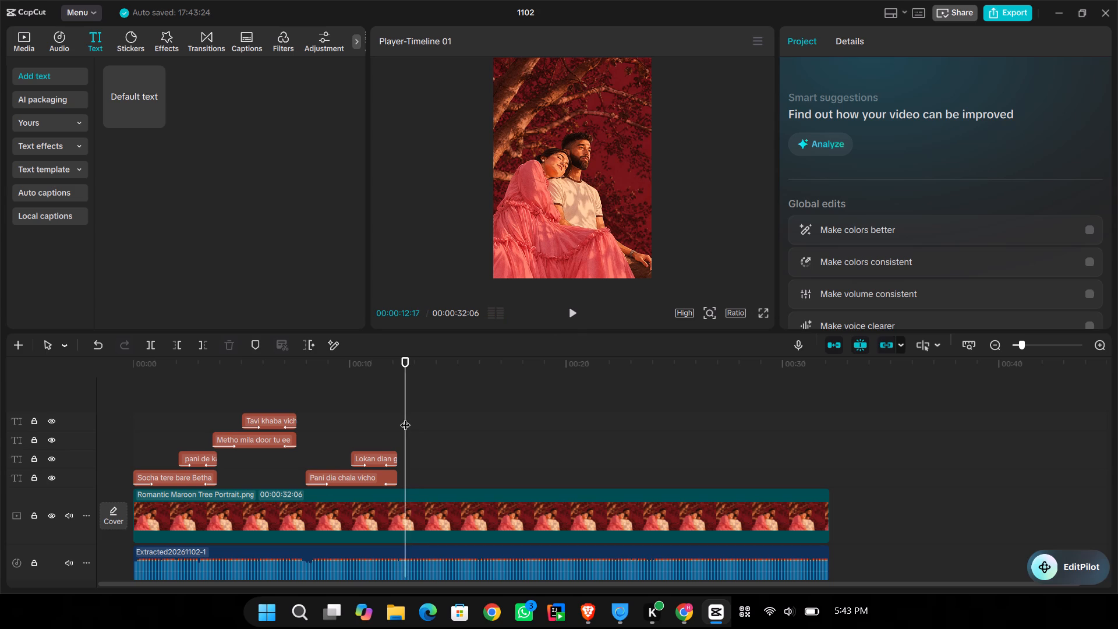
# Duplicate both third-pair lyric texts with the copies starting at 00:00:12:20.
pyautogui.press('space')
pyautogui.click(399, 418)
pyautogui.moveTo(399, 418); pyautogui.dragTo(408, 419)
pyautogui.moveTo(376, 437); pyautogui.dragTo(362, 477)
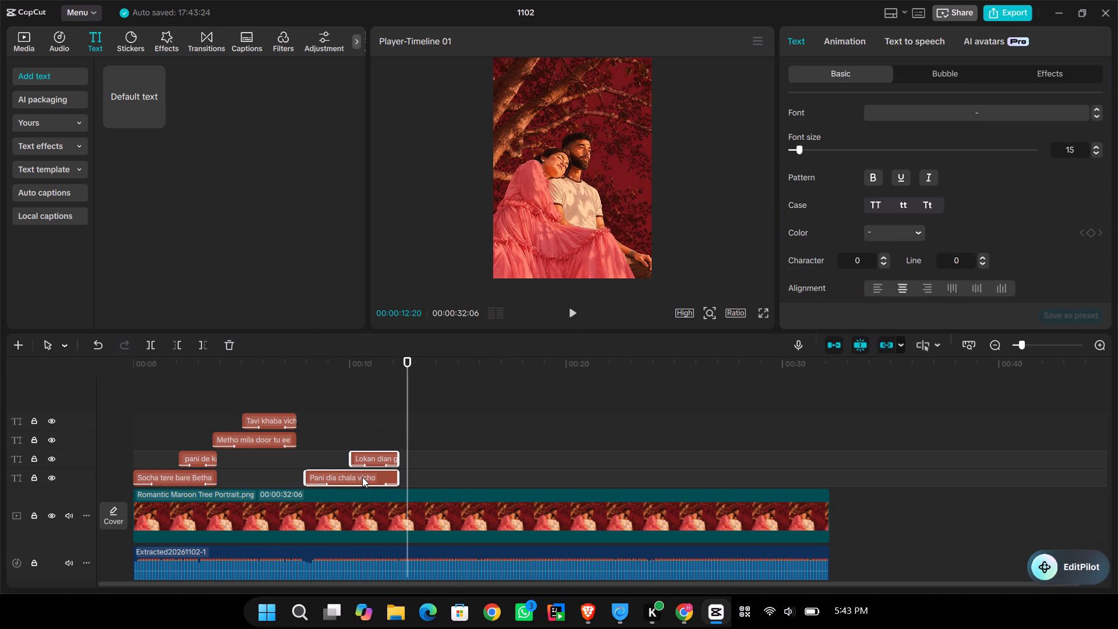
pyautogui.hotkey('ctrl', 'c')
pyautogui.hotkey('ctrl', 'v')
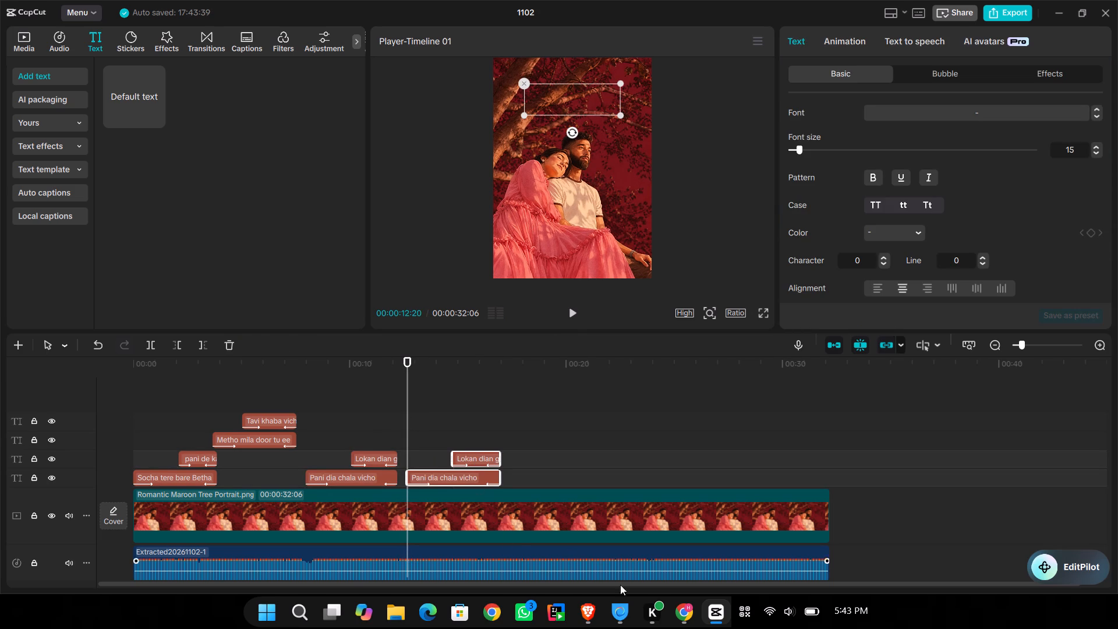
# Switch to Brave, copy the lines "Sunda na kuj" and "Sunde ne tere bol" from the Genius lyrics page, and return to CapCut.
pyautogui.click(592, 616)
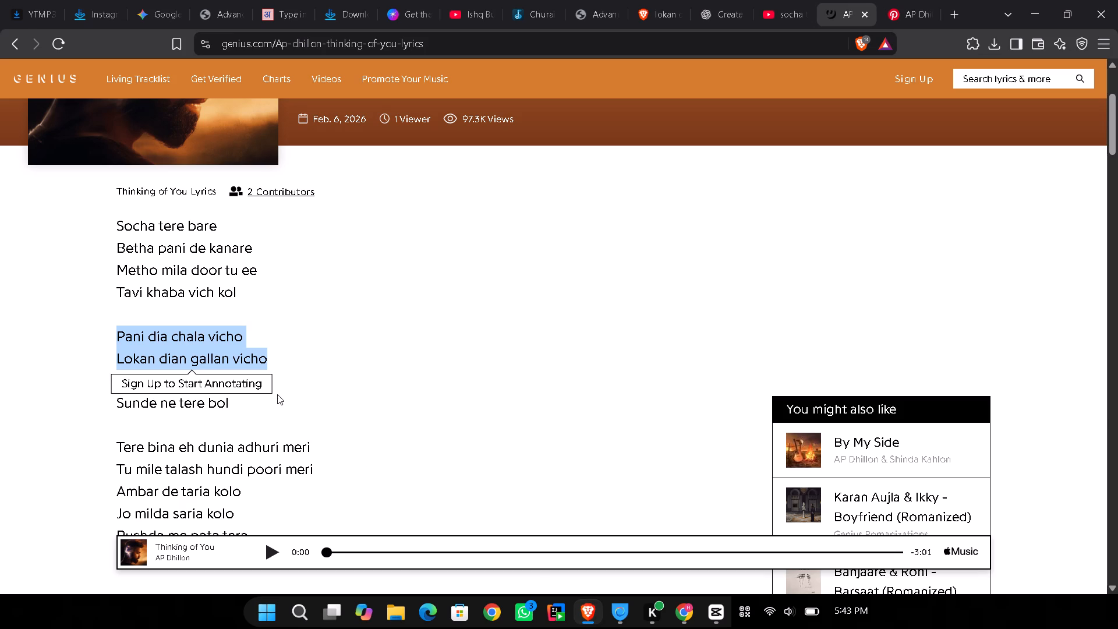
pyautogui.click(277, 403)
pyautogui.moveTo(231, 402); pyautogui.dragTo(222, 402)
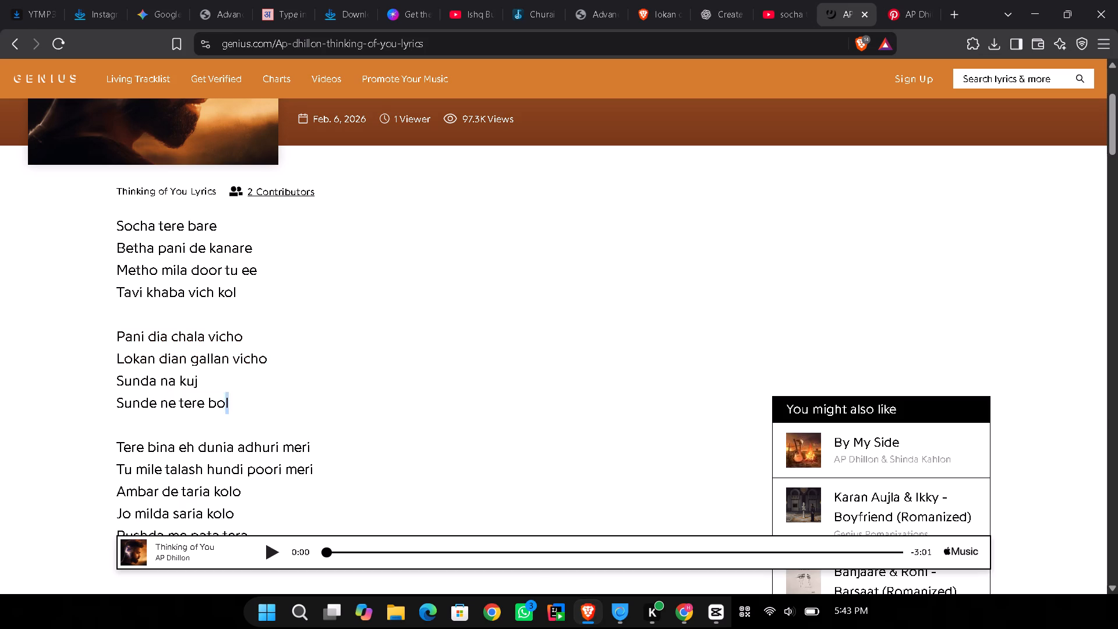
pyautogui.moveTo(222, 402); pyautogui.dragTo(112, 380)
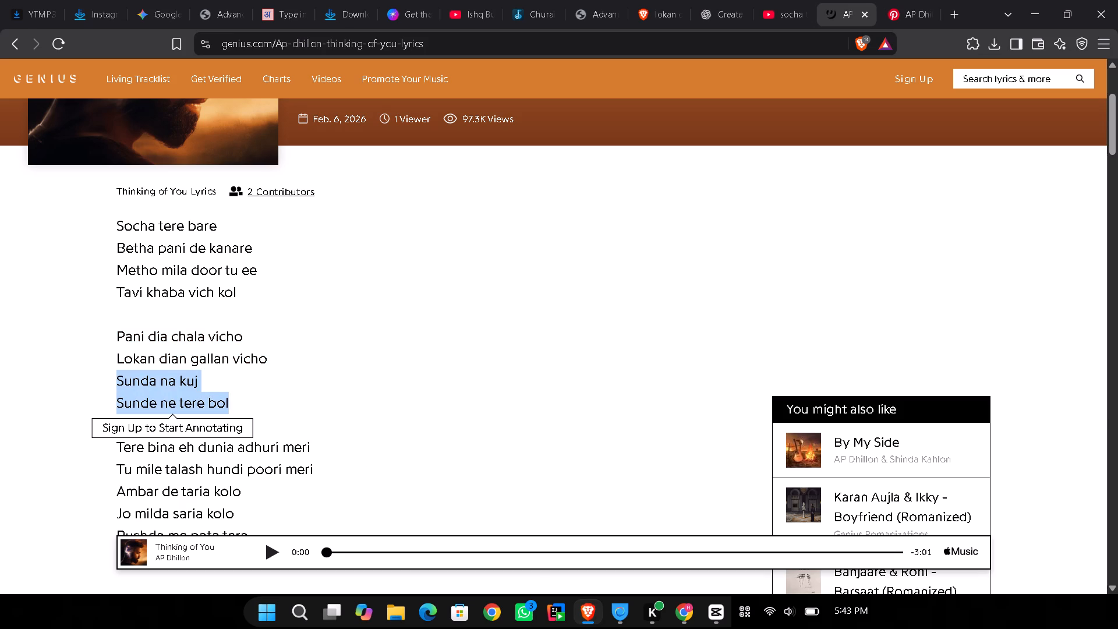
pyautogui.hotkey('ctrl', 'c')
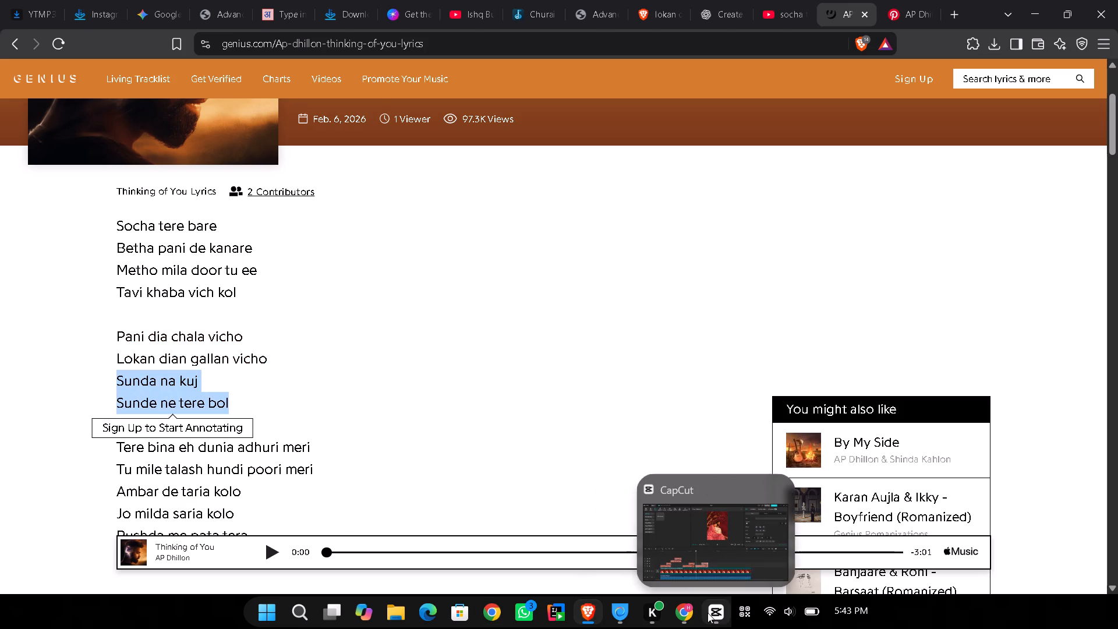
pyautogui.click(707, 613)
# Replace the duplicated texts' wording with "Sunda na kuj" on the first line and "Sunde ne tere bol" on the second.
pyautogui.click(440, 482)
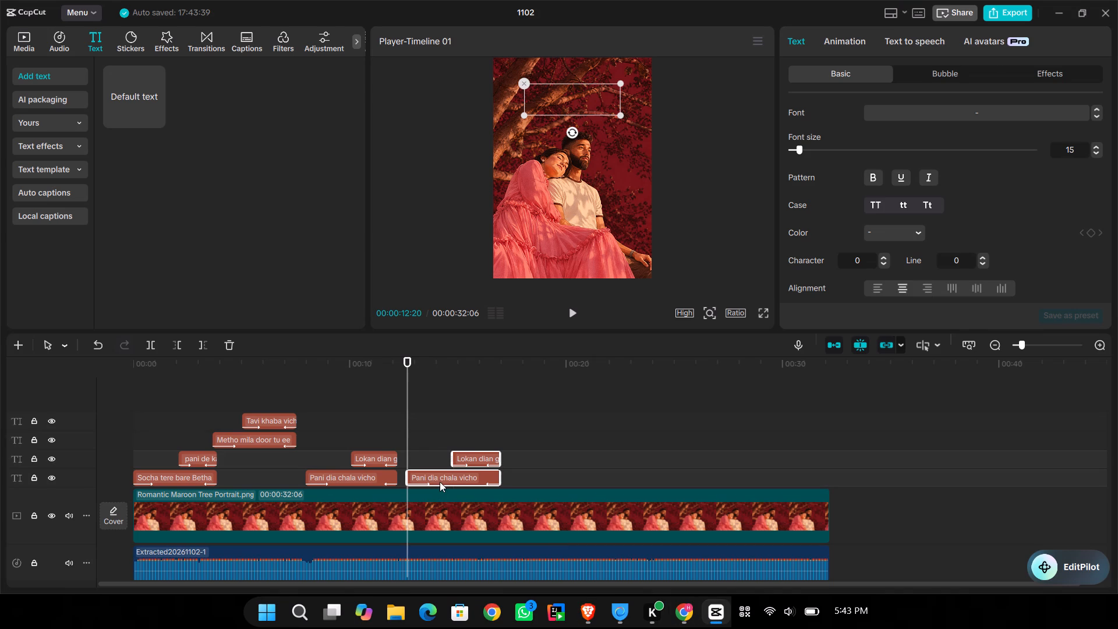
pyautogui.moveTo(893, 111); pyautogui.dragTo(699, 109)
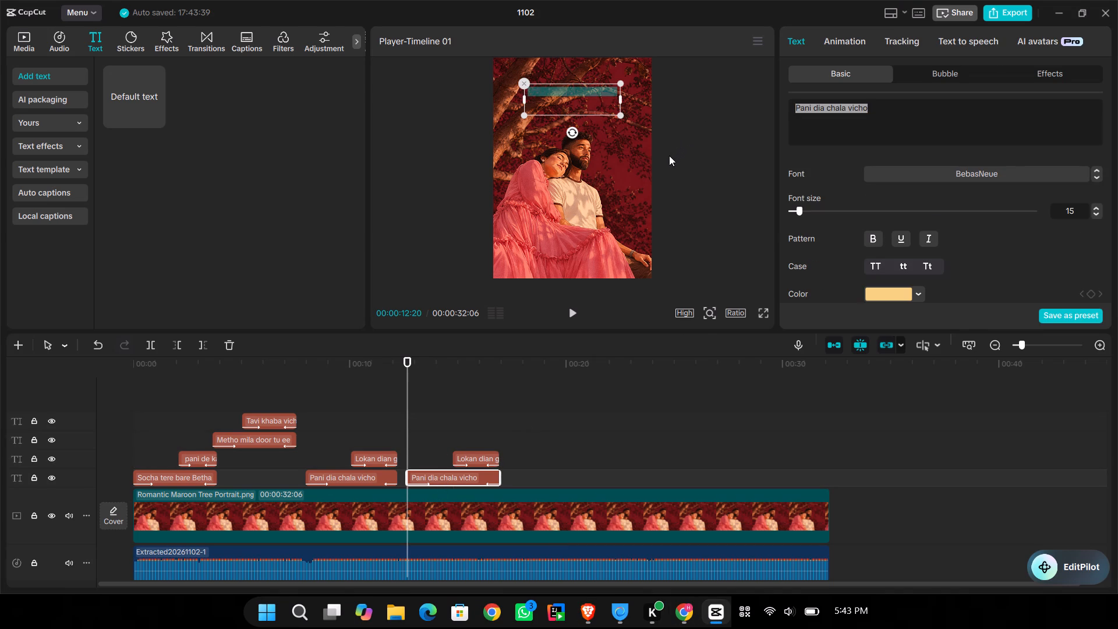
pyautogui.hotkey('ctrl', 'v')
pyautogui.moveTo(883, 119); pyautogui.dragTo(770, 122)
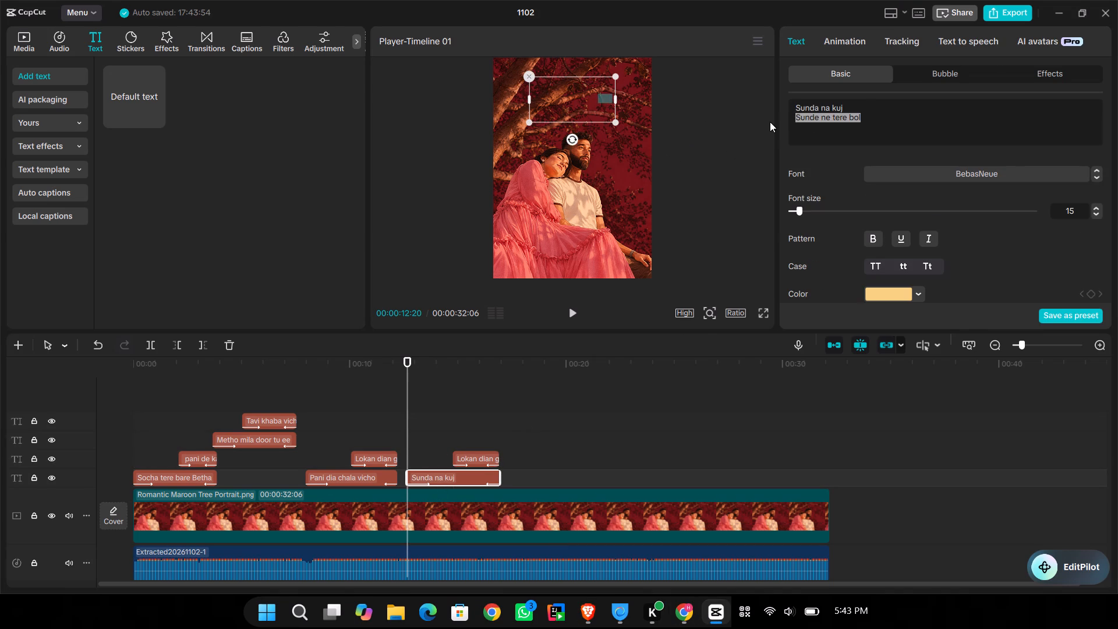
pyautogui.hotkey('ctrl', 'x')
pyautogui.click(473, 460)
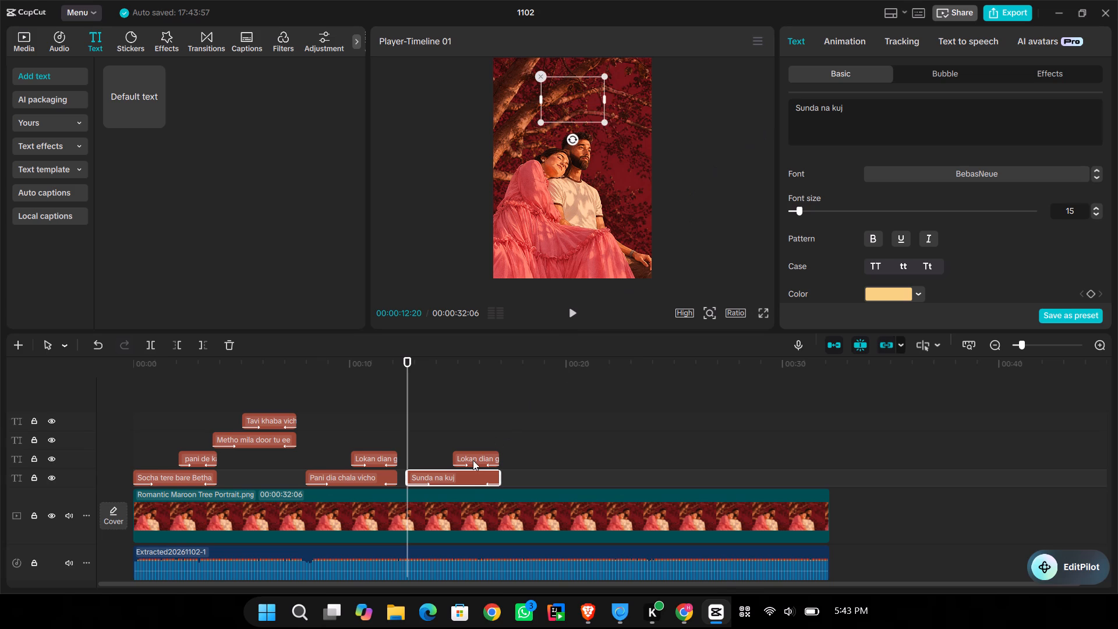
pyautogui.moveTo(913, 113); pyautogui.dragTo(684, 92)
pyautogui.hotkey('ctrl', 'v')
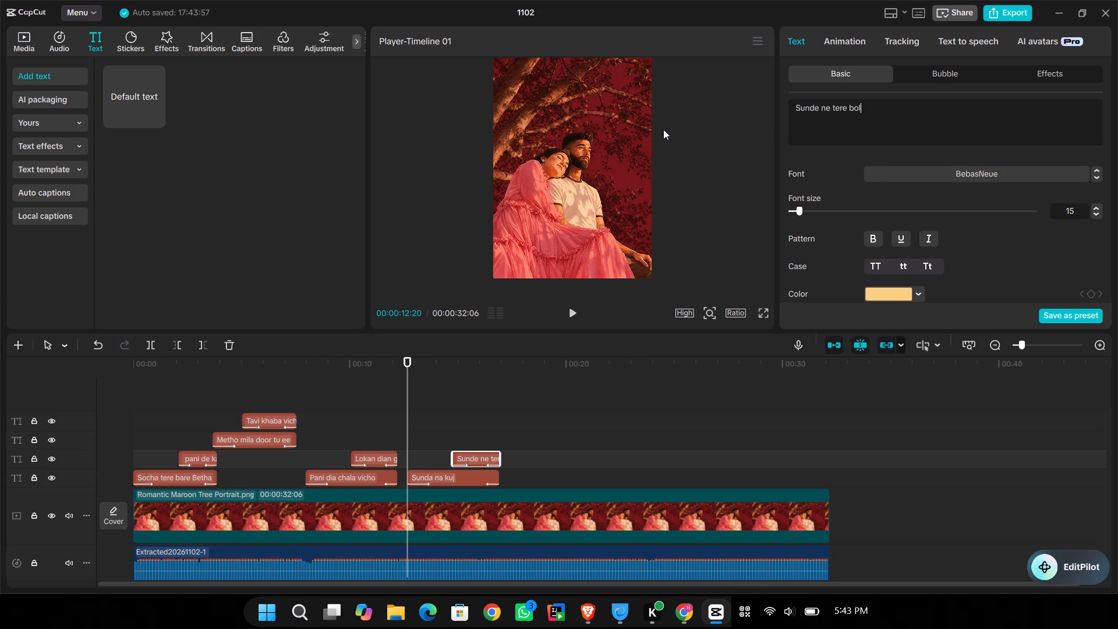
# Play back the new lyric pair and set the "Sunda na kuj" text's entrance animation duration to 0.5 s.
pyautogui.click(405, 422)
pyautogui.press('space')
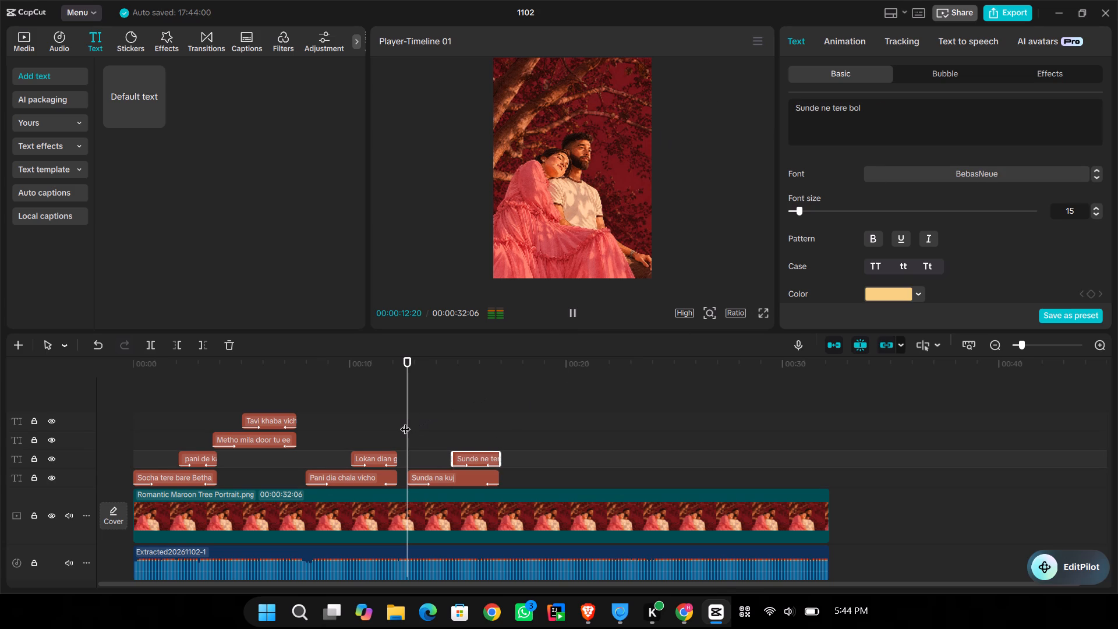
pyautogui.press('space')
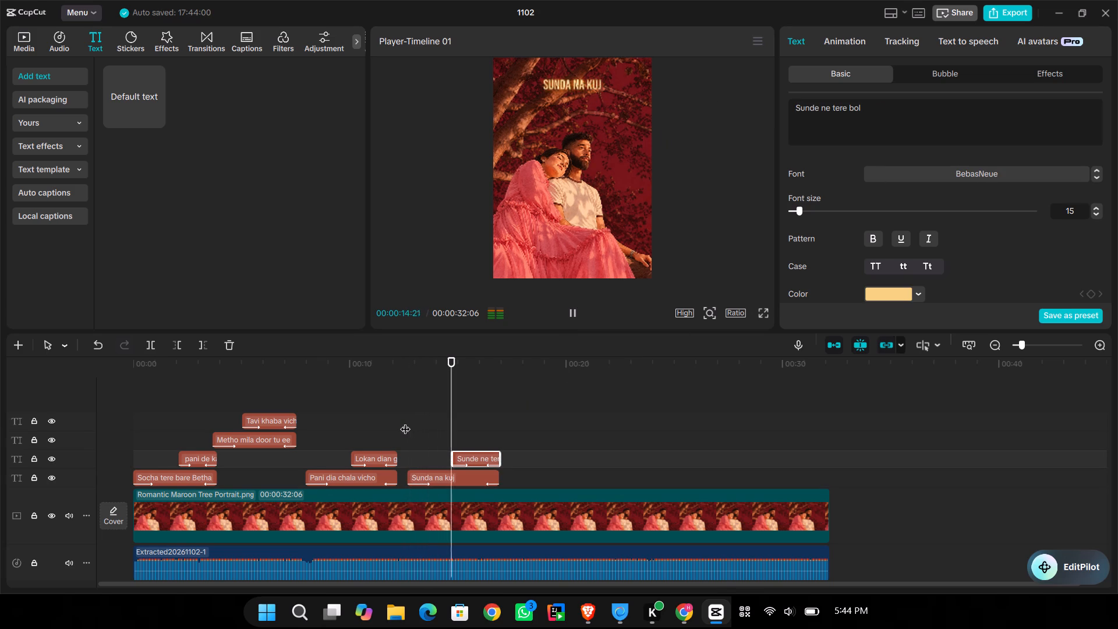
pyautogui.click(405, 422)
pyautogui.press('space')
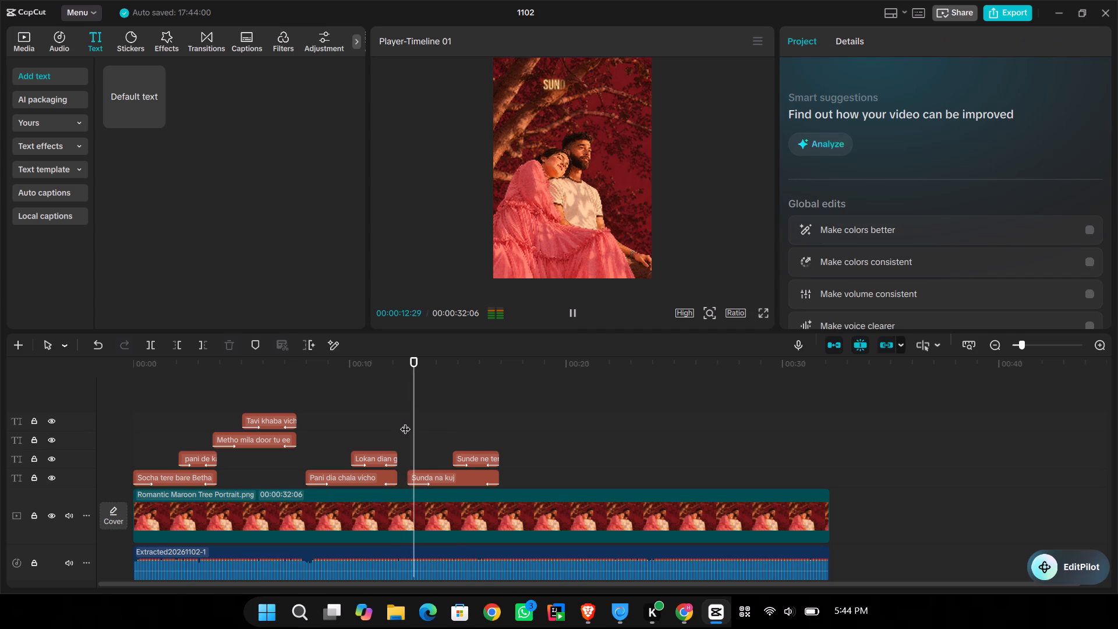
pyautogui.press('space')
pyautogui.click(434, 475)
pyautogui.click(833, 40)
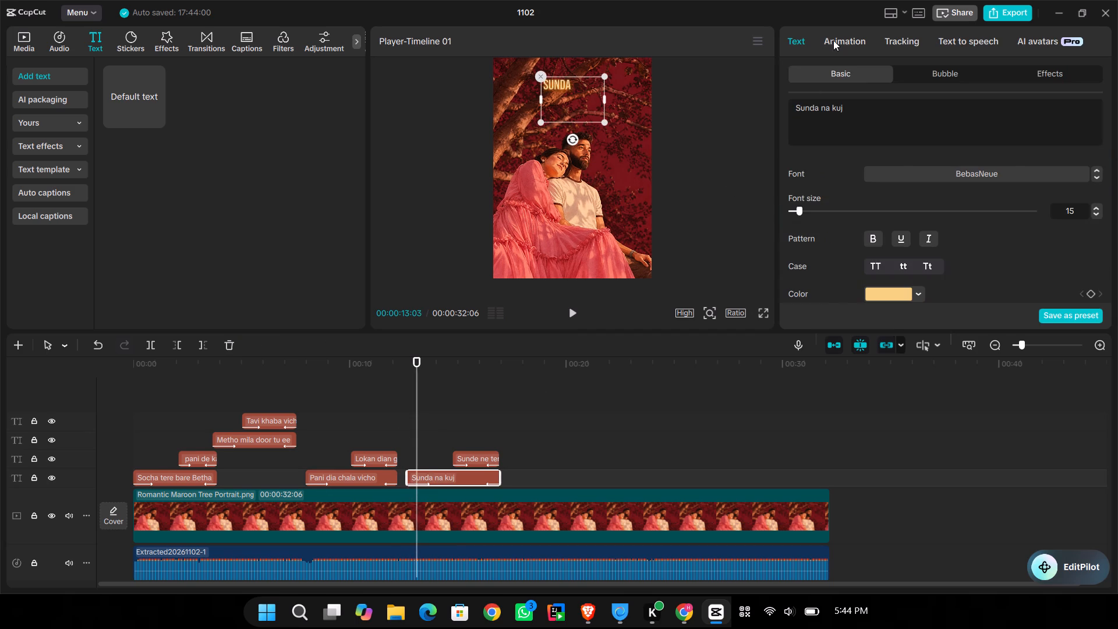
pyautogui.click(908, 314)
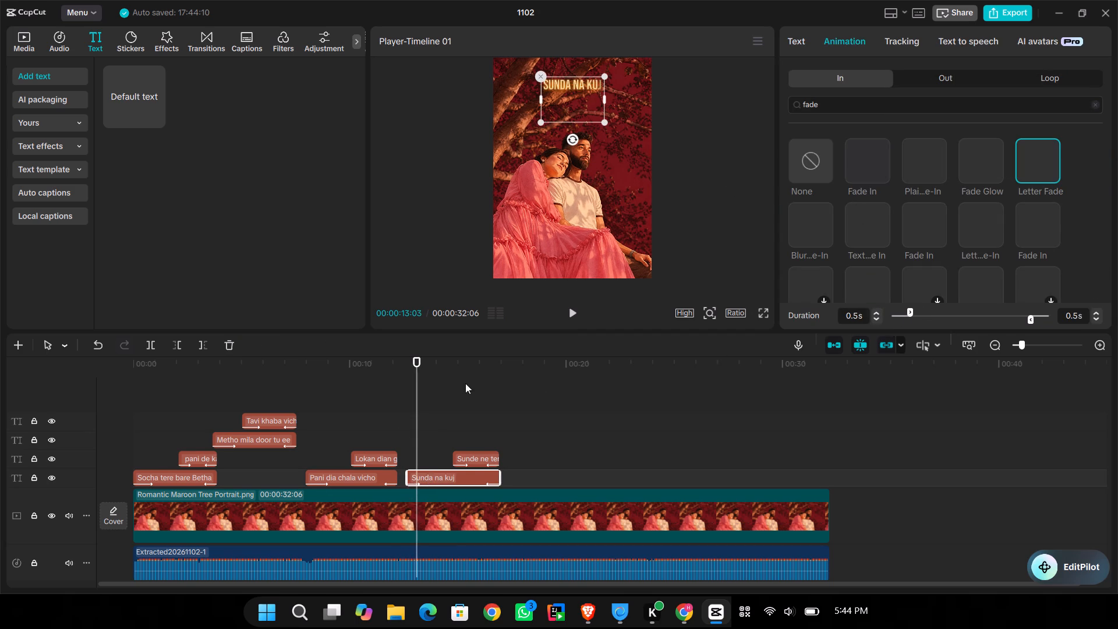
# Check the "Sunda na kuj" entrance against the vocals and move both new texts earlier to start right where the third pair ends.
pyautogui.click(391, 411)
pyautogui.press('space')
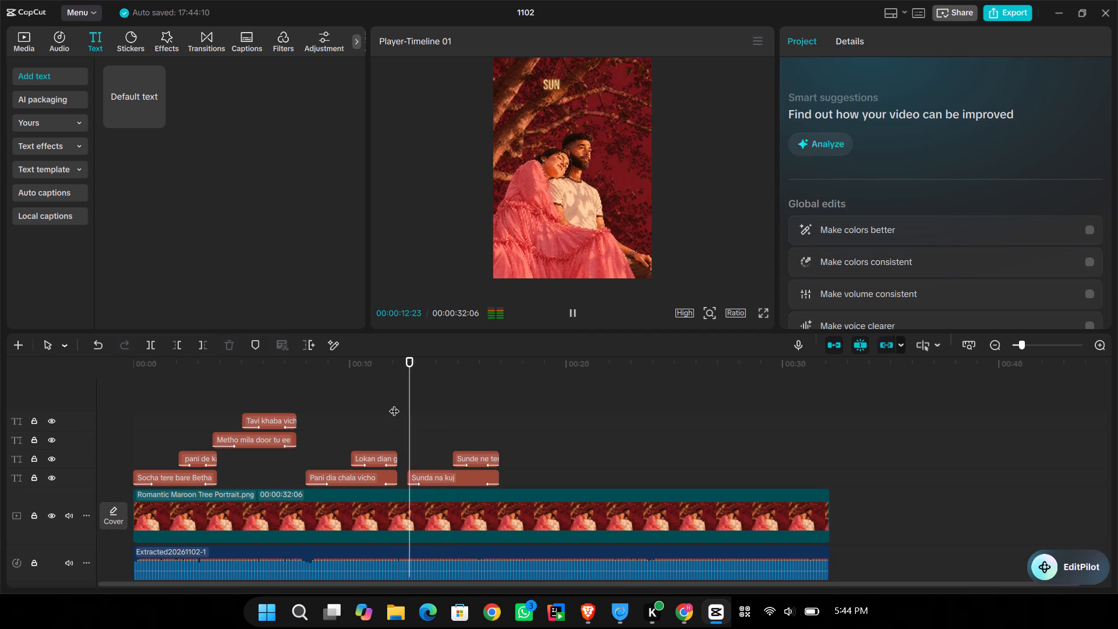
pyautogui.press('space')
pyautogui.click(399, 419)
pyautogui.press('space')
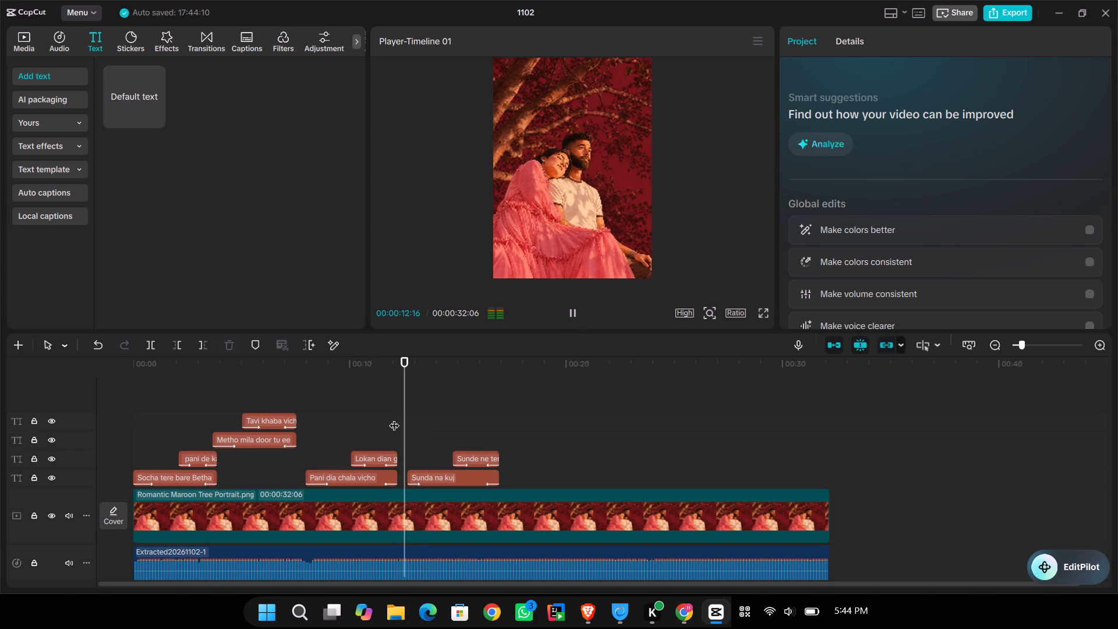
pyautogui.press('space')
pyautogui.click(394, 418)
pyautogui.press('space')
pyautogui.press('space')
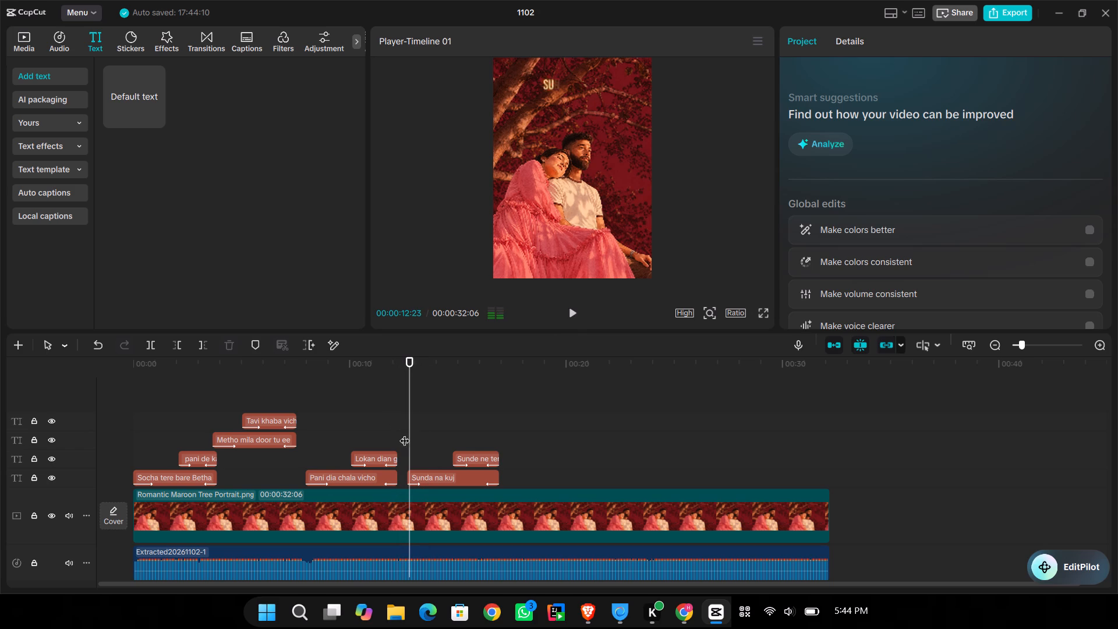
pyautogui.click(392, 424)
pyautogui.moveTo(522, 479); pyautogui.dragTo(458, 454)
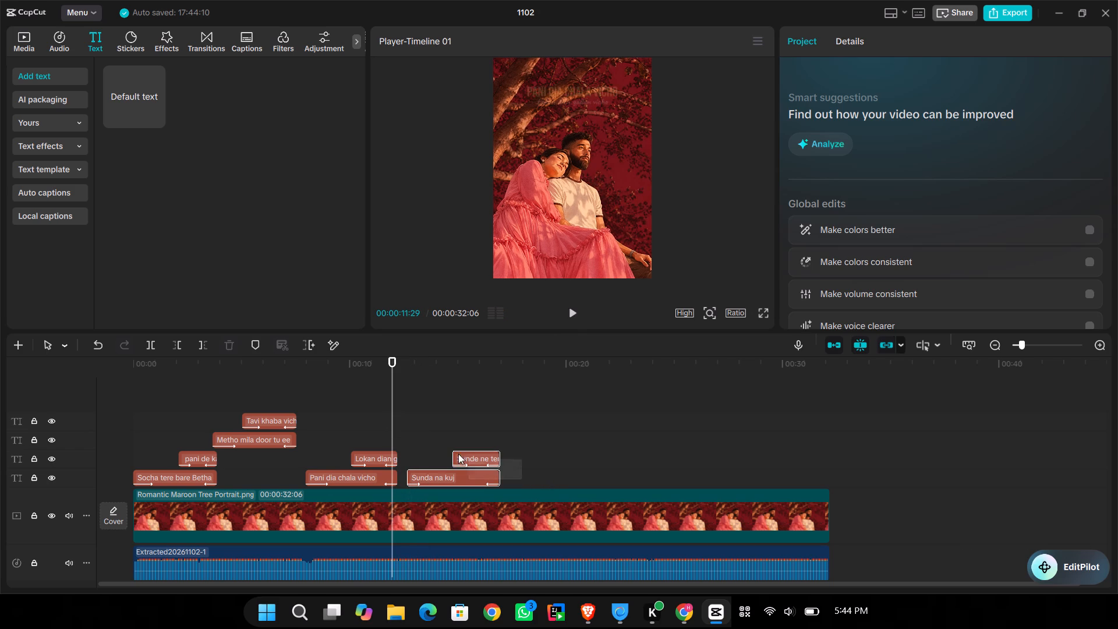
pyautogui.moveTo(458, 454); pyautogui.dragTo(434, 441)
pyautogui.moveTo(452, 475); pyautogui.dragTo(445, 477)
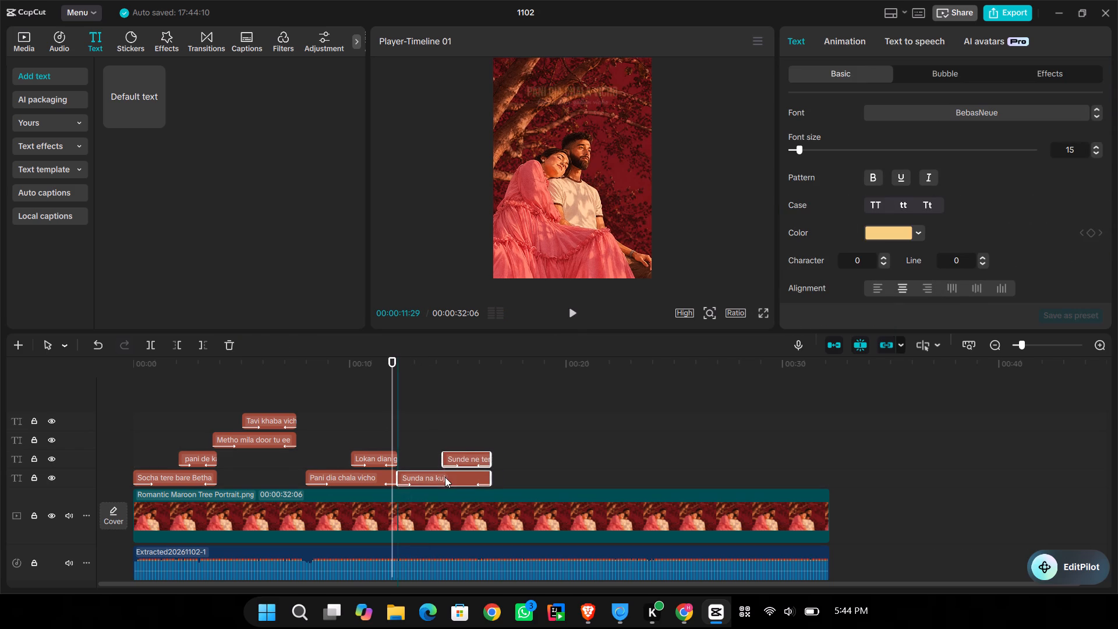
pyautogui.moveTo(445, 477); pyautogui.dragTo(444, 477)
# Extend the start of the "Sunde ne tere bol" text earlier to about 00:00:13:22 to match the vocals, and play it back.
pyautogui.click(375, 414)
pyautogui.press('space')
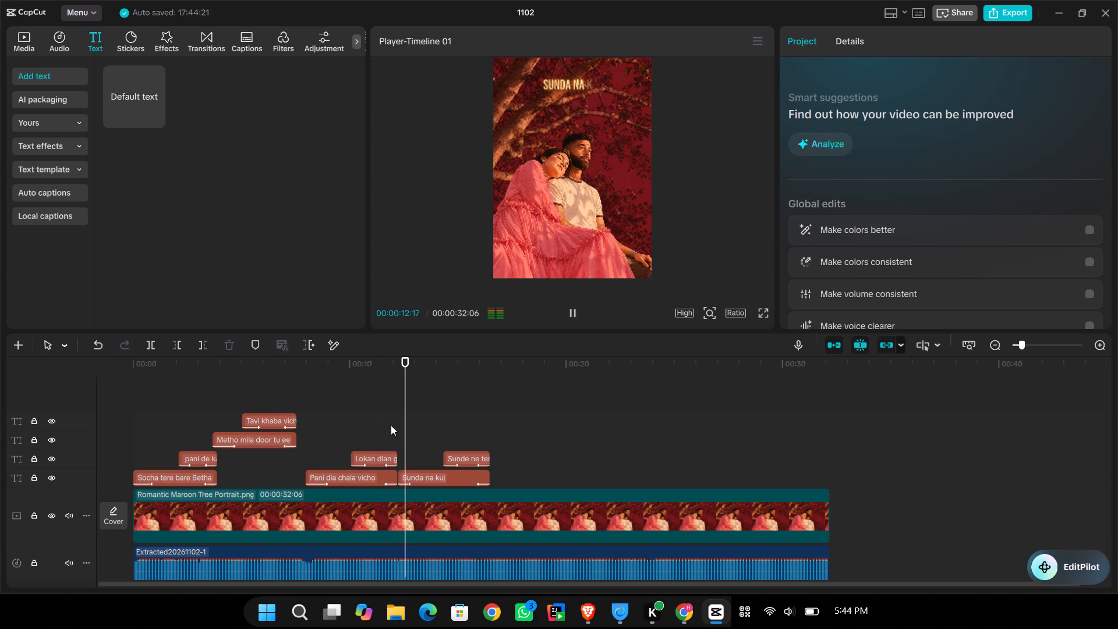
pyautogui.press('space')
pyautogui.press('space')
pyautogui.press('space')
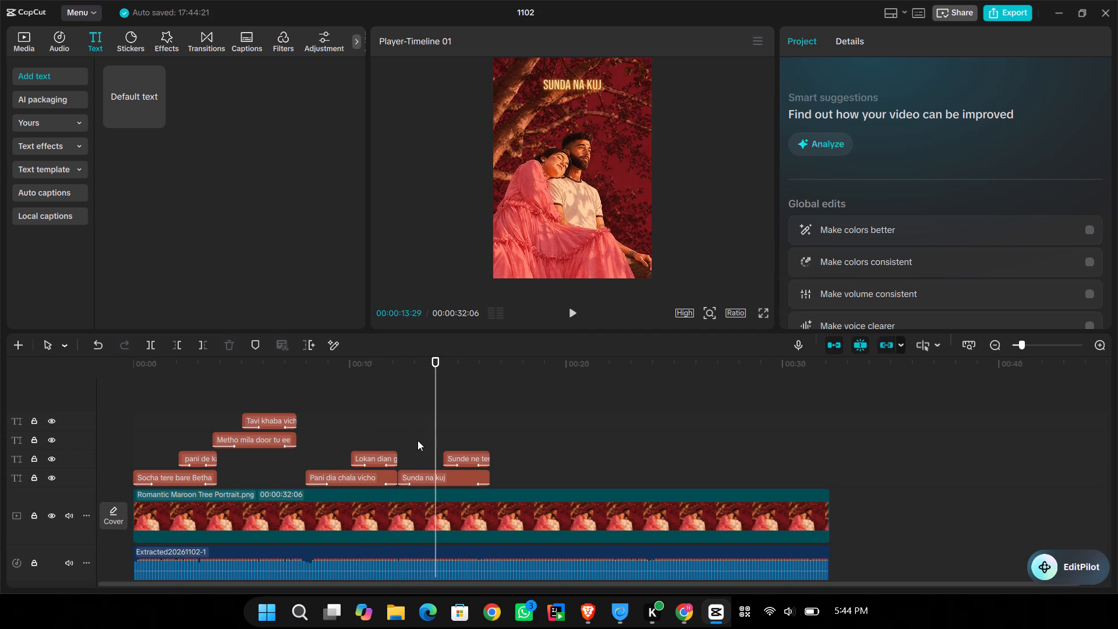
pyautogui.click(419, 440)
pyautogui.press('space')
pyautogui.press('space')
pyautogui.click(455, 457)
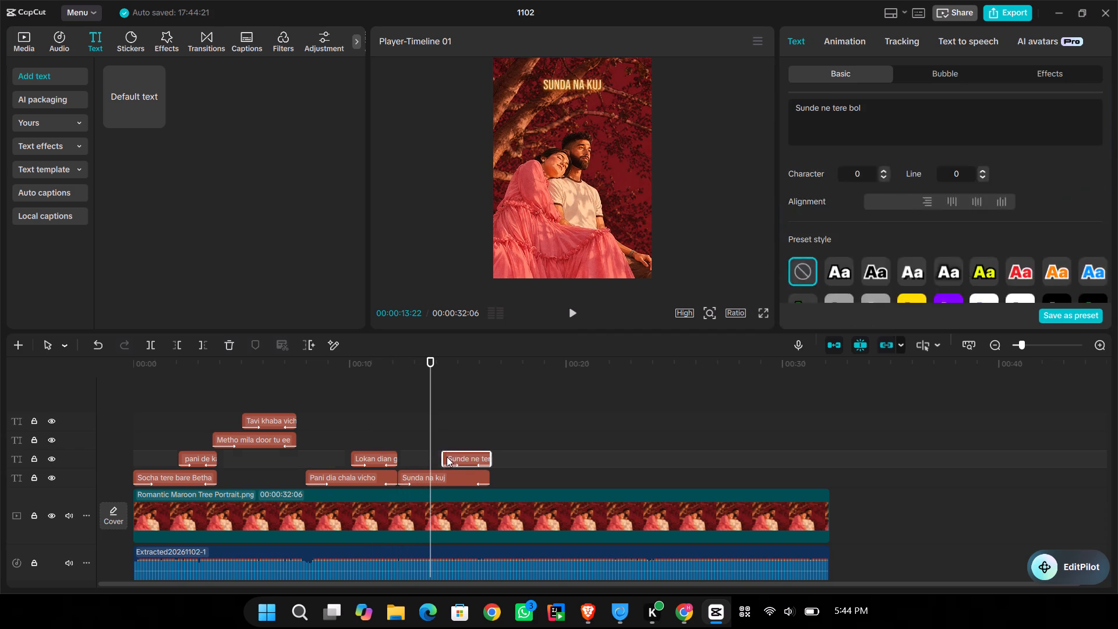
pyautogui.moveTo(443, 455); pyautogui.dragTo(419, 458)
pyautogui.moveTo(419, 458); pyautogui.dragTo(433, 460)
pyautogui.click(415, 440)
pyautogui.press('space')
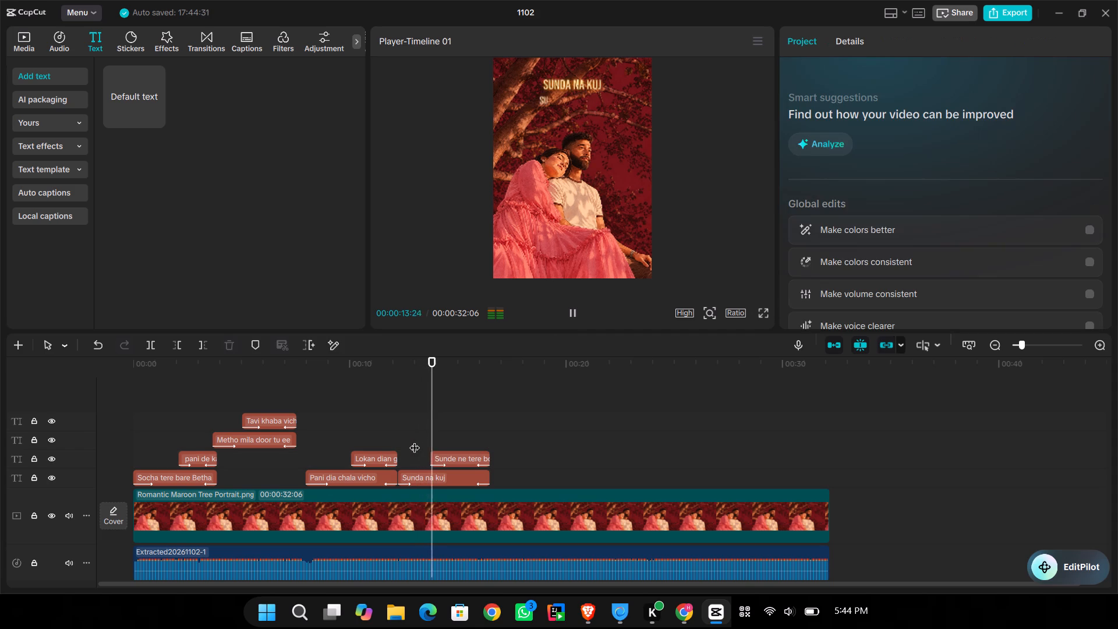
pyautogui.press('space')
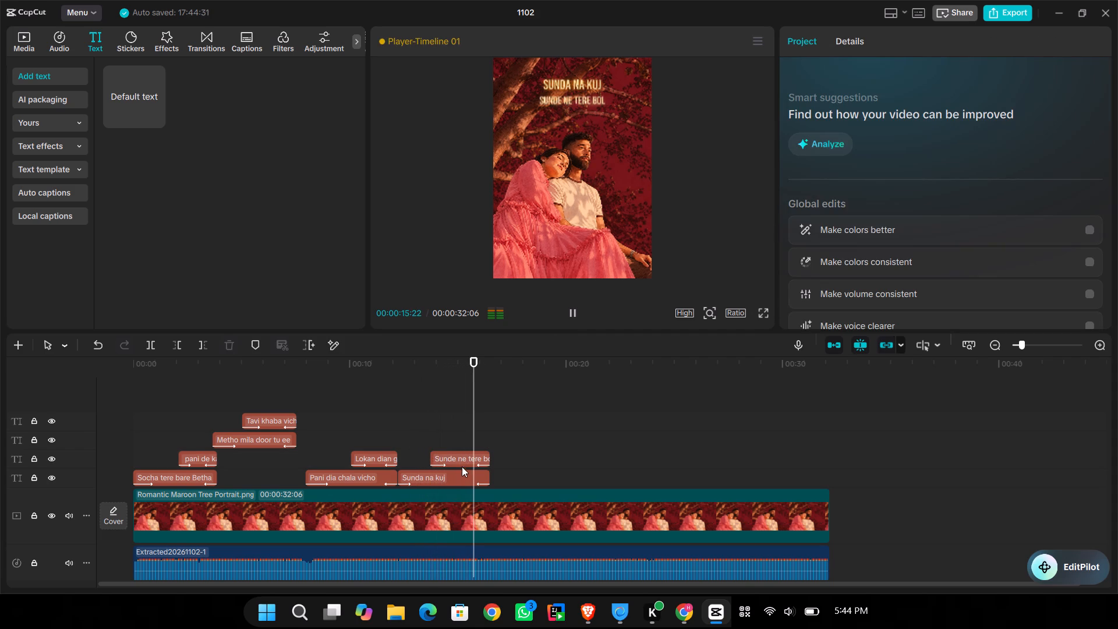
# Set the "Sunde ne tere bol" text's color to white (FFFFFF) and its font to Odręczny.
pyautogui.click(459, 461)
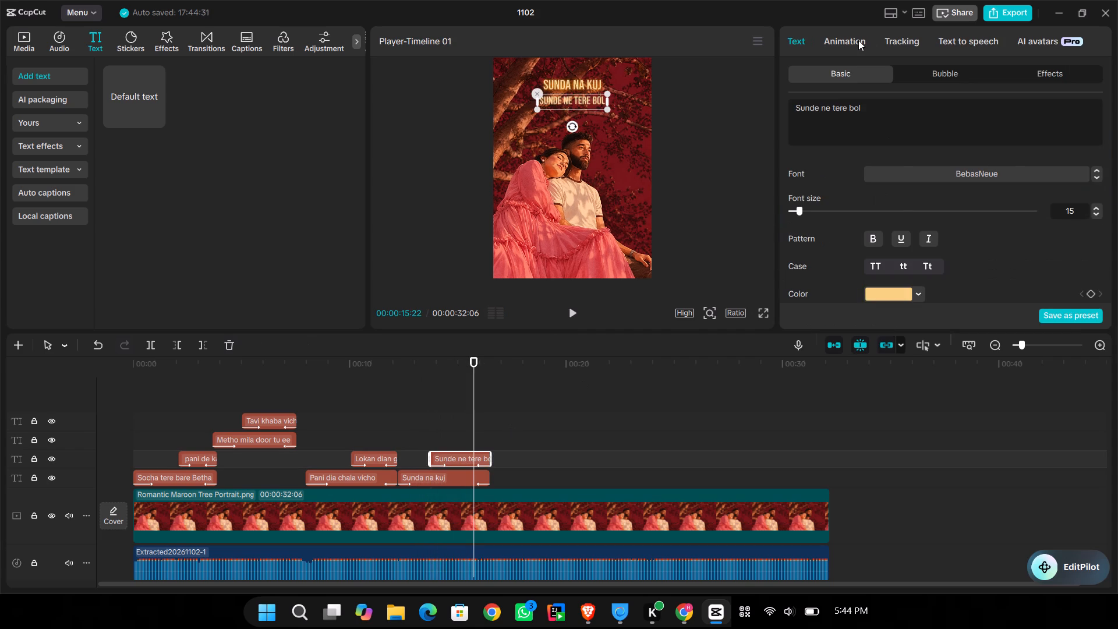
pyautogui.click(858, 40)
pyautogui.click(796, 41)
pyautogui.click(915, 295)
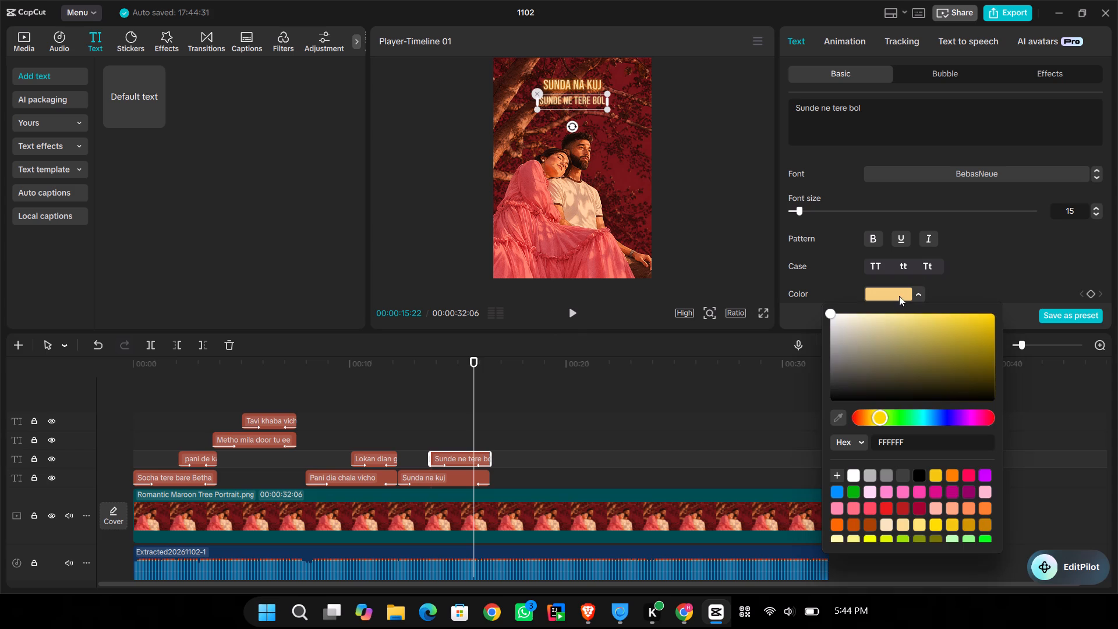
pyautogui.moveTo(839, 319); pyautogui.dragTo(785, 297)
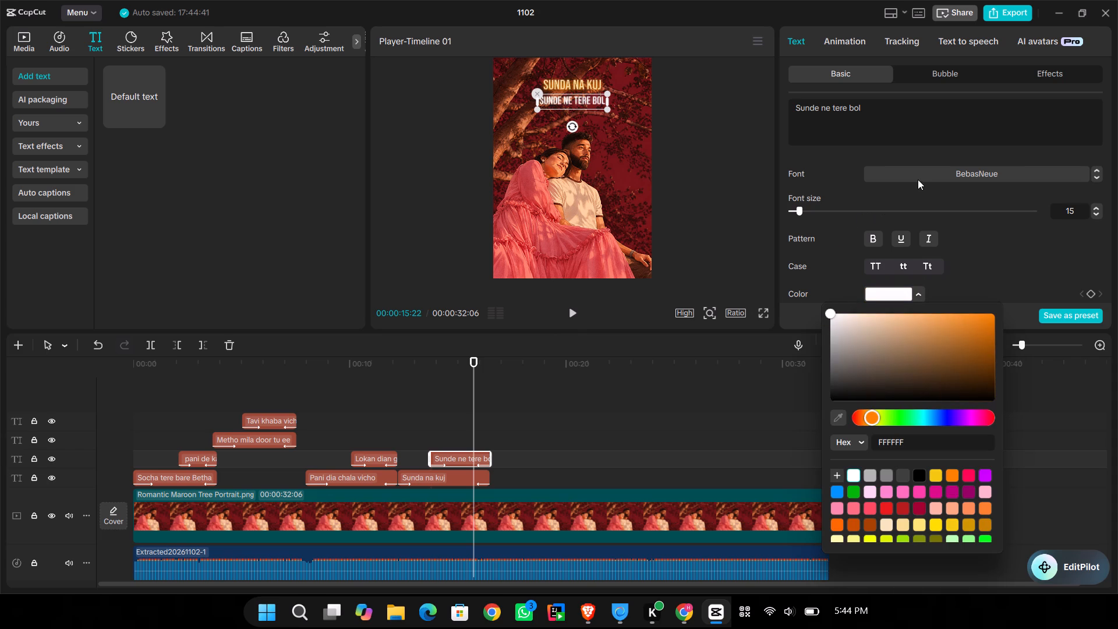
pyautogui.click(919, 167)
pyautogui.click(919, 170)
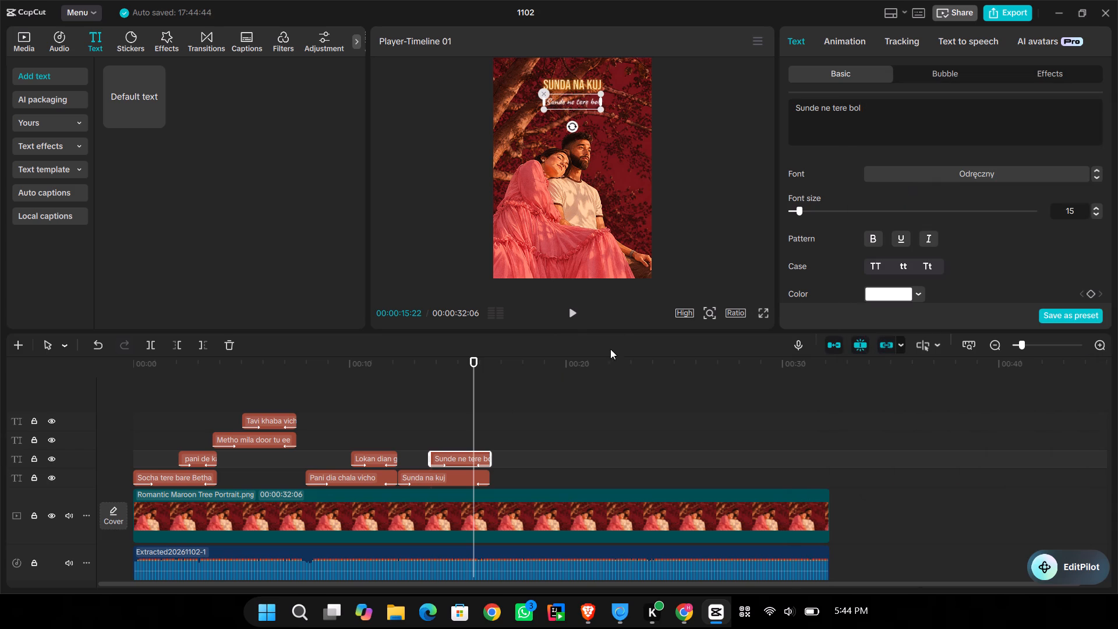
# Scrub through the third and fourth lyric pairs to compare their styling and position.
pyautogui.click(371, 415)
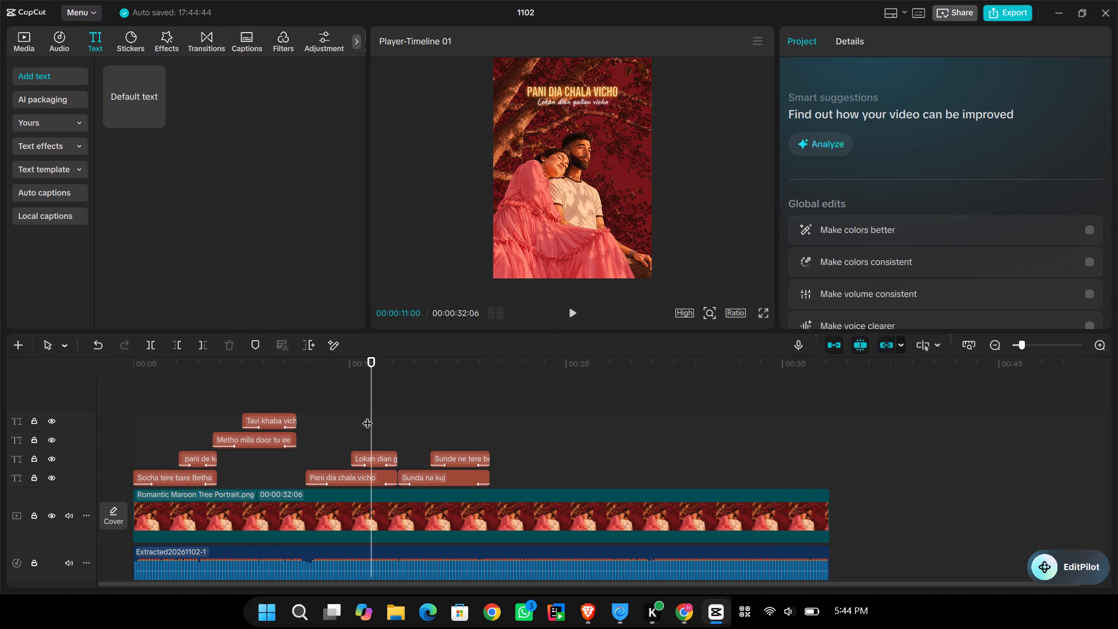
pyautogui.moveTo(367, 416); pyautogui.dragTo(367, 418)
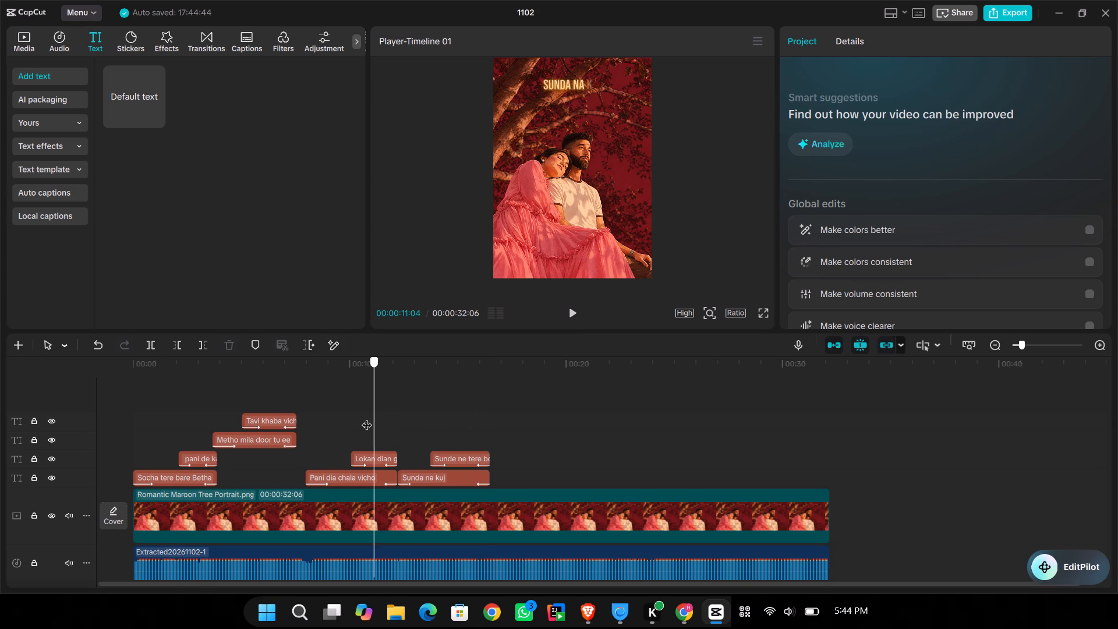
pyautogui.moveTo(367, 418); pyautogui.dragTo(387, 419)
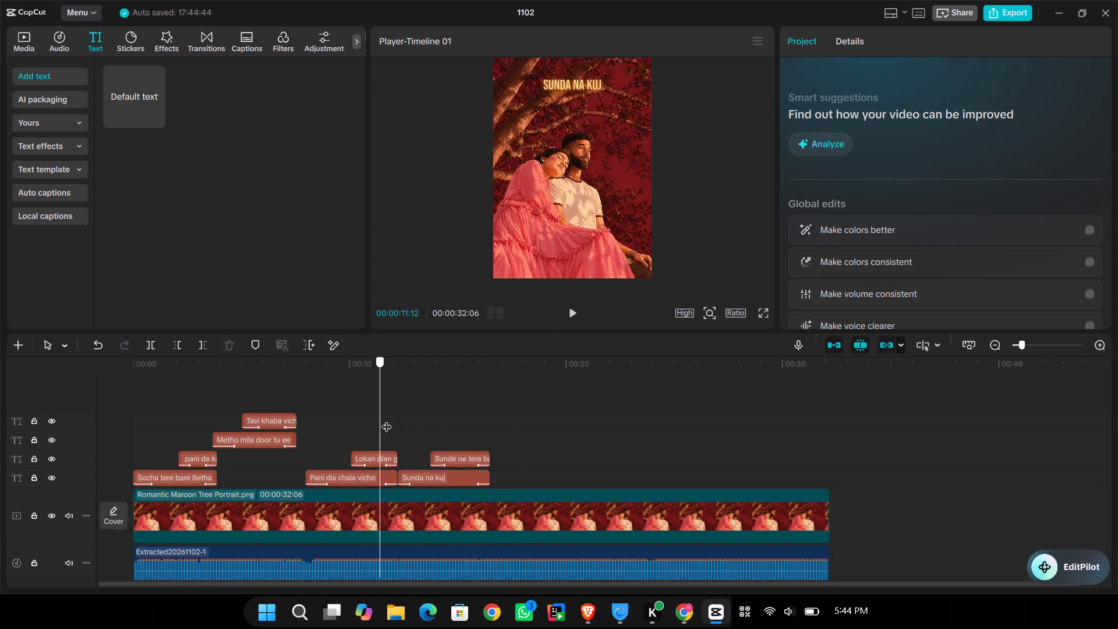
pyautogui.moveTo(387, 419); pyautogui.dragTo(495, 418)
pyautogui.click(450, 410)
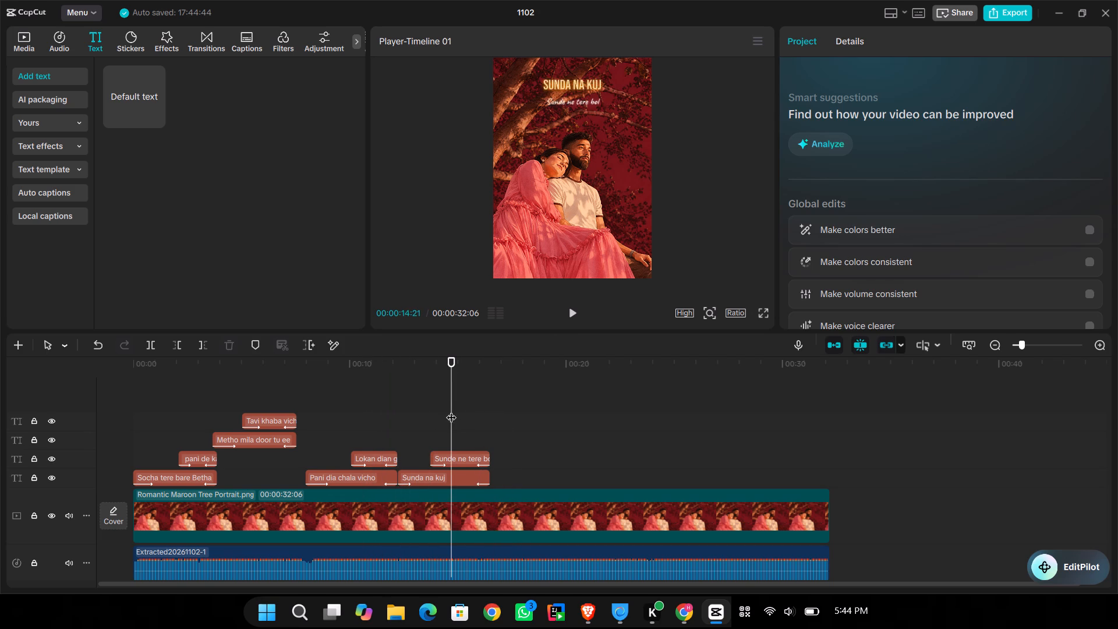
# Lower the "Sunda na kuj" text slightly so it sits closer above "Sunde ne tere bol", and play the pair back.
pyautogui.click(445, 476)
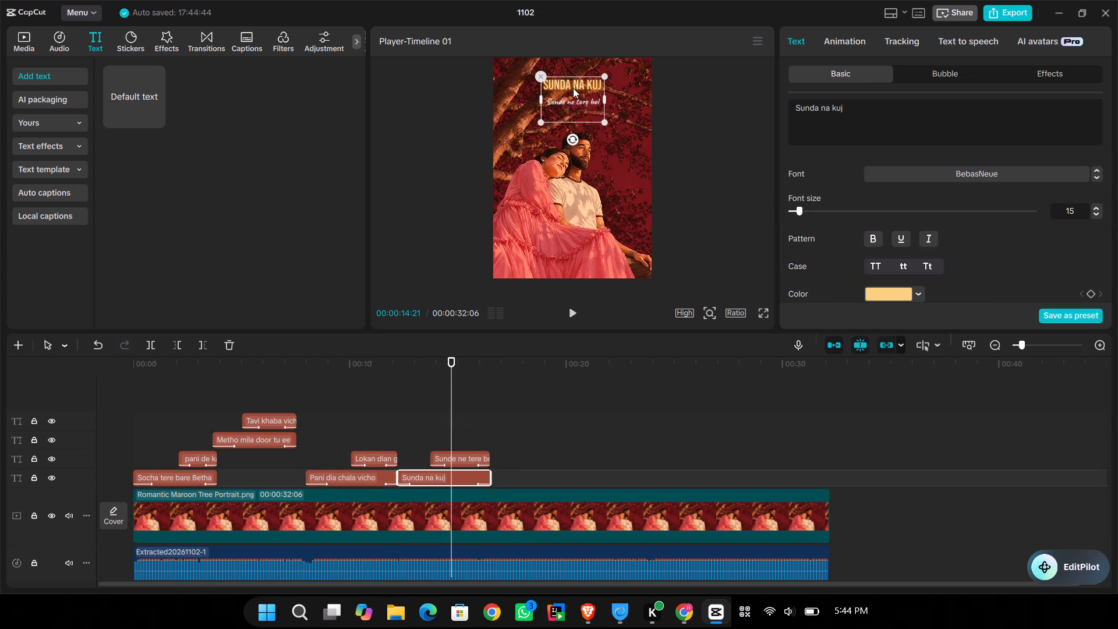
pyautogui.moveTo(573, 88); pyautogui.dragTo(573, 93)
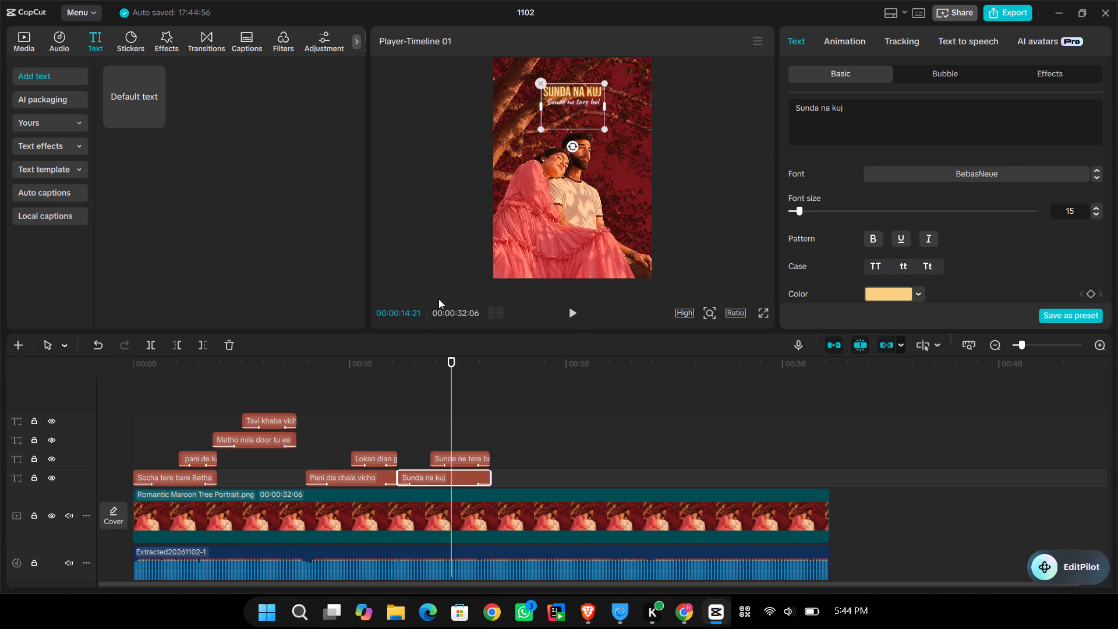
pyautogui.click(347, 428)
pyautogui.press('space')
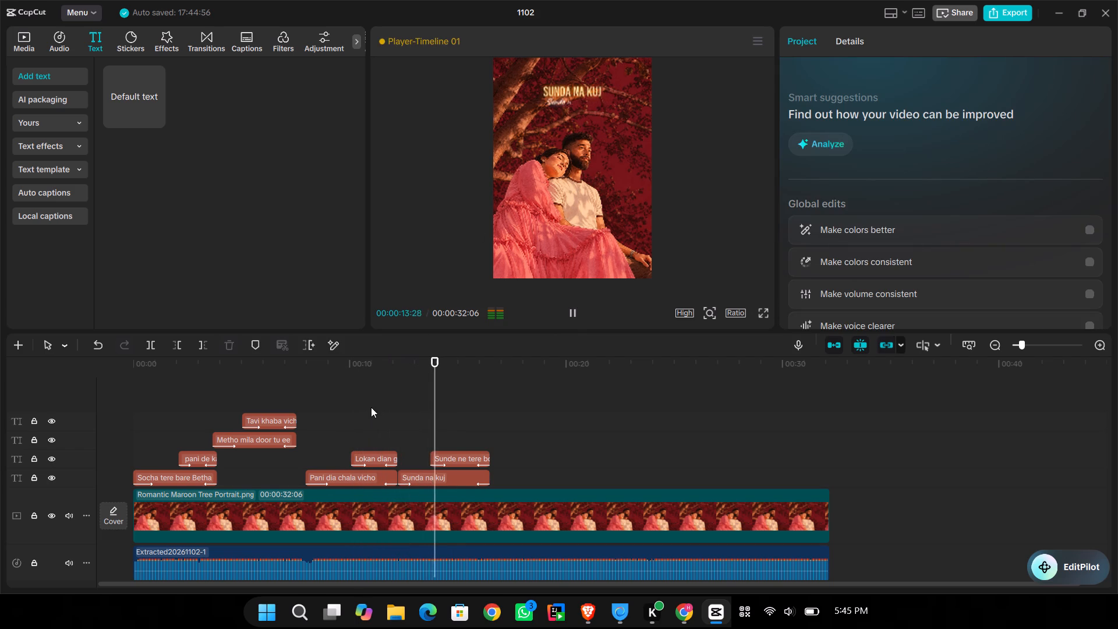
pyautogui.press('space')
# Extend the start of the "Sunde ne tere bol" text earlier to 00:00:13:11 to match the vocals, and play it back.
pyautogui.click(423, 426)
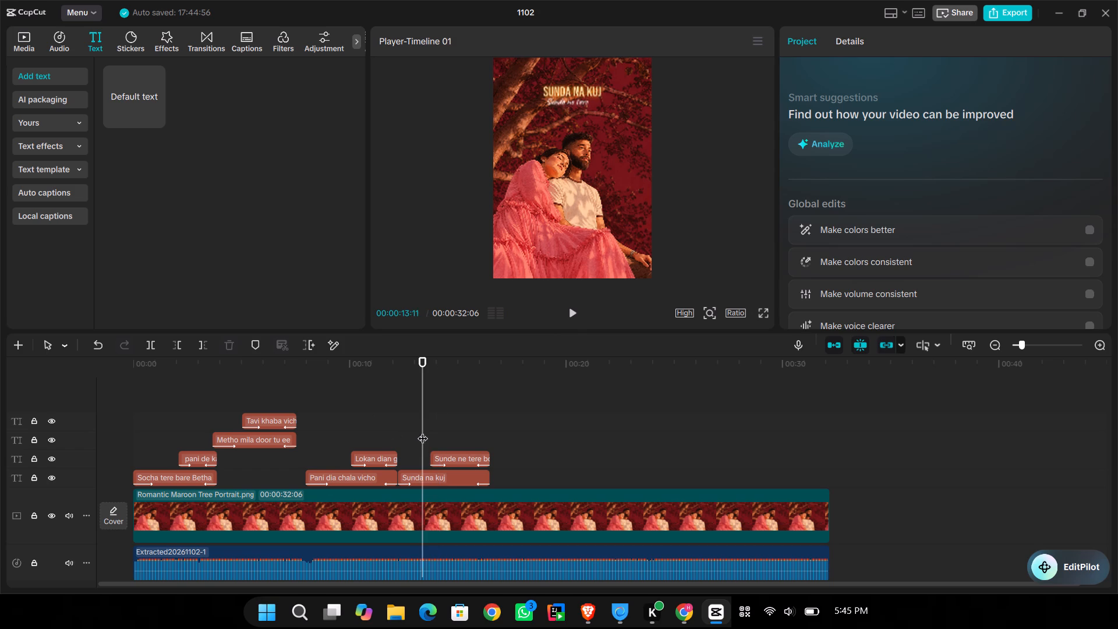
pyautogui.press('space')
pyautogui.click(423, 432)
pyautogui.press('space')
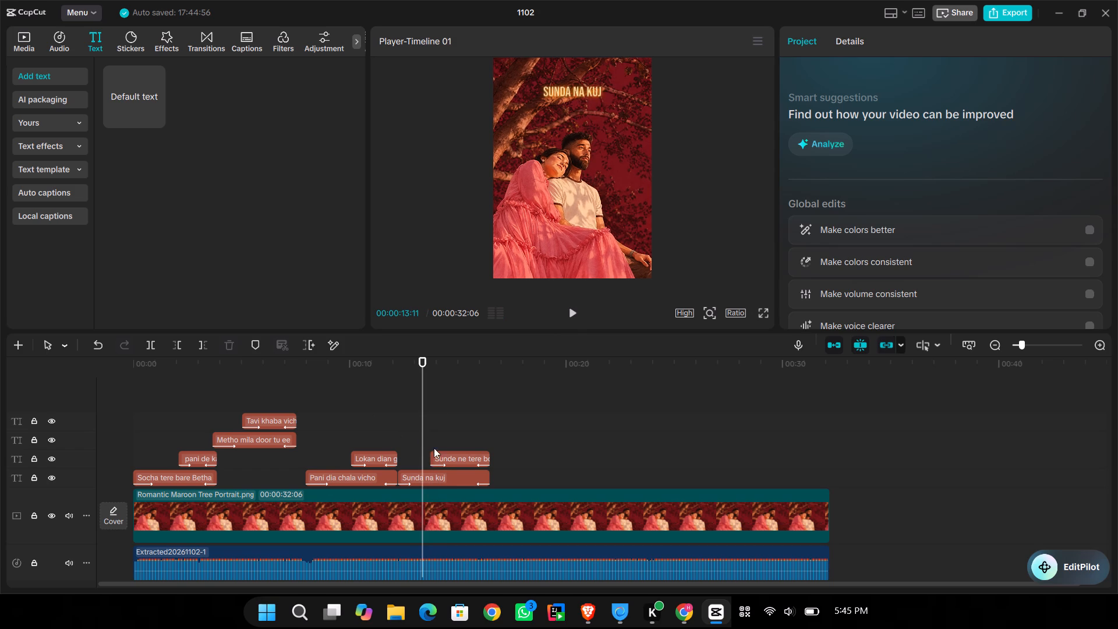
pyautogui.click(436, 452)
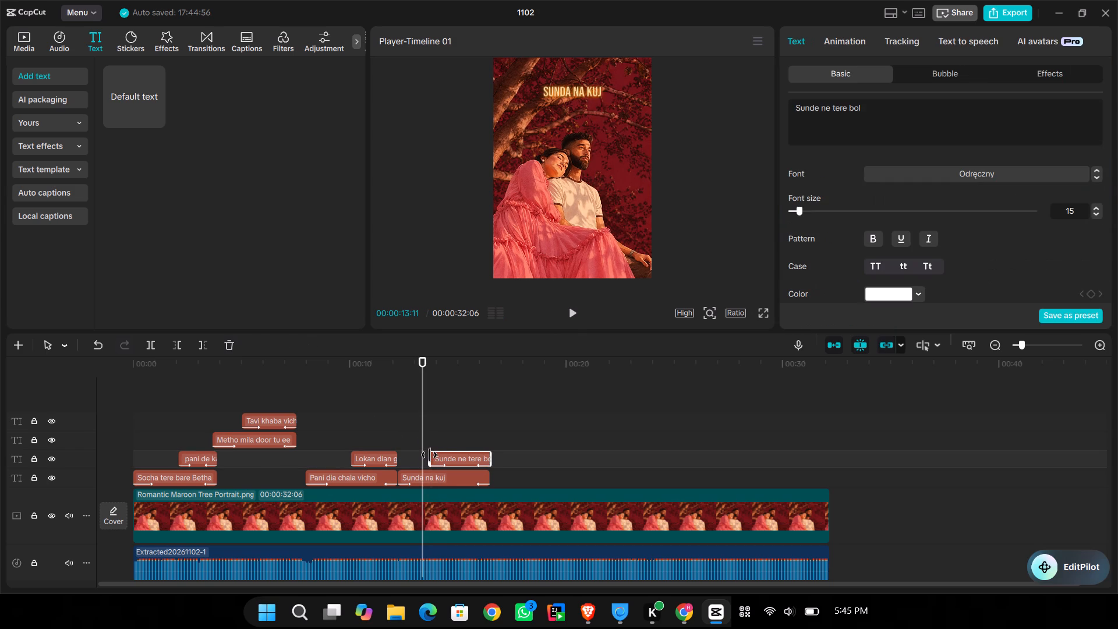
pyautogui.click(429, 455)
pyautogui.click(411, 436)
pyautogui.press('space')
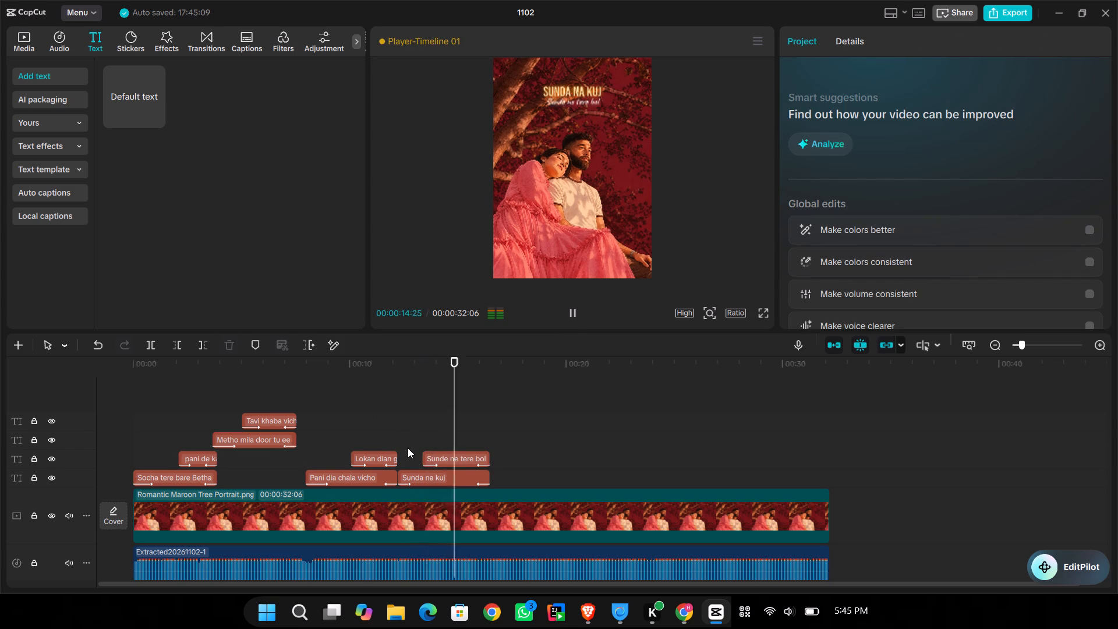
pyautogui.press('space')
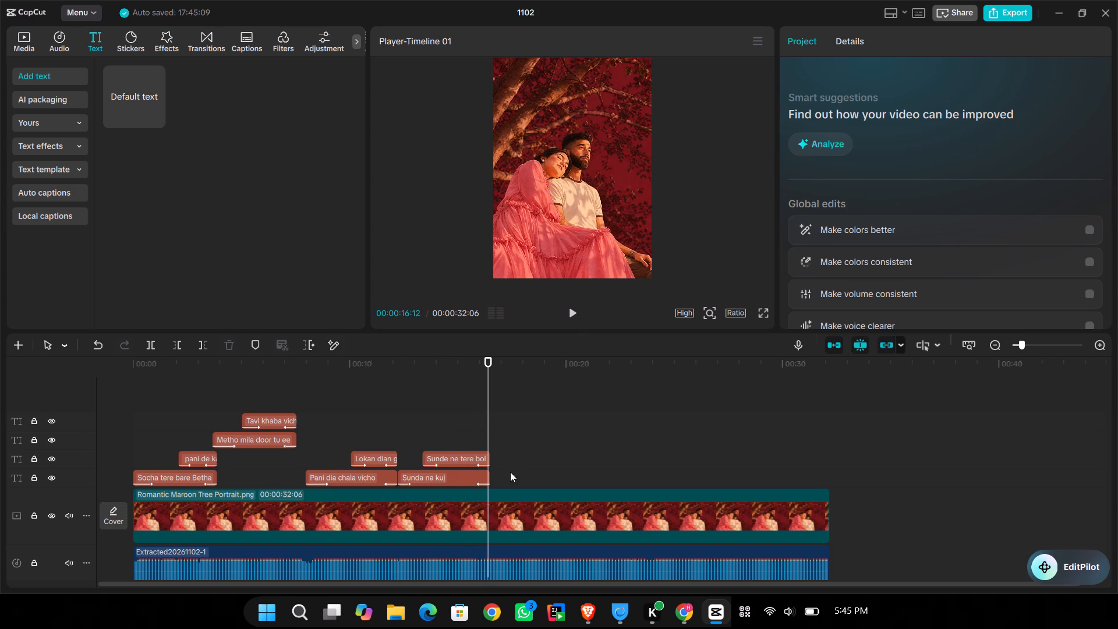
# Trim the ends of "Sunda na kuj" and "Sunde ne tere bol" together to 00:00:15:26, and check the ending against the vocals.
pyautogui.click(454, 416)
pyautogui.press('space')
pyautogui.press('space')
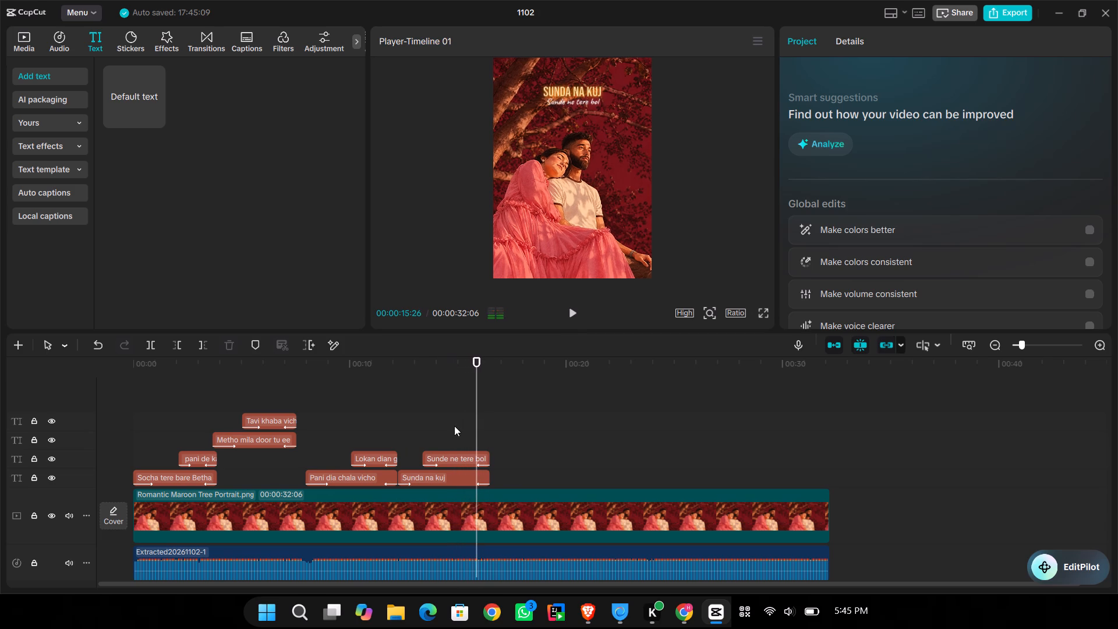
pyautogui.moveTo(486, 432); pyautogui.dragTo(487, 473)
pyautogui.moveTo(487, 473); pyautogui.dragTo(479, 480)
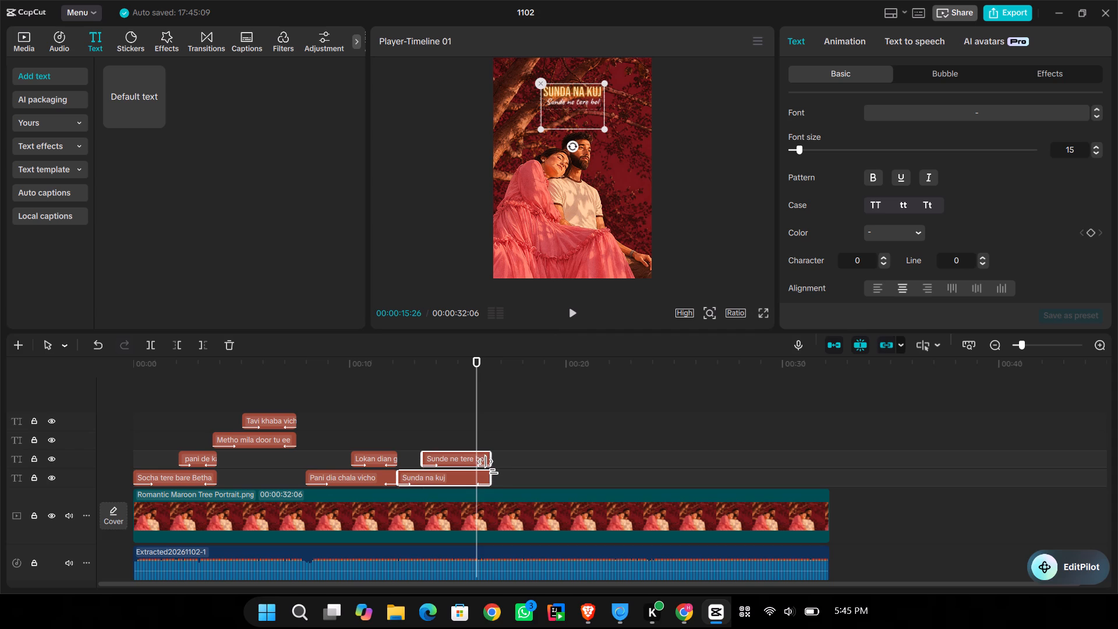
pyautogui.moveTo(490, 467); pyautogui.dragTo(476, 466)
pyautogui.click(447, 434)
pyautogui.press('space')
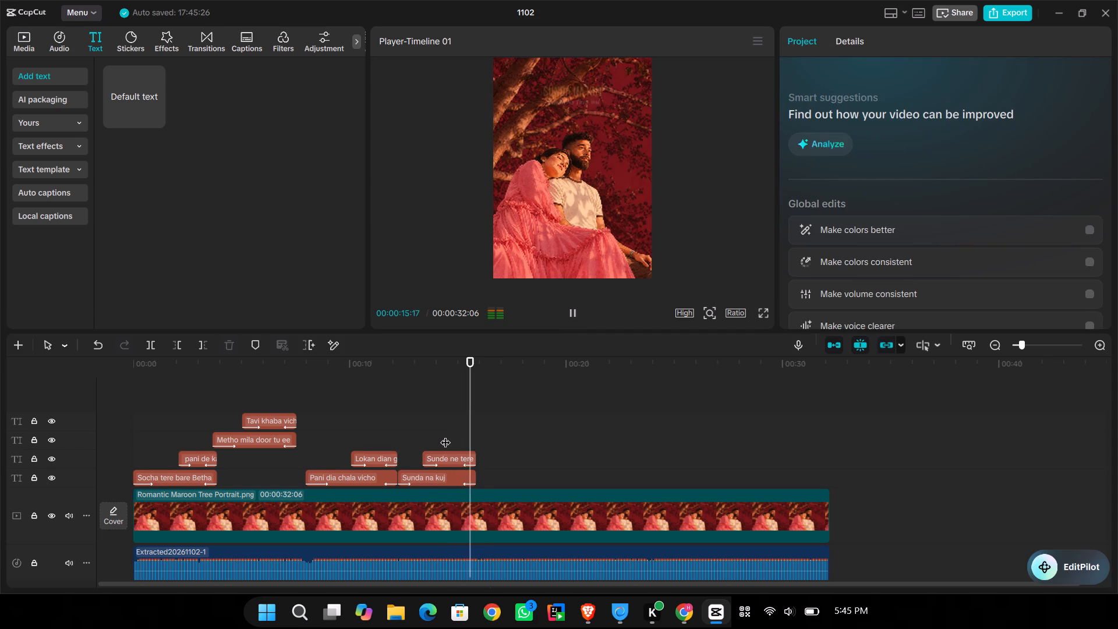
pyautogui.press('space')
pyautogui.click(447, 429)
pyautogui.press('space')
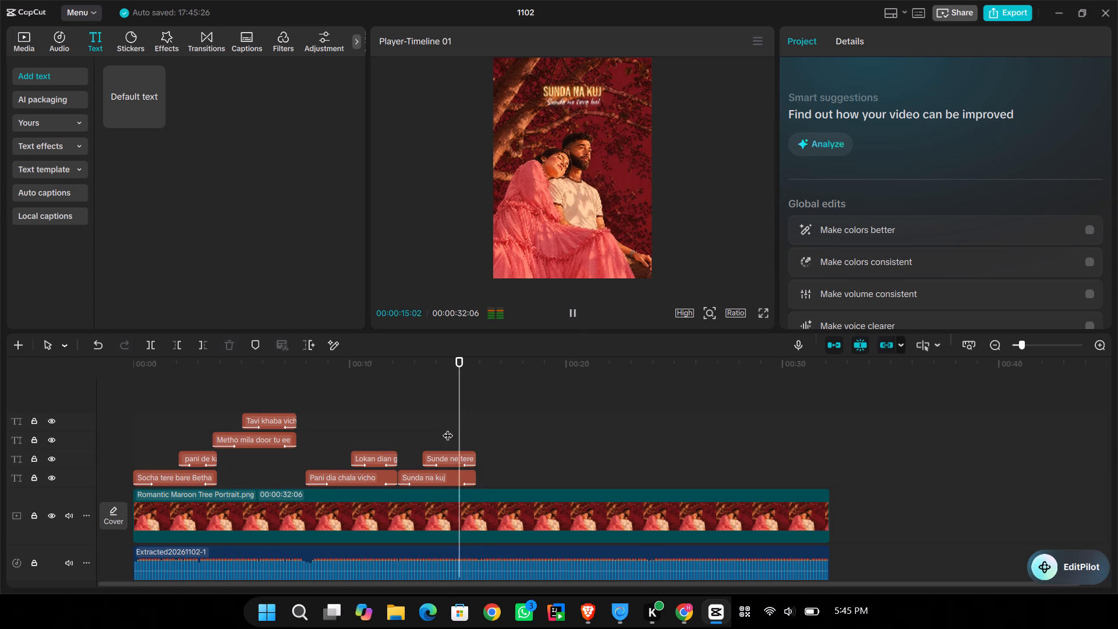
pyautogui.press('space')
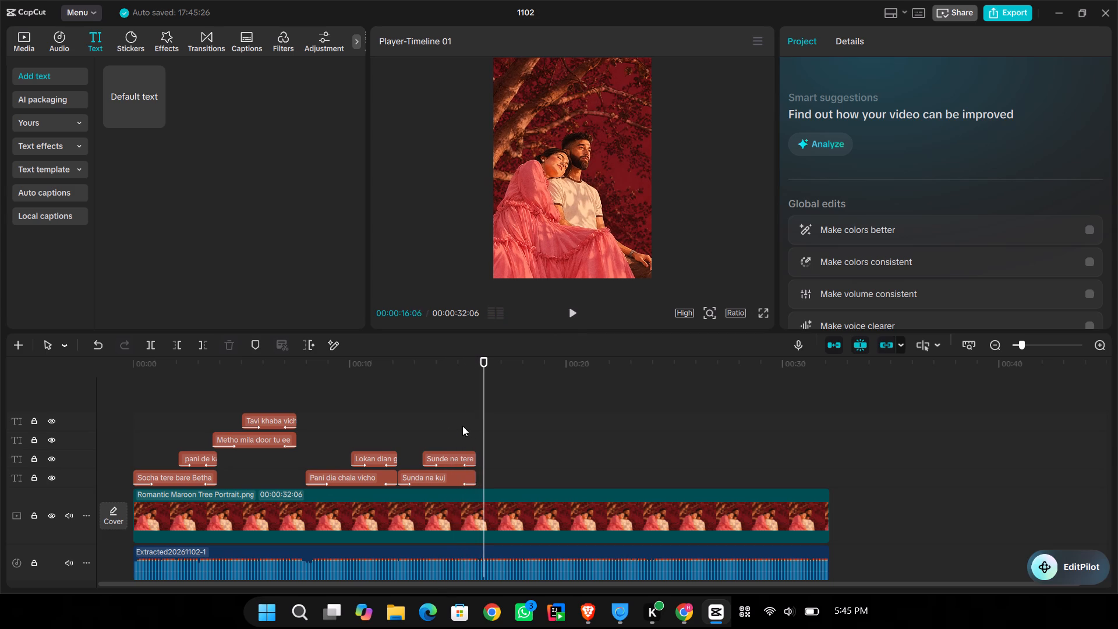
# Find where the verse repeats and paste a copy of all eight lyric texts starting at 00:00:16:05.
pyautogui.click(462, 426)
pyautogui.press('space')
pyautogui.press('space')
pyautogui.click(462, 426)
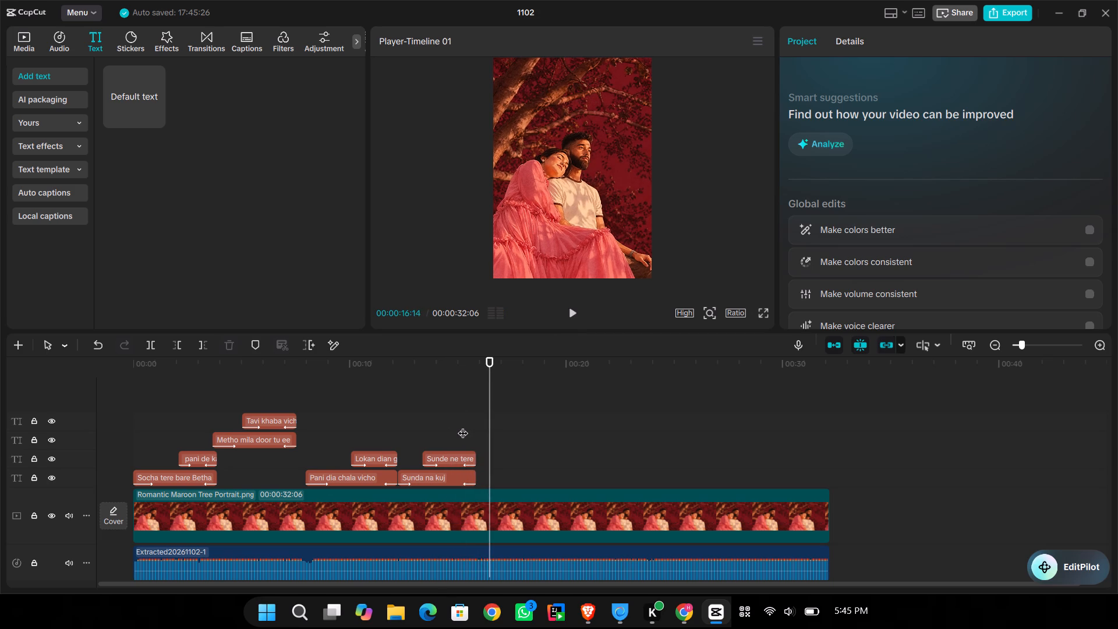
pyautogui.press('space')
pyautogui.press('space')
pyautogui.press('space')
pyautogui.press('space')
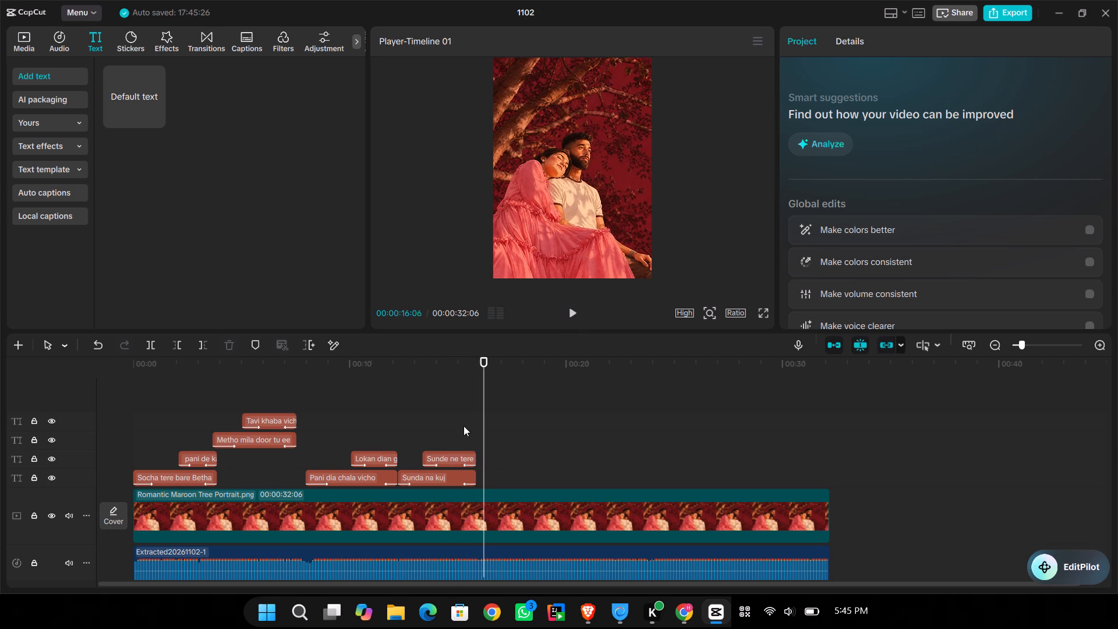
pyautogui.press('Left')
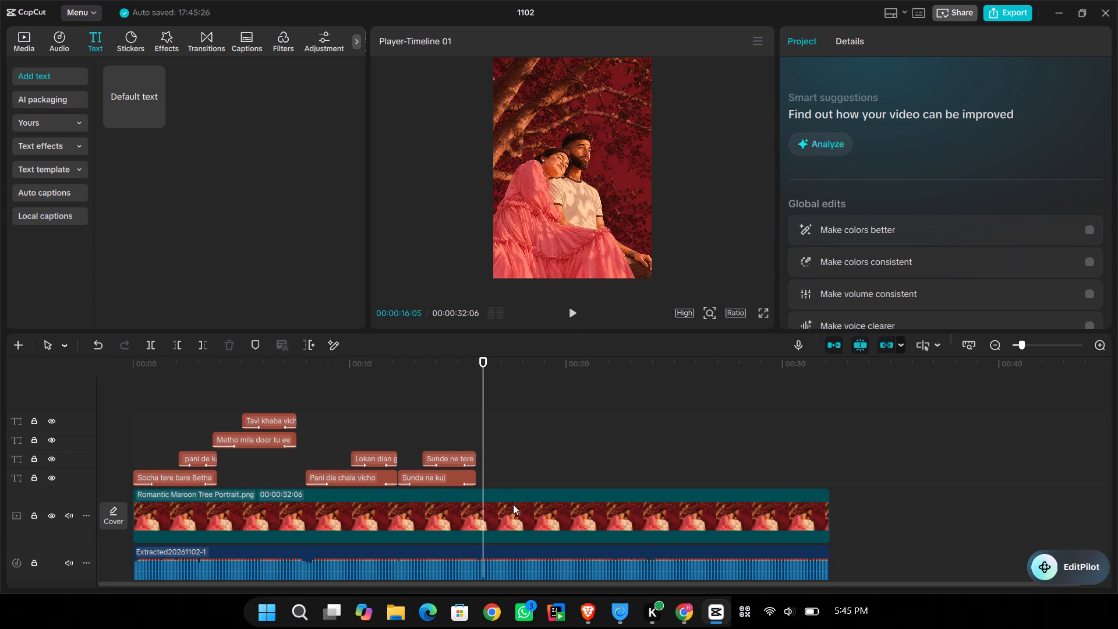
pyautogui.moveTo(497, 479); pyautogui.dragTo(144, 417)
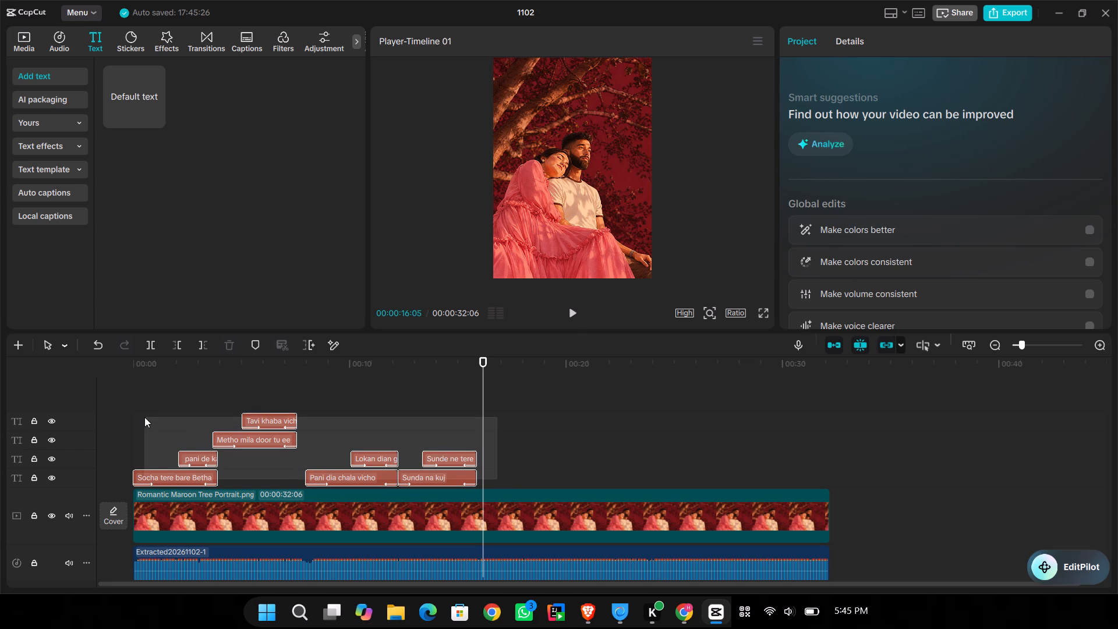
pyautogui.hotkey('ctrl', 'c')
pyautogui.hotkey('ctrl', 'v')
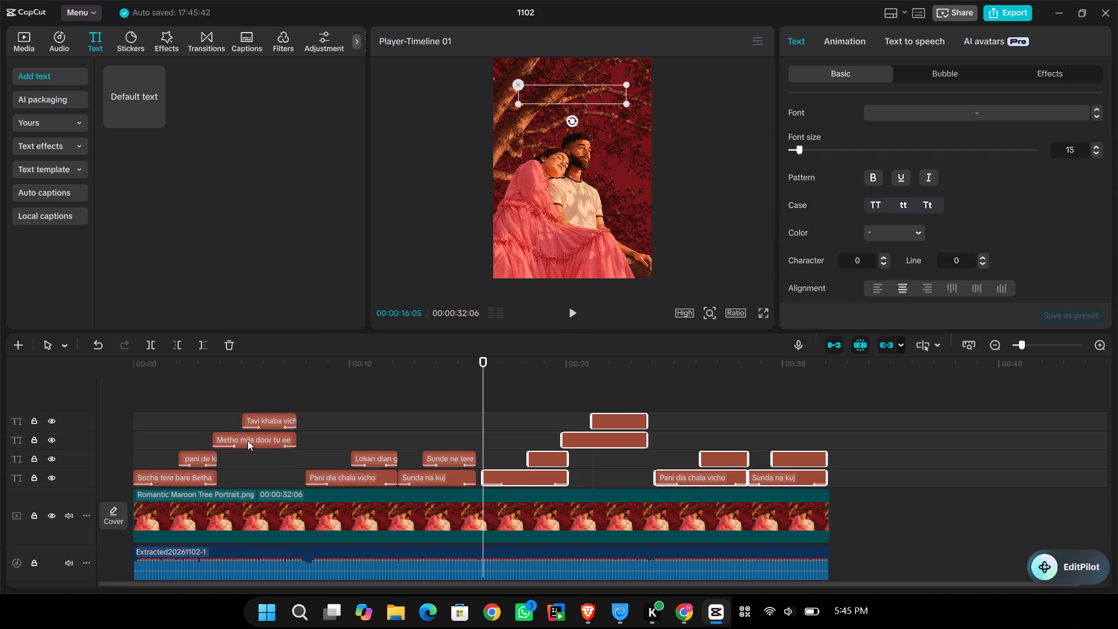
# Play back the copied lyric texts to check their timing against the repeated vocals.
pyautogui.click(466, 384)
pyautogui.press('space')
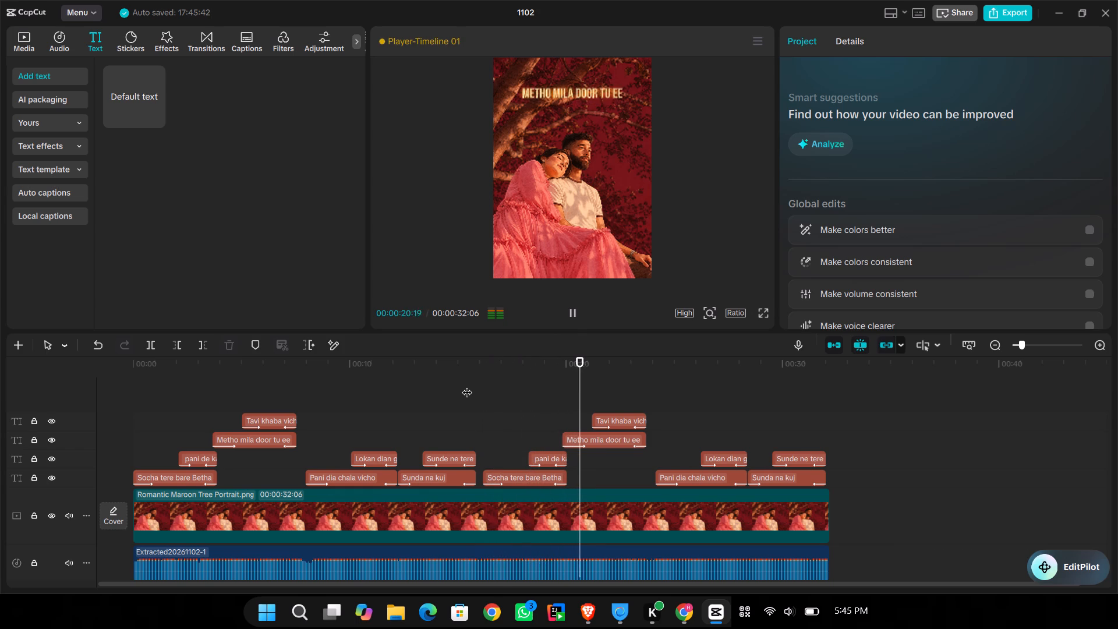
pyautogui.press('space')
pyautogui.moveTo(528, 397); pyautogui.dragTo(521, 397)
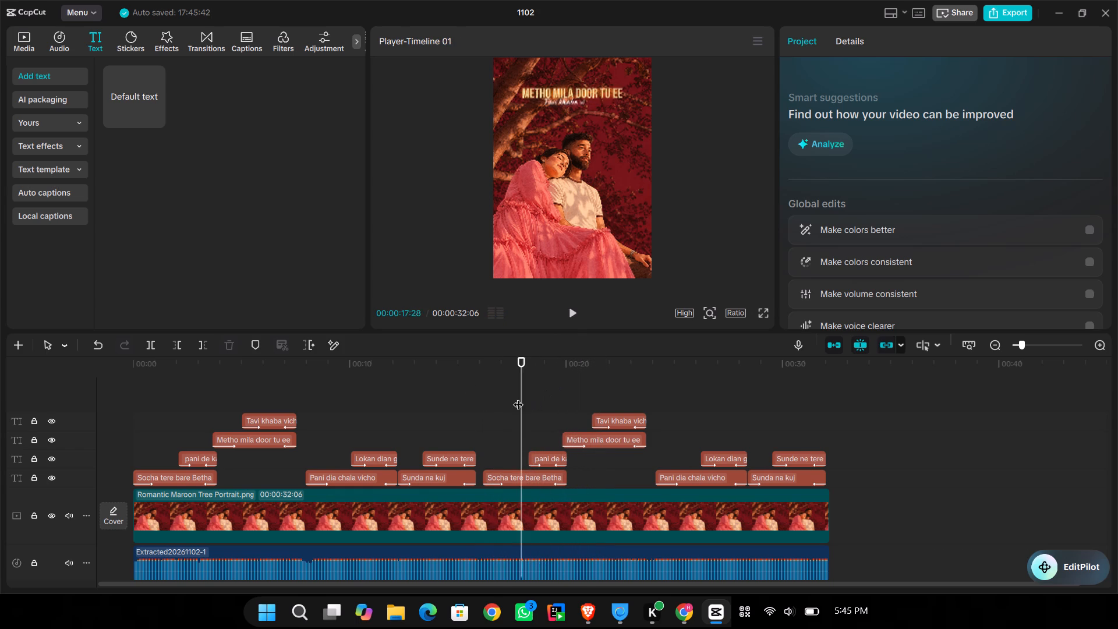
pyautogui.moveTo(518, 397); pyautogui.dragTo(477, 400)
pyautogui.press('space')
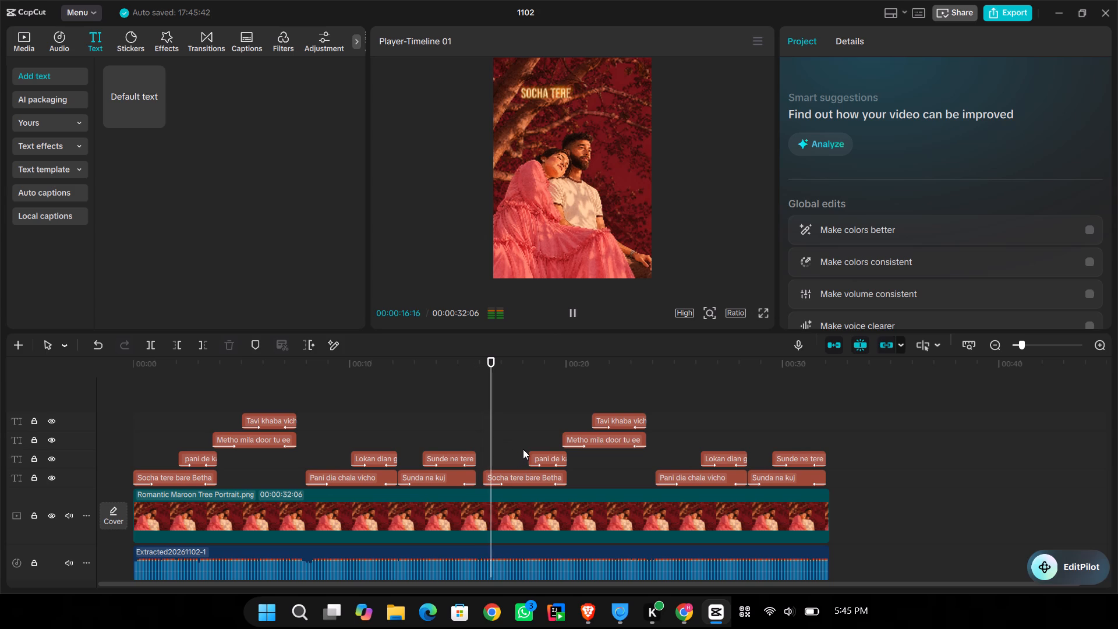
pyautogui.press('space')
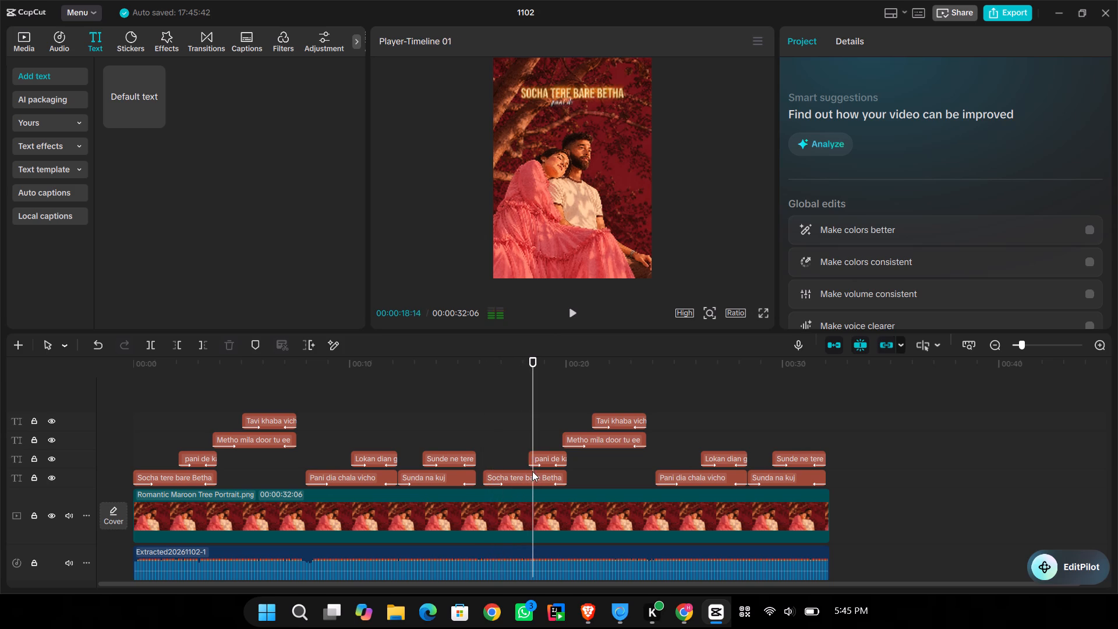
# Extend the start of the copied "pani de kanare" text earlier to about 00:00:18:04 to match the vocals, and play it back.
pyautogui.click(516, 436)
pyautogui.press('space')
pyautogui.press('space')
pyautogui.click(526, 437)
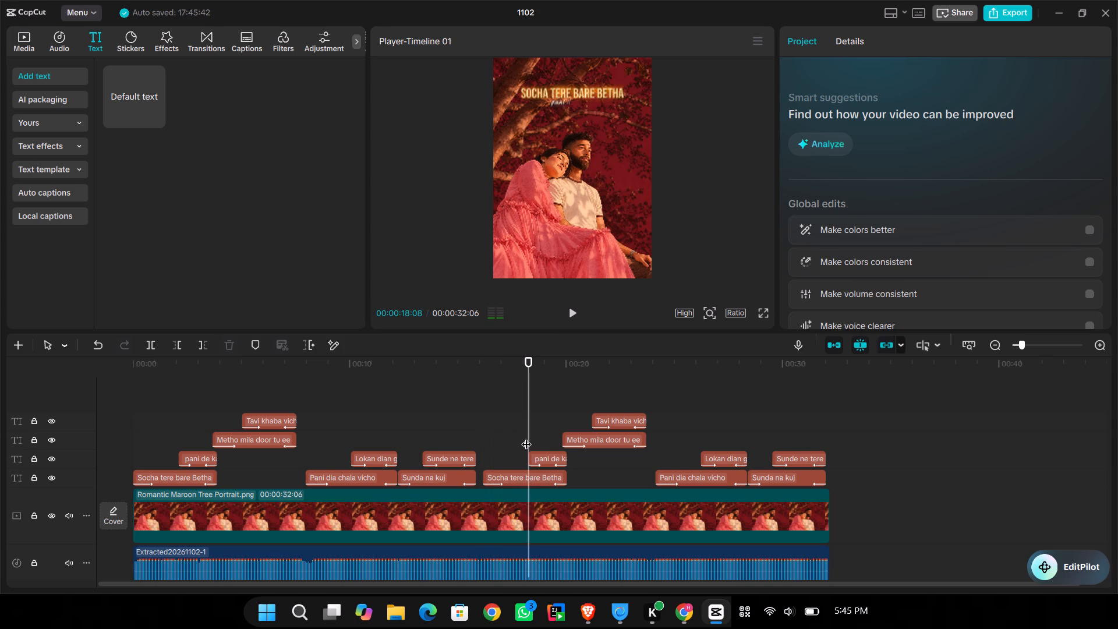
pyautogui.press('space')
pyautogui.doubleClick(526, 437)
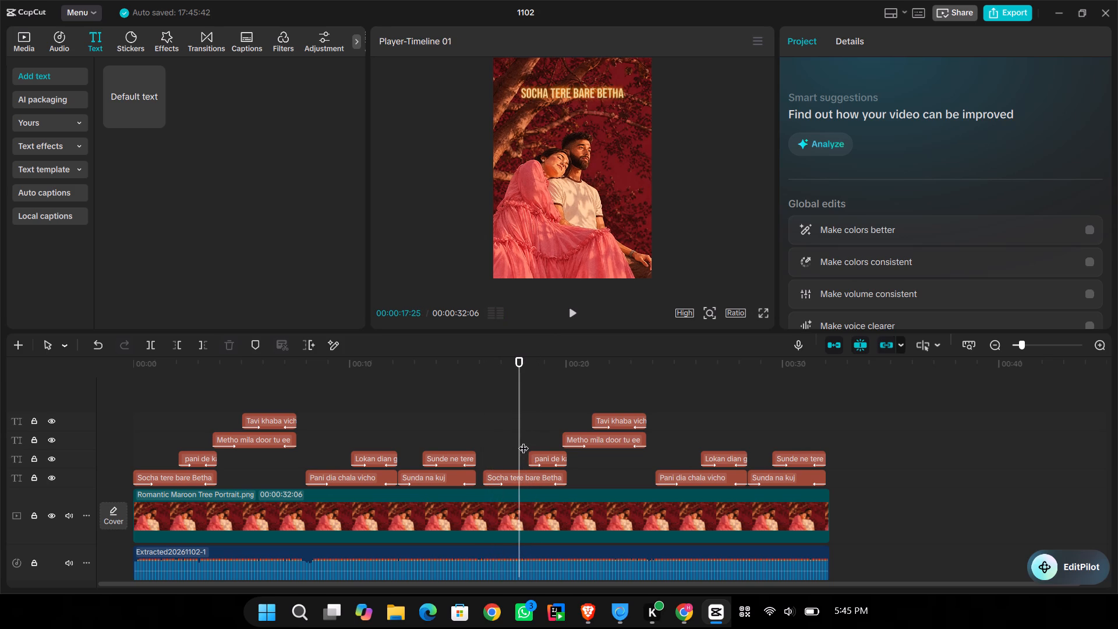
pyautogui.click(543, 453)
pyautogui.click(528, 453)
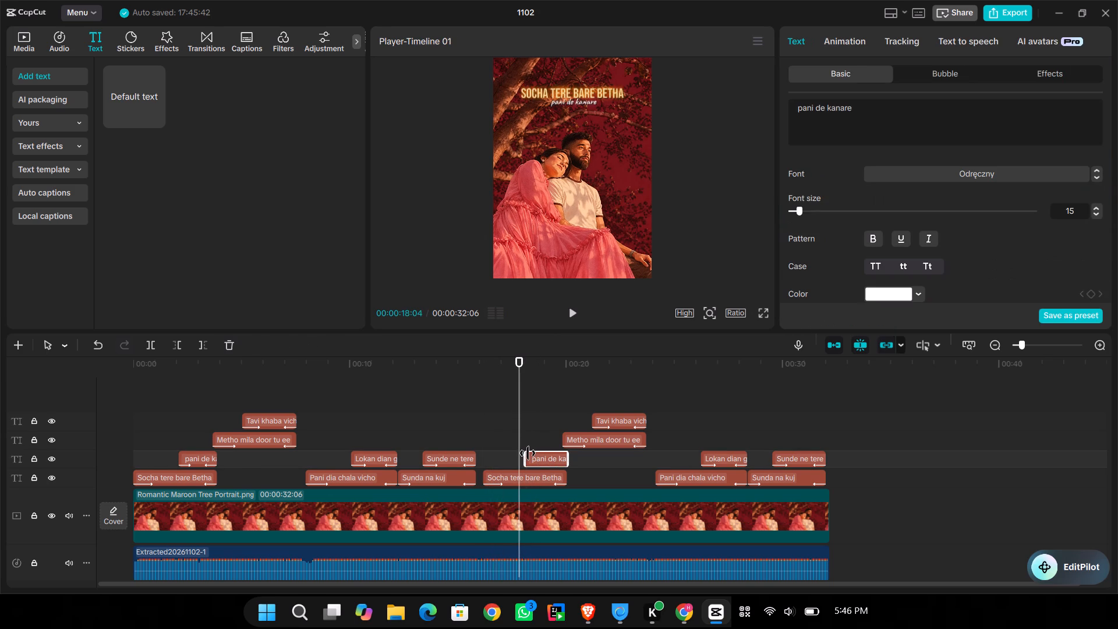
pyautogui.click(509, 436)
pyautogui.press('space')
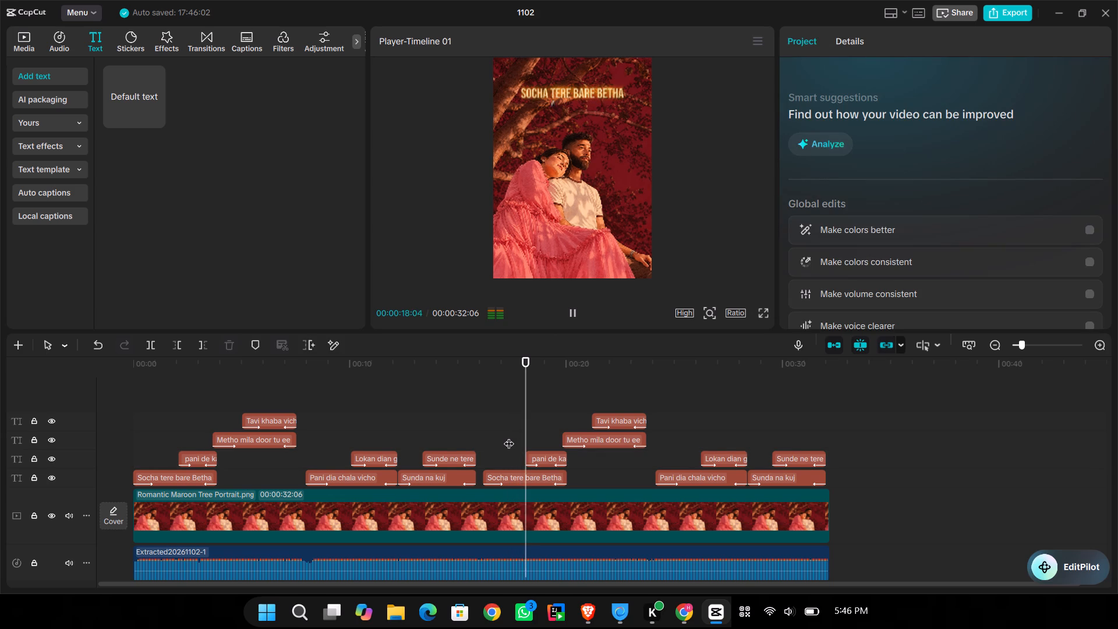
pyautogui.press('space')
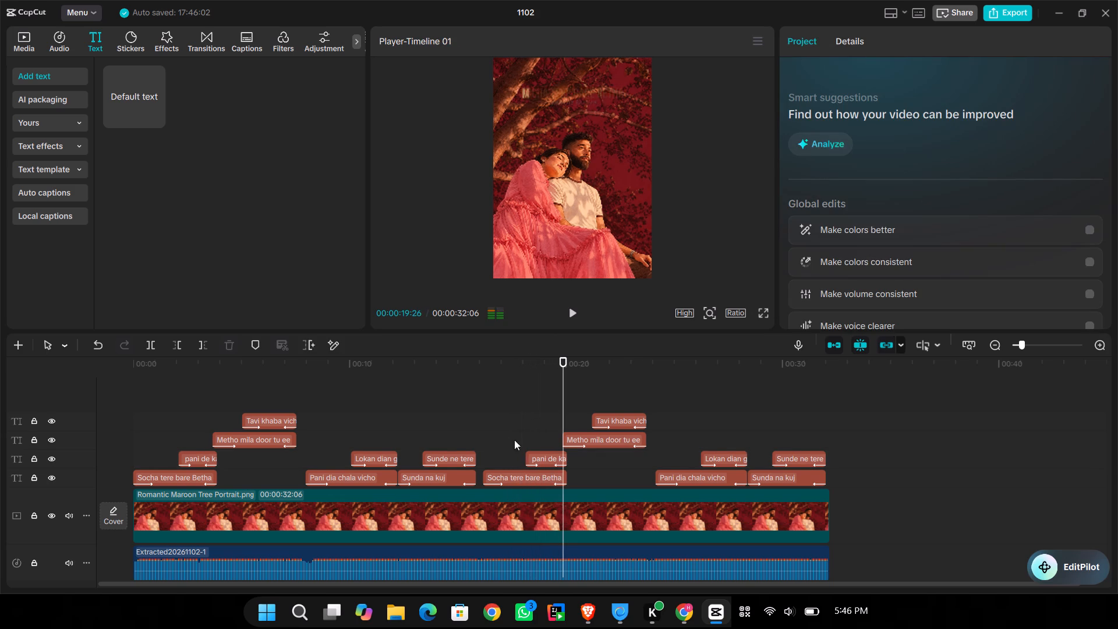
# Find where the repeated first line ends and trim the copied "Socha tere bare Betha" and "pani de kanare" texts to end at 00:00:19:25.
pyautogui.click(534, 424)
pyautogui.press('space')
pyautogui.press('space')
pyautogui.press('space')
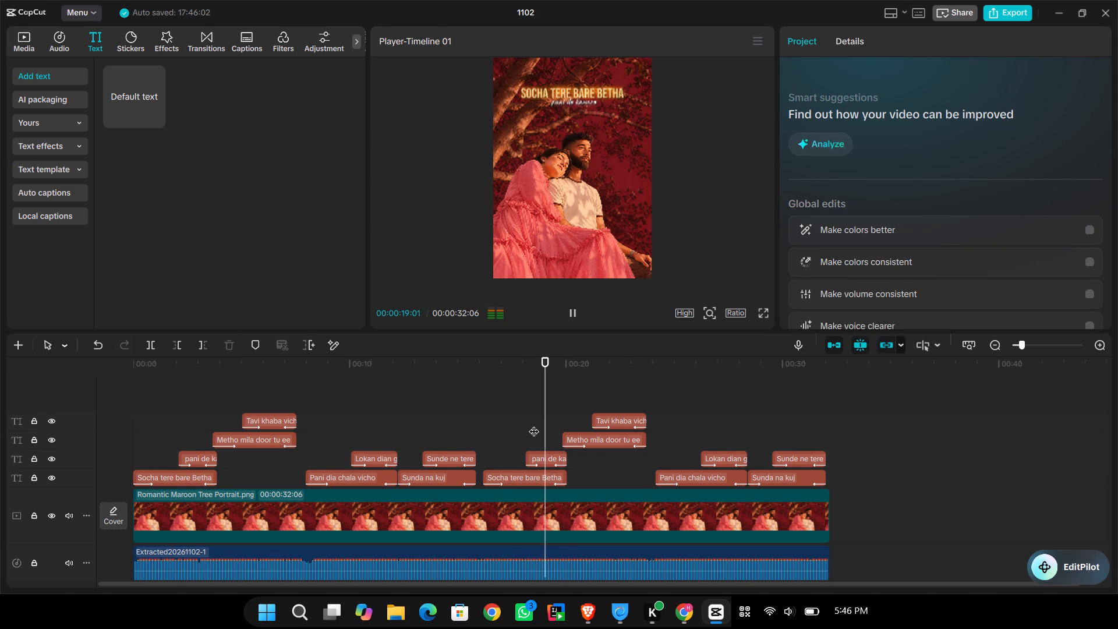
pyautogui.press('space')
pyautogui.press('space')
pyautogui.press('space')
pyautogui.press('space')
pyautogui.press('space')
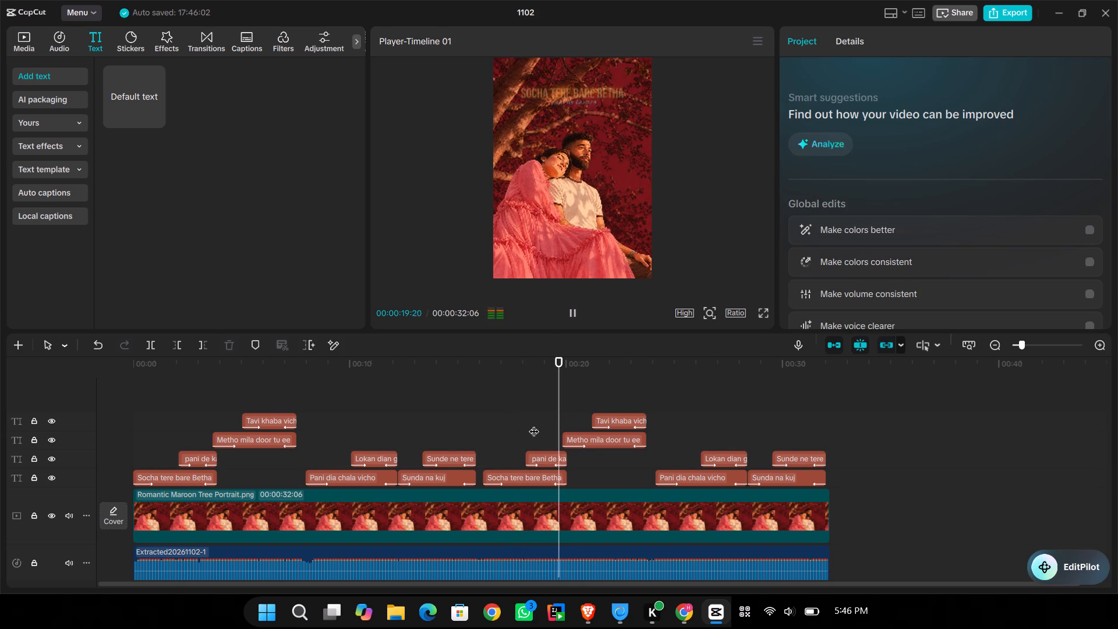
pyautogui.click(562, 427)
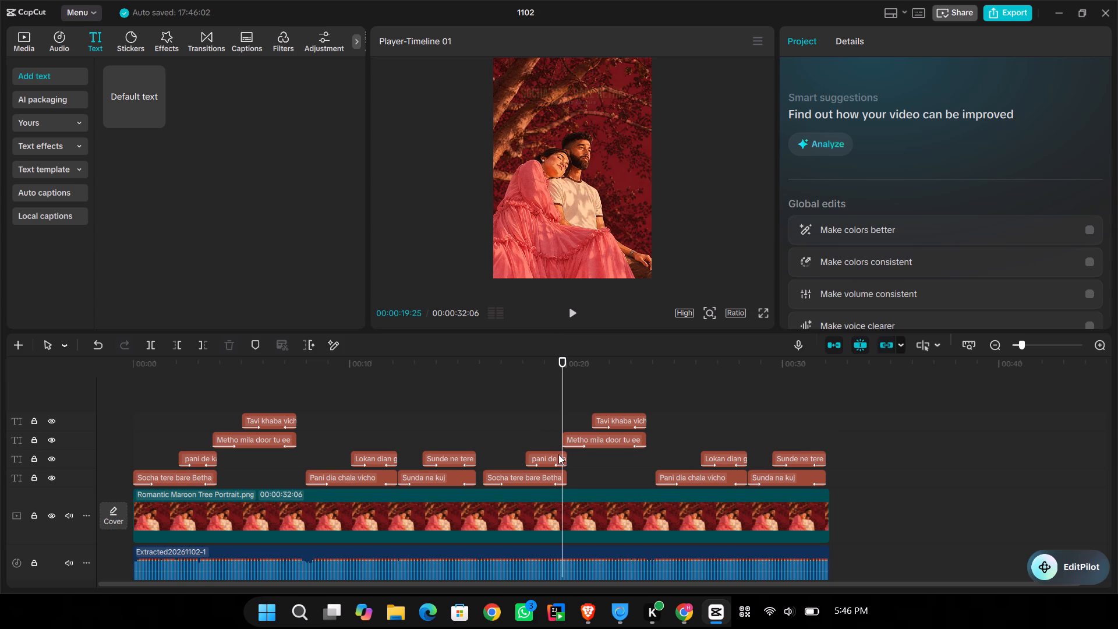
pyautogui.moveTo(551, 434); pyautogui.dragTo(548, 474)
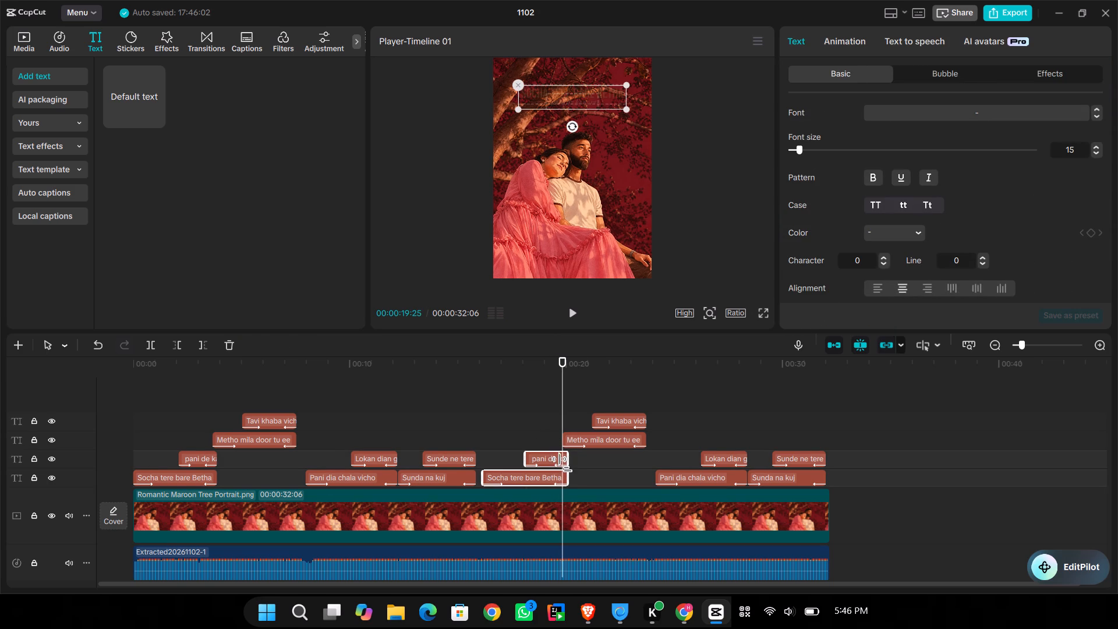
pyautogui.click(564, 464)
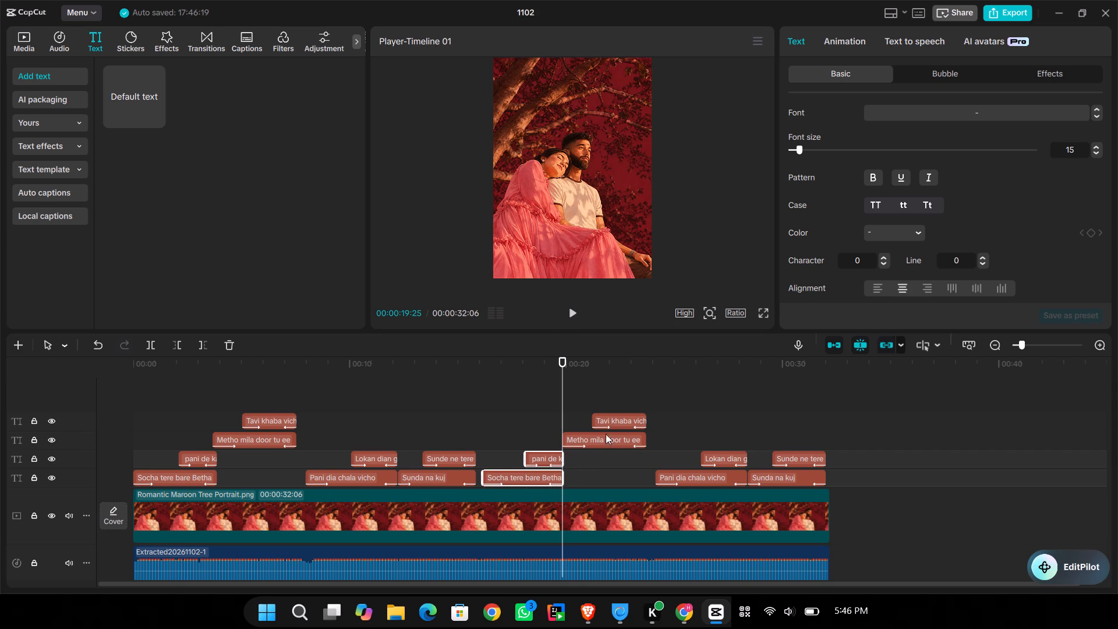
# Move the copied "Metho mila door tu ee" and "Tavi khaba vich" texts slightly earlier, overlapping the preceding pair's end, and play them back.
pyautogui.moveTo(626, 454); pyautogui.dragTo(620, 414)
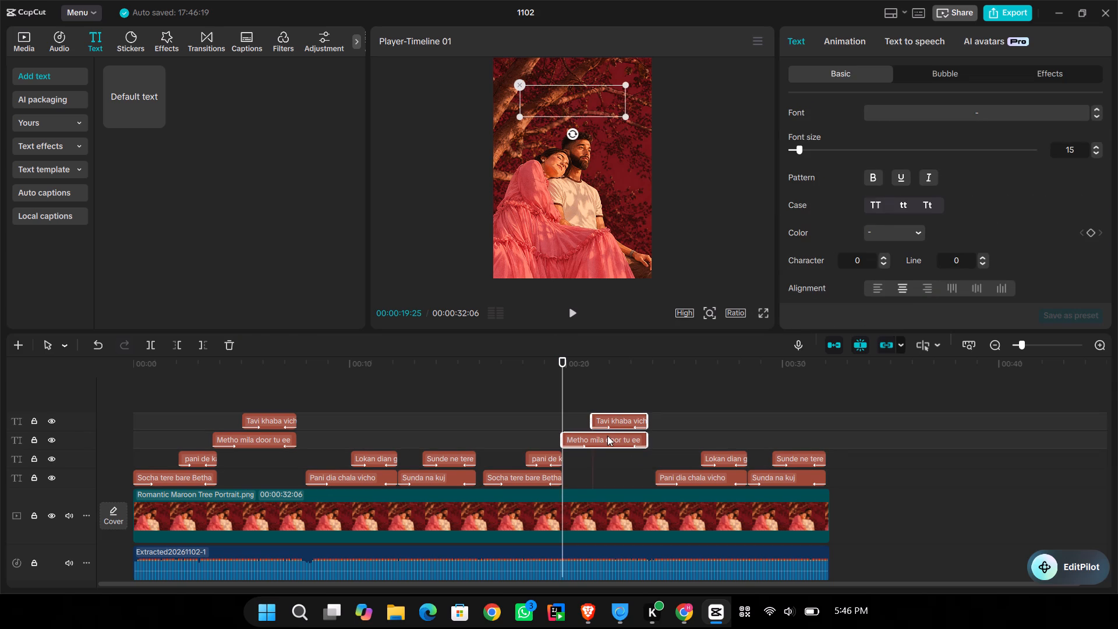
pyautogui.moveTo(607, 436); pyautogui.dragTo(601, 436)
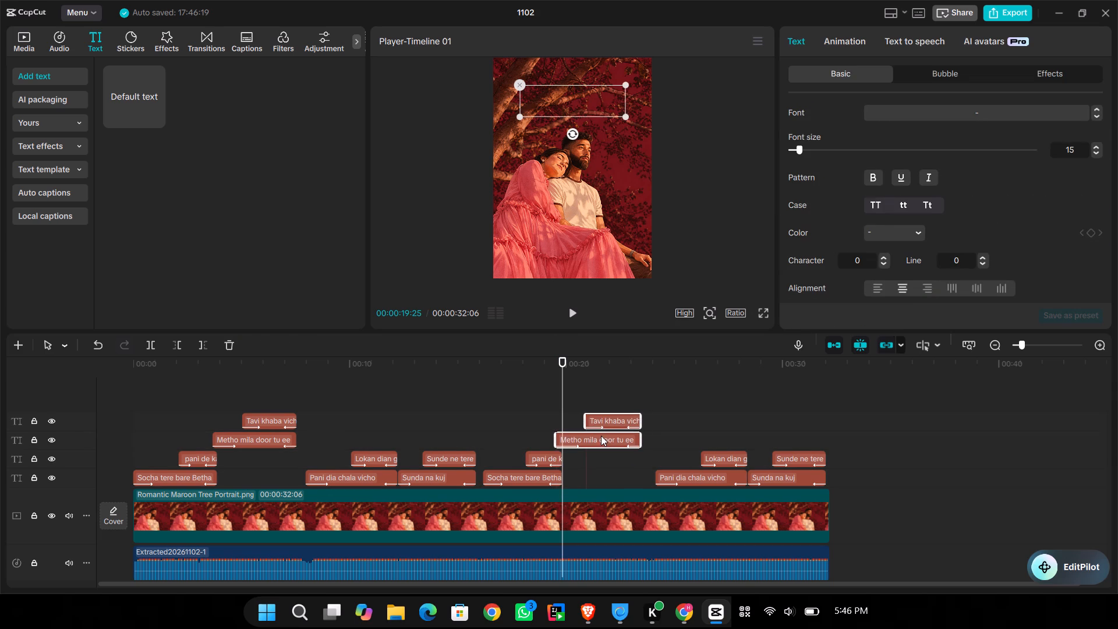
pyautogui.click(539, 410)
pyautogui.press('space')
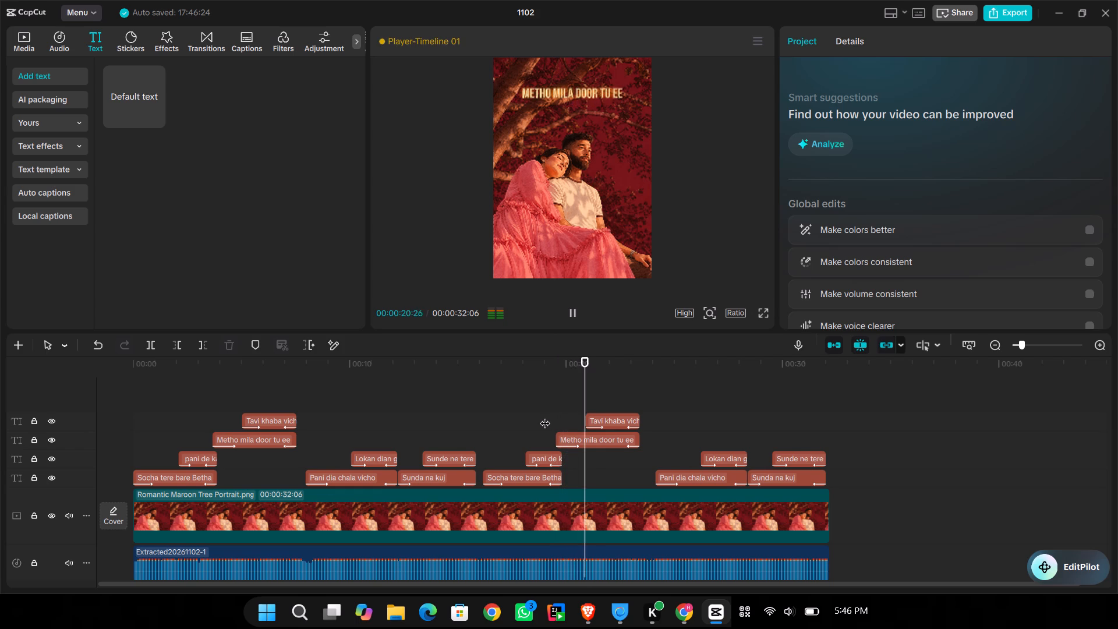
pyautogui.press('space')
pyautogui.press('space')
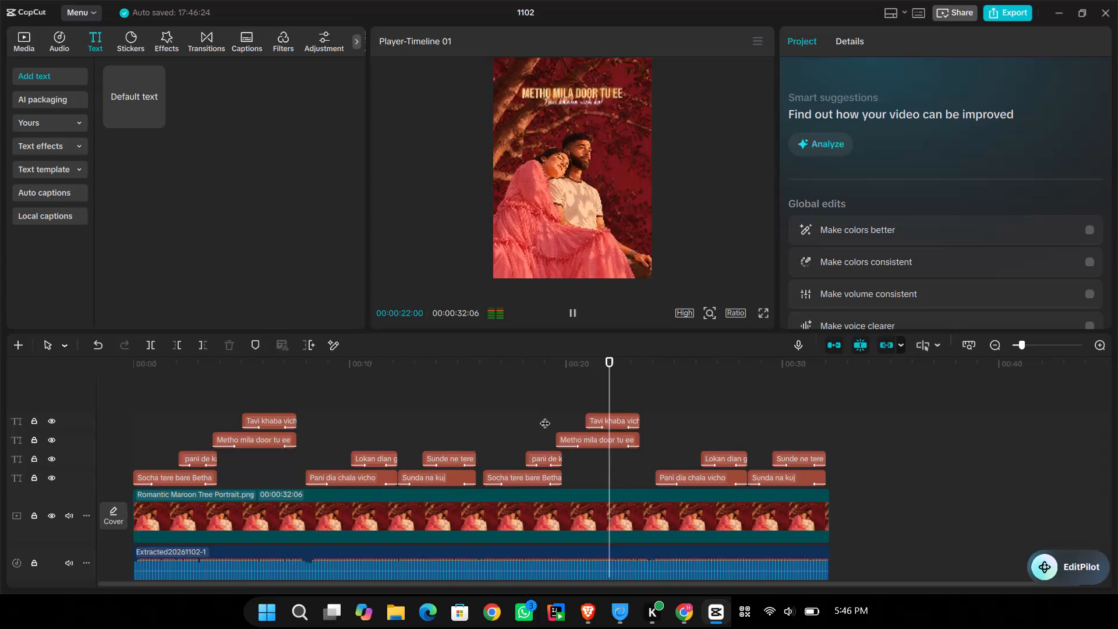
pyautogui.press('space')
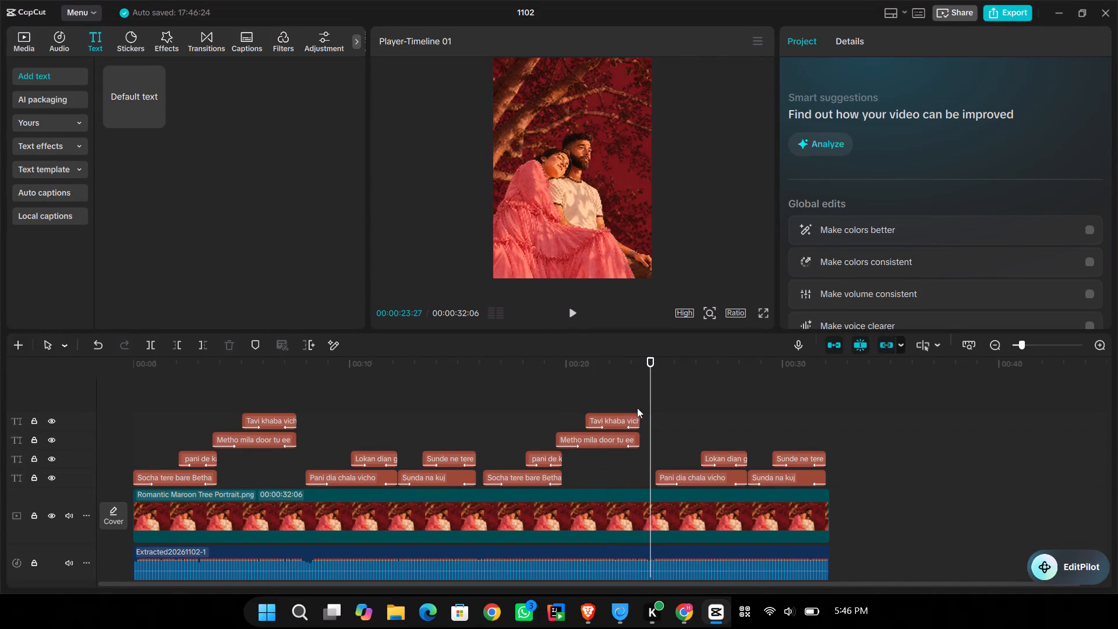
# Extend the ends of the copied "Metho mila door tu ee" and "Tavi khaba vich" texts to 00:00:23:27 and play on from there.
pyautogui.moveTo(630, 388); pyautogui.dragTo(615, 478)
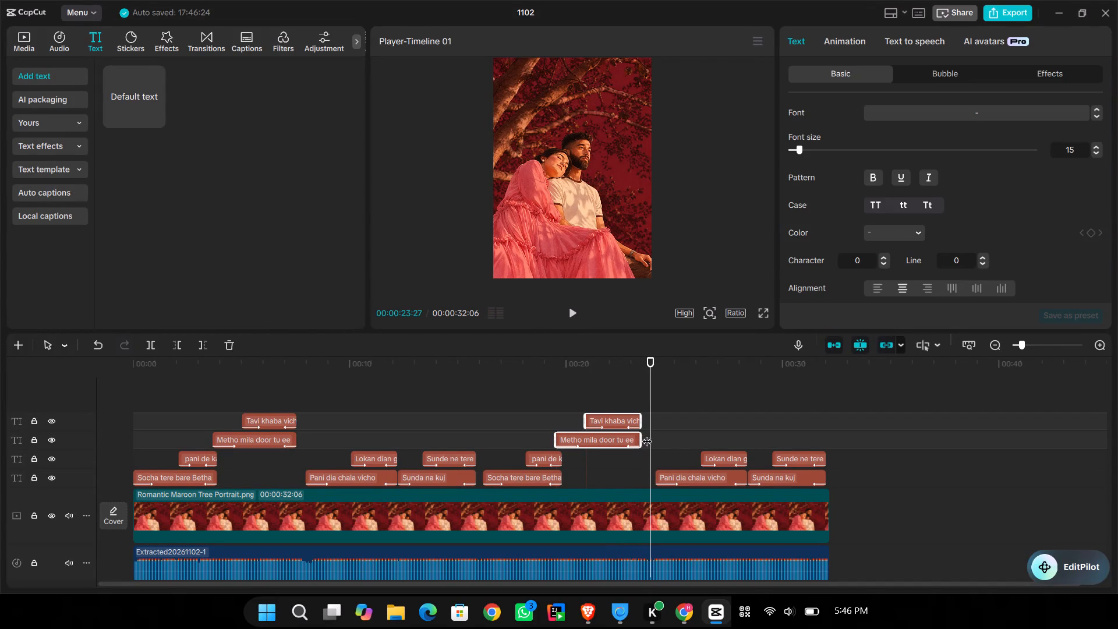
pyautogui.moveTo(641, 428); pyautogui.dragTo(649, 430)
pyautogui.click(632, 402)
pyautogui.press('space')
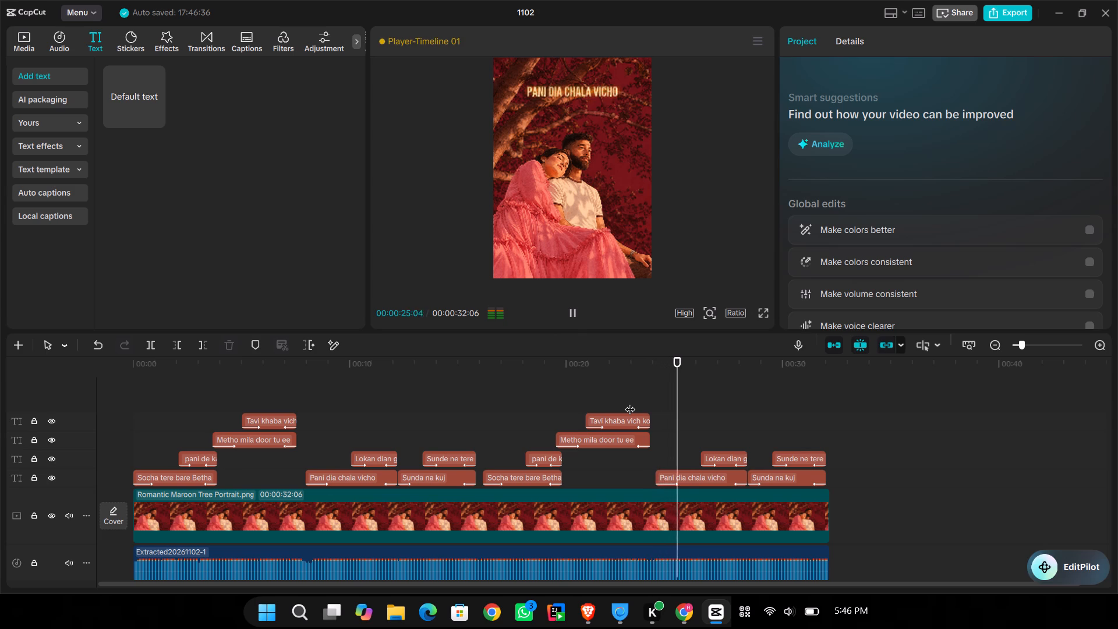
pyautogui.press('space')
# Preview the opening lyrics in full screen from the start of the video.
pyautogui.click(540, 394)
pyautogui.moveTo(539, 395); pyautogui.dragTo(0, 417)
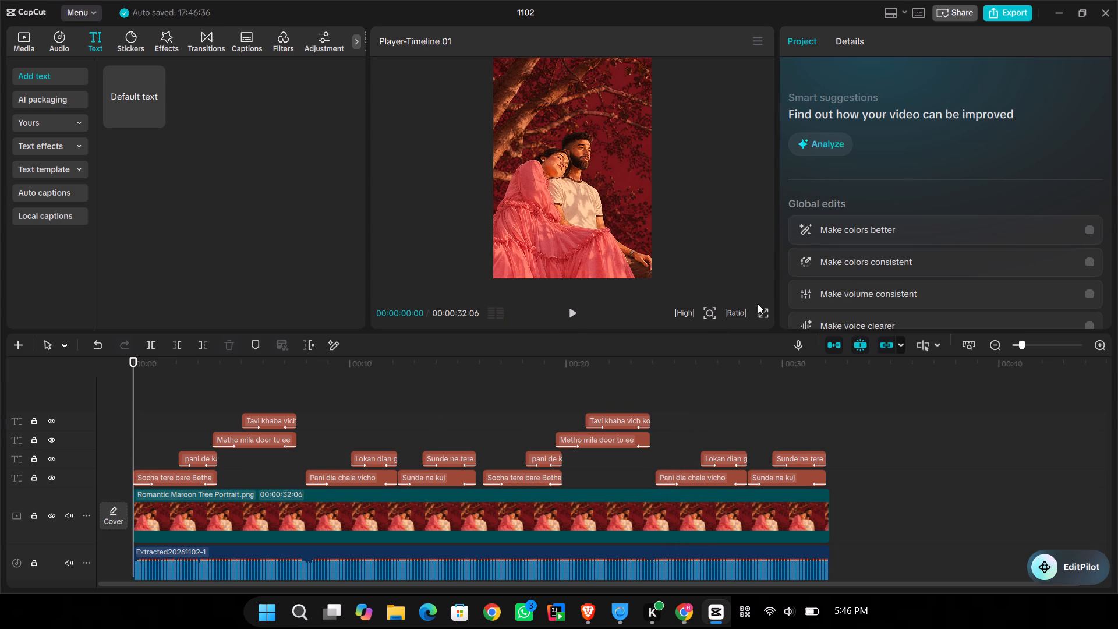
pyautogui.click(766, 309)
pyautogui.press('space')
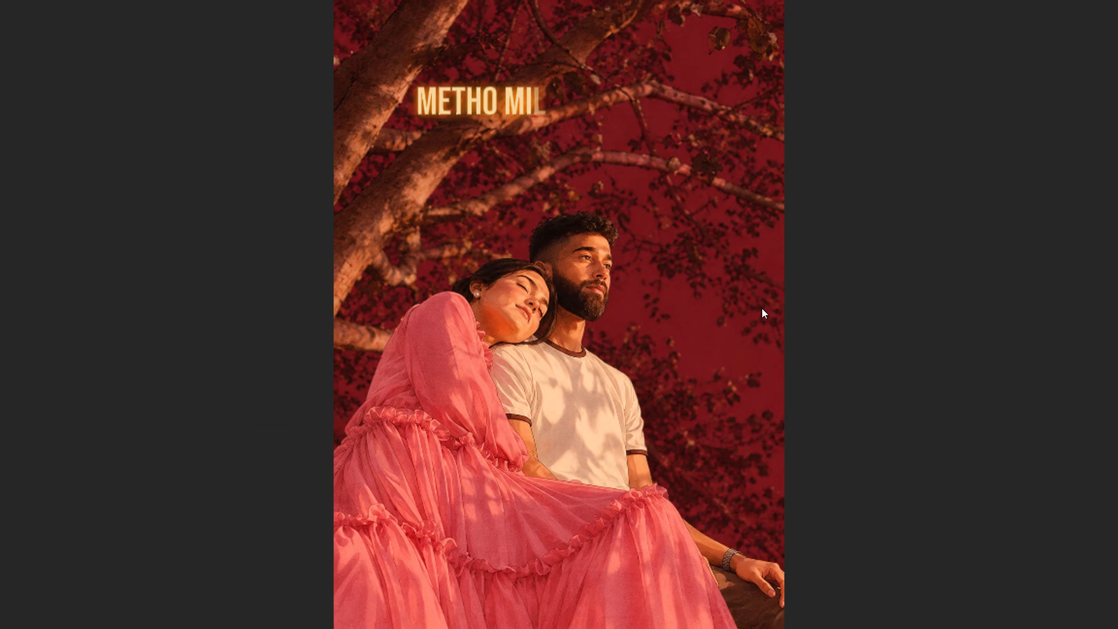
pyautogui.press('space')
pyautogui.click(622, 318)
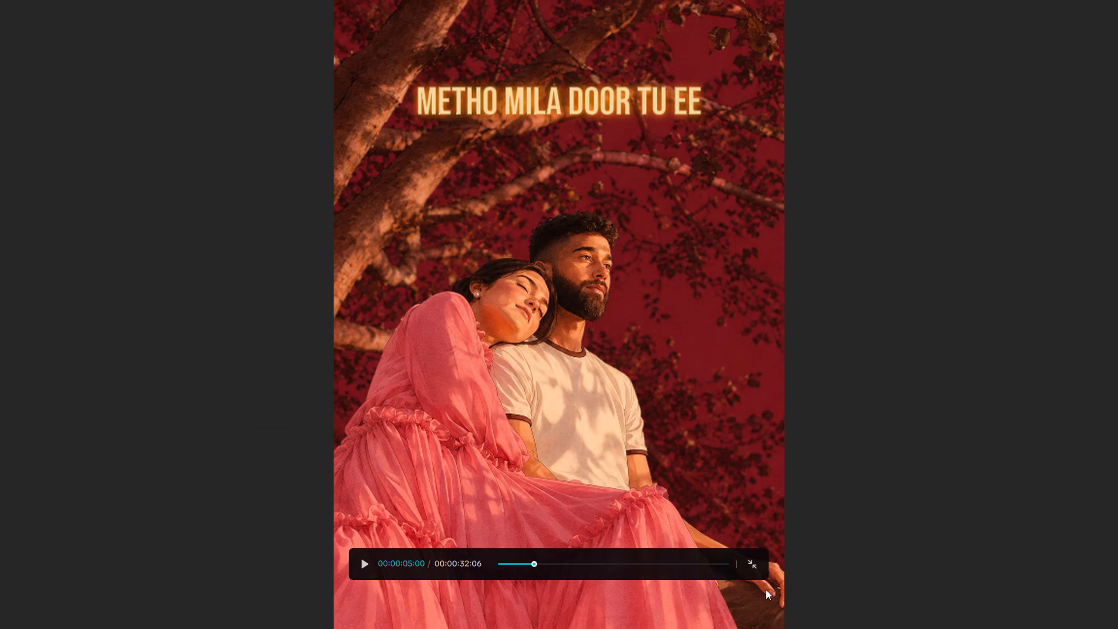
pyautogui.click(755, 560)
# Play back the original lyric texts in the first verse to check their timing against the vocals.
pyautogui.click(172, 399)
pyautogui.press('space')
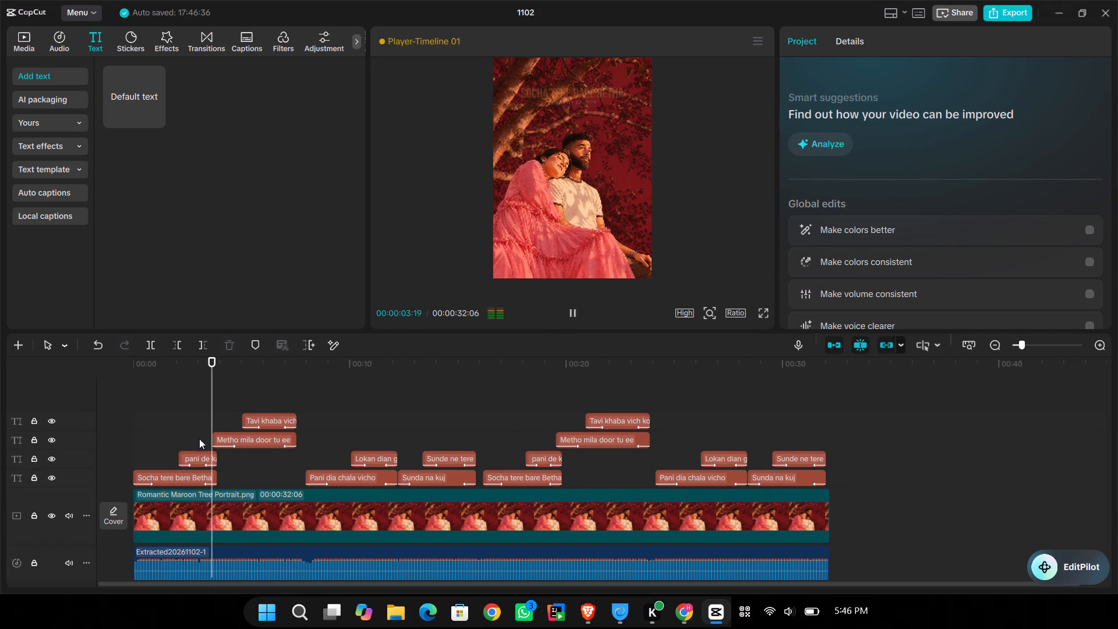
pyautogui.press('space')
pyautogui.click(197, 420)
pyautogui.press('space')
pyautogui.press('space')
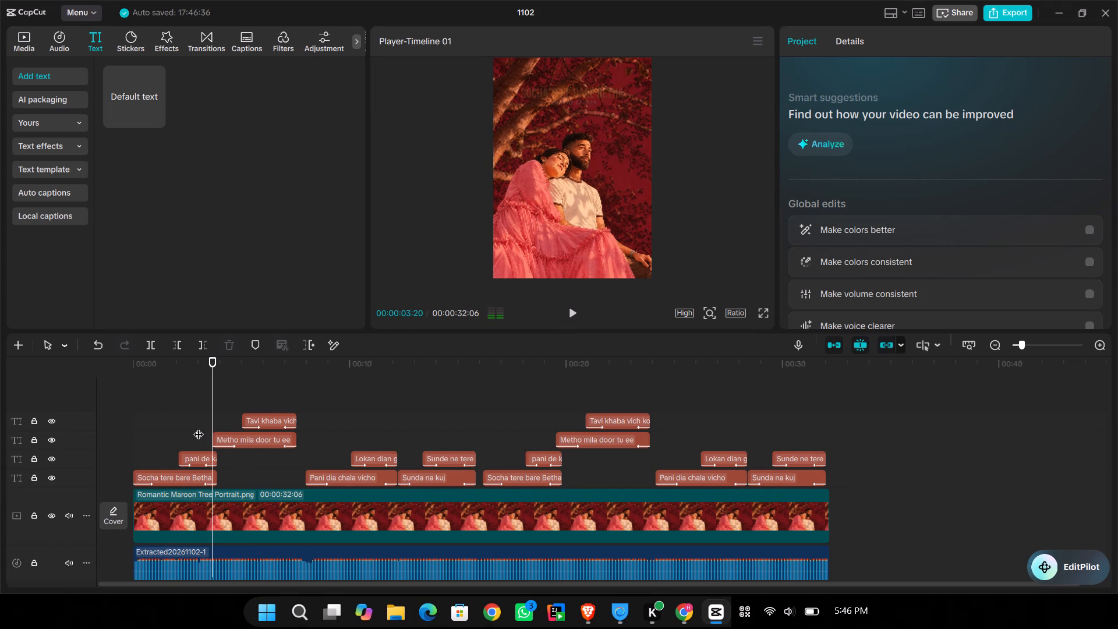
pyautogui.press('space')
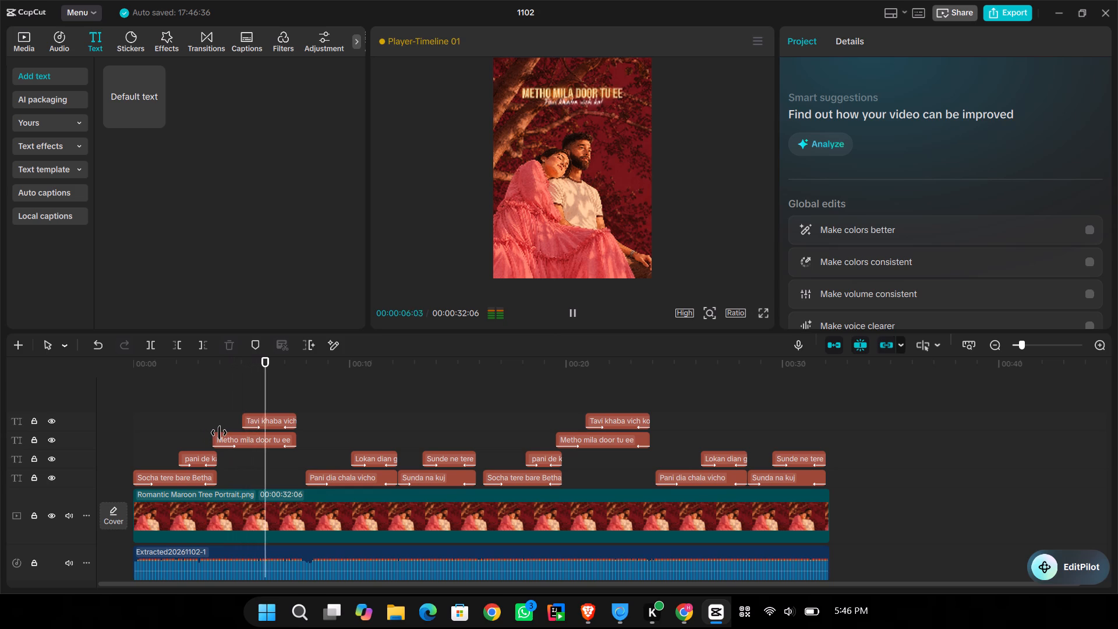
pyautogui.press('space')
pyautogui.press('space')
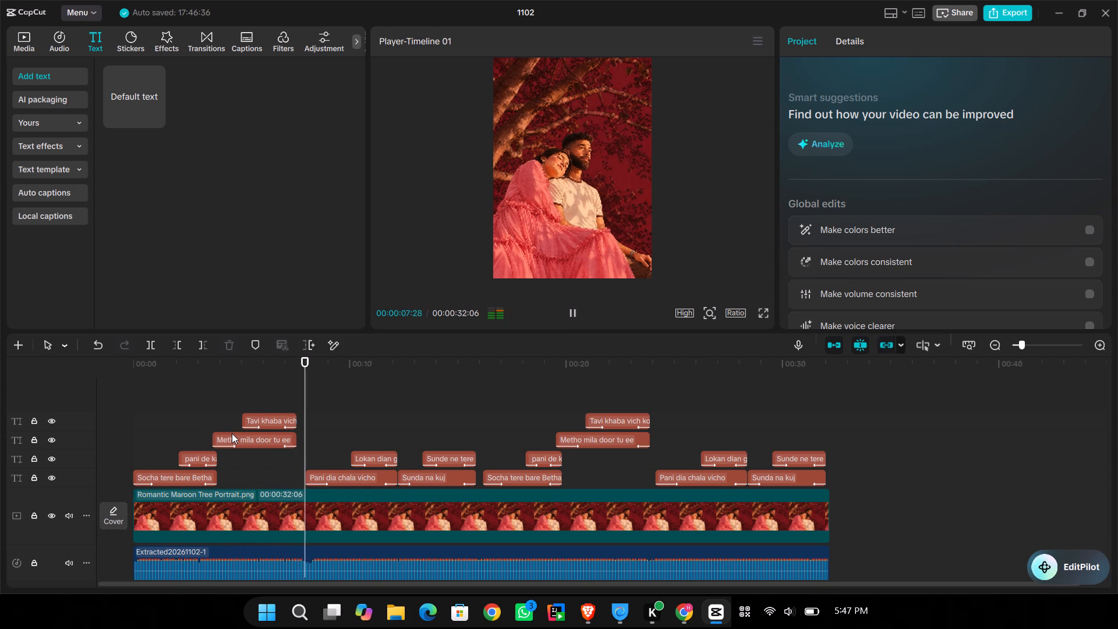
pyautogui.press('space')
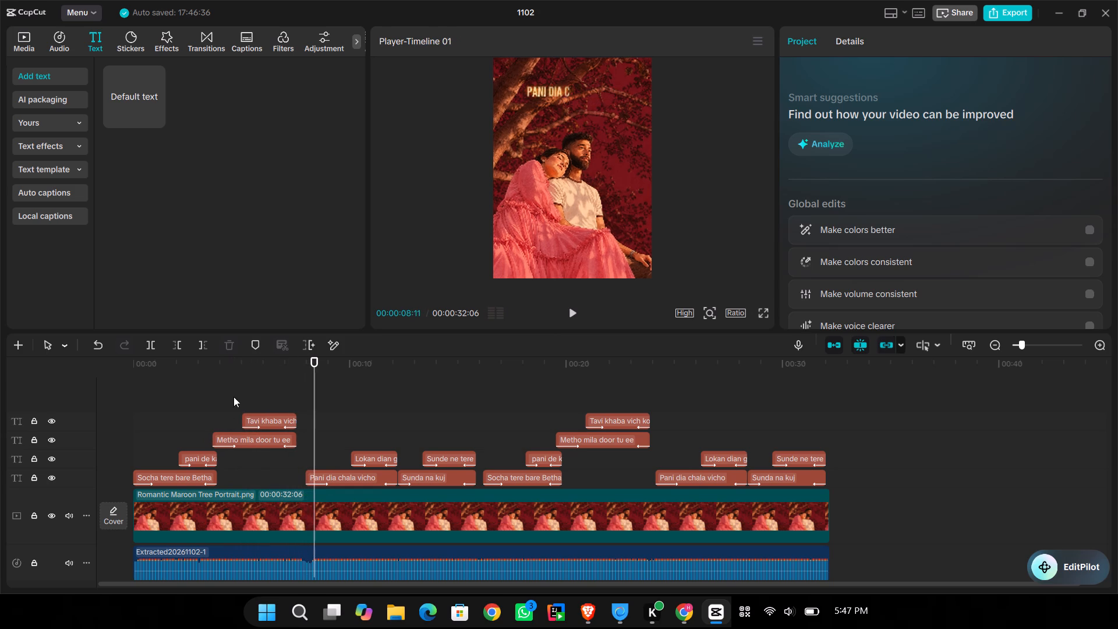
pyautogui.click(287, 371)
pyautogui.press('space')
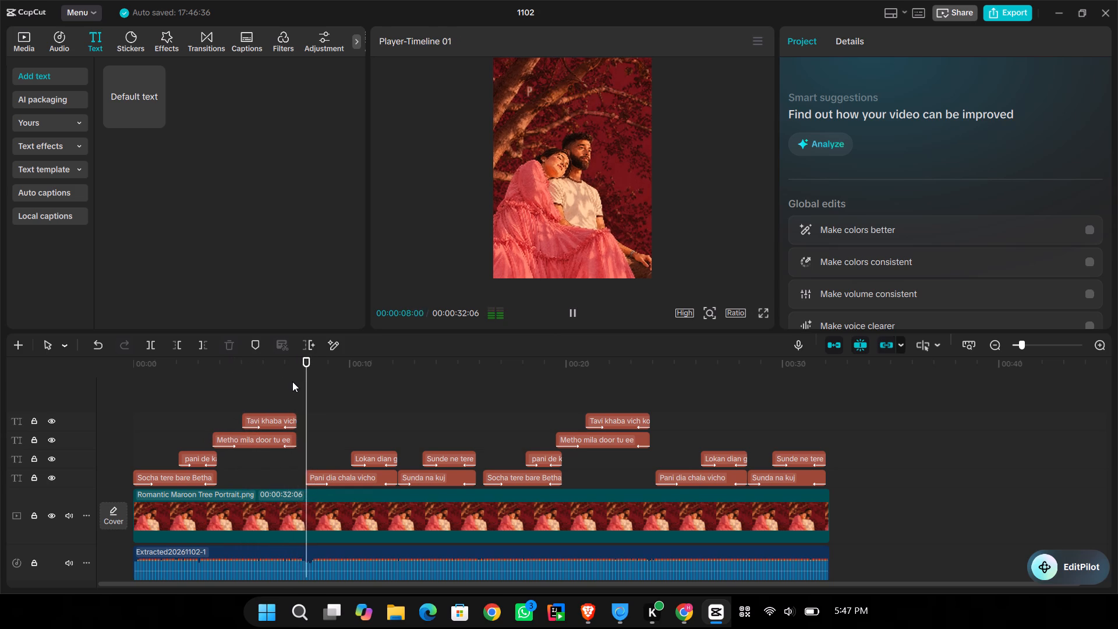
pyautogui.press('space')
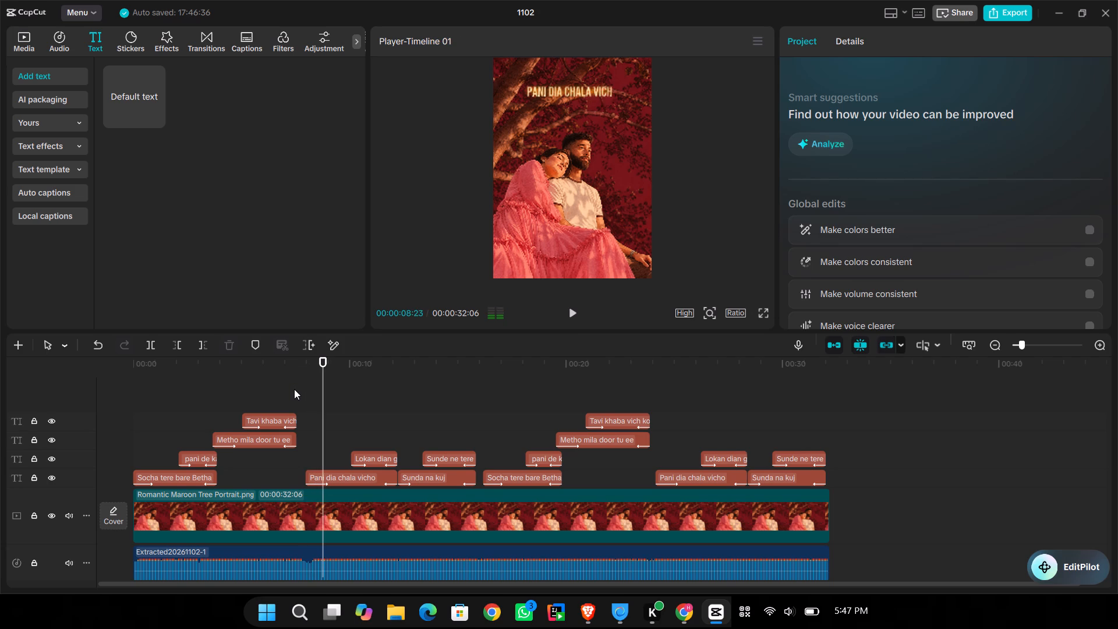
# Preview the video in full screen from about 00:00:07 into the repeated verse to check the copied lyrics' timing.
pyautogui.click(294, 389)
pyautogui.click(765, 312)
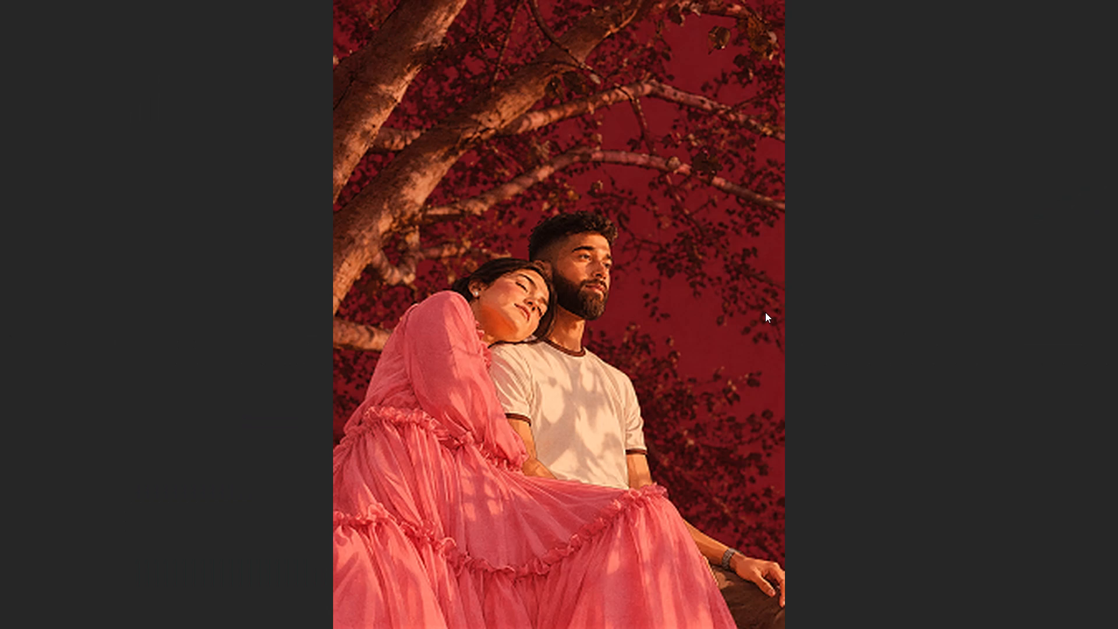
pyautogui.press('space')
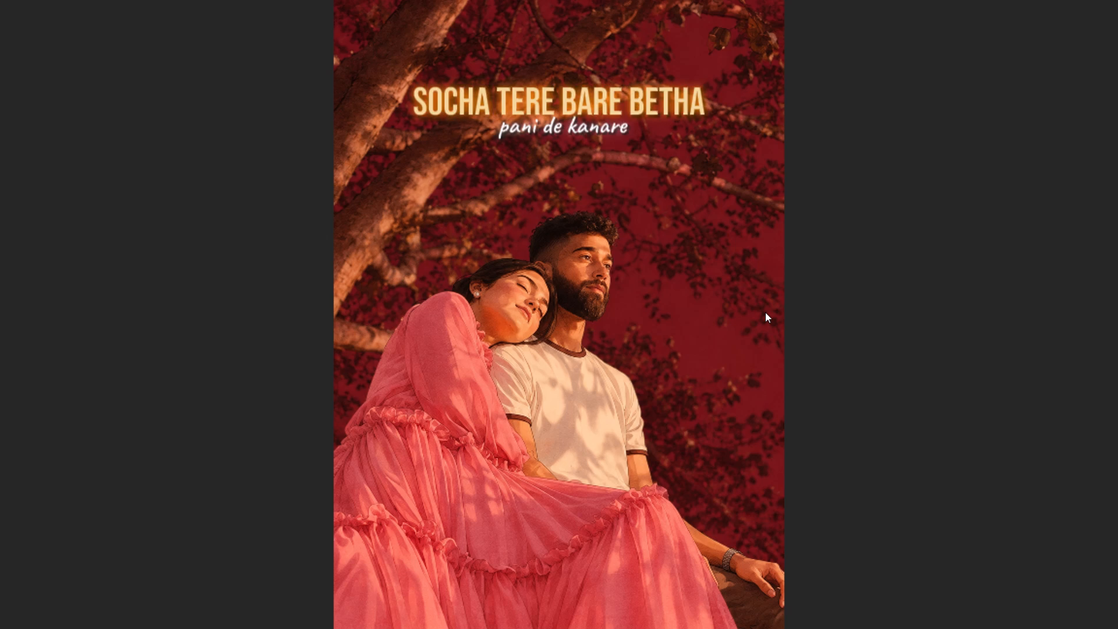
pyautogui.press('space')
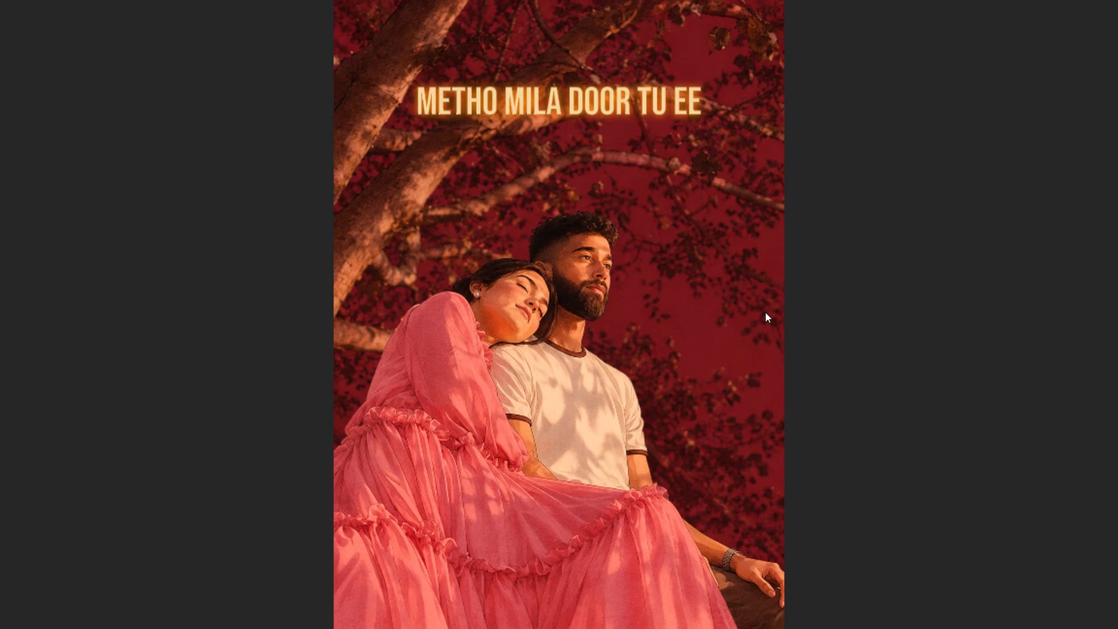
pyautogui.click(698, 334)
pyautogui.click(750, 563)
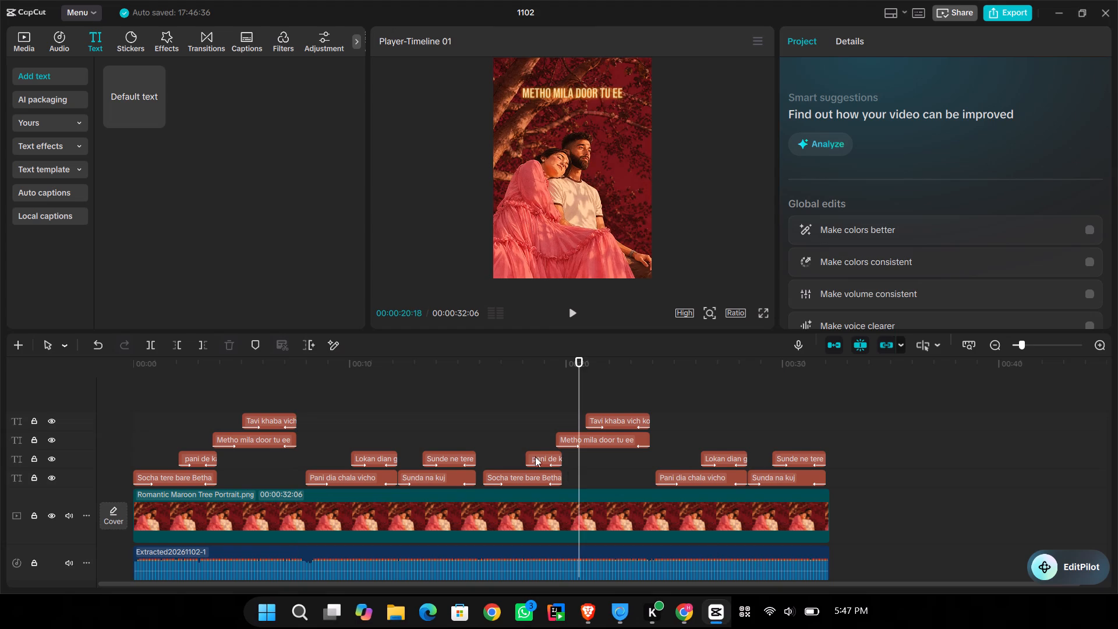
# Extend the start of the copied "pani de kanare" text slightly earlier, to about 00:00:18:00, and play it back.
pyautogui.click(533, 454)
pyautogui.click(523, 453)
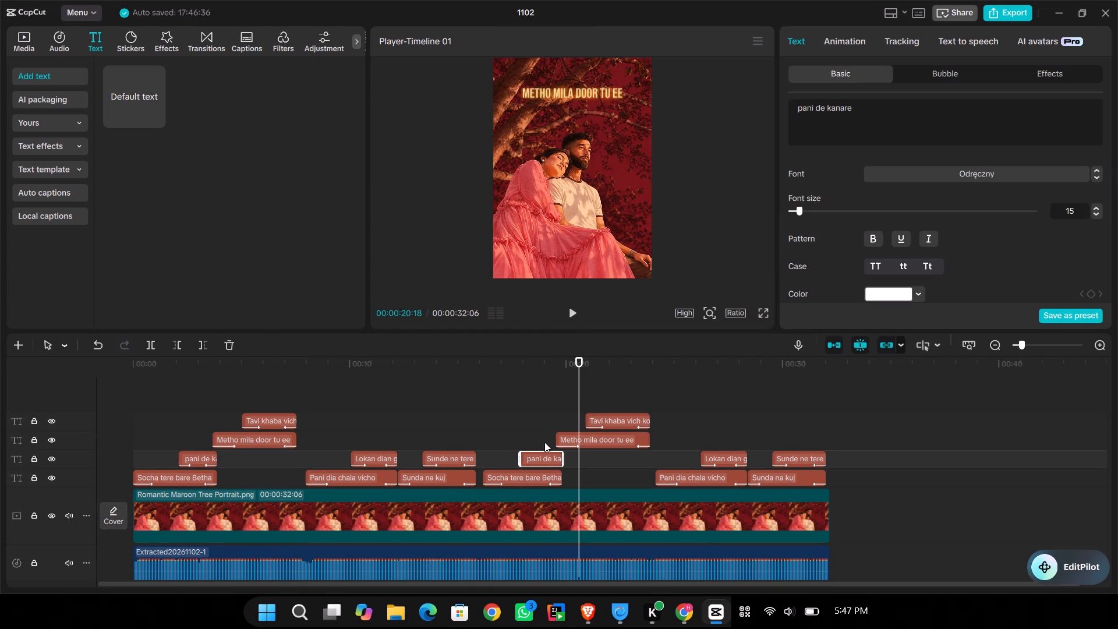
pyautogui.click(545, 415)
pyautogui.press('space')
pyautogui.press('space')
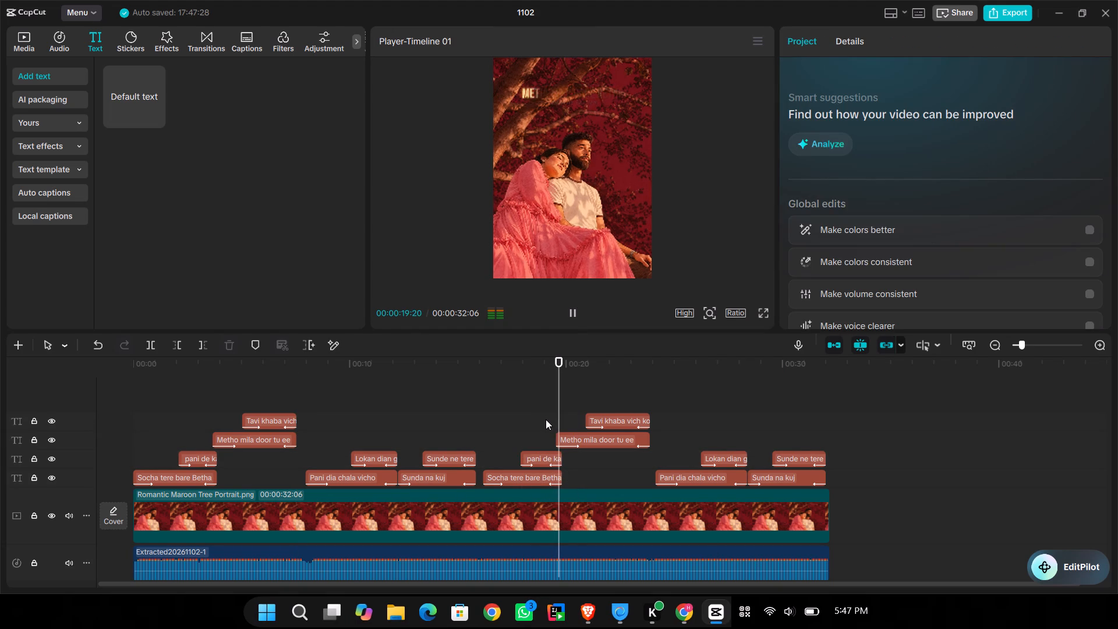
pyautogui.press('space')
pyautogui.press('space')
# Set the Letter Fade in-animation duration to 0.7 s on both the copied and the original "Metho mila door tu ee" texts.
pyautogui.click(575, 437)
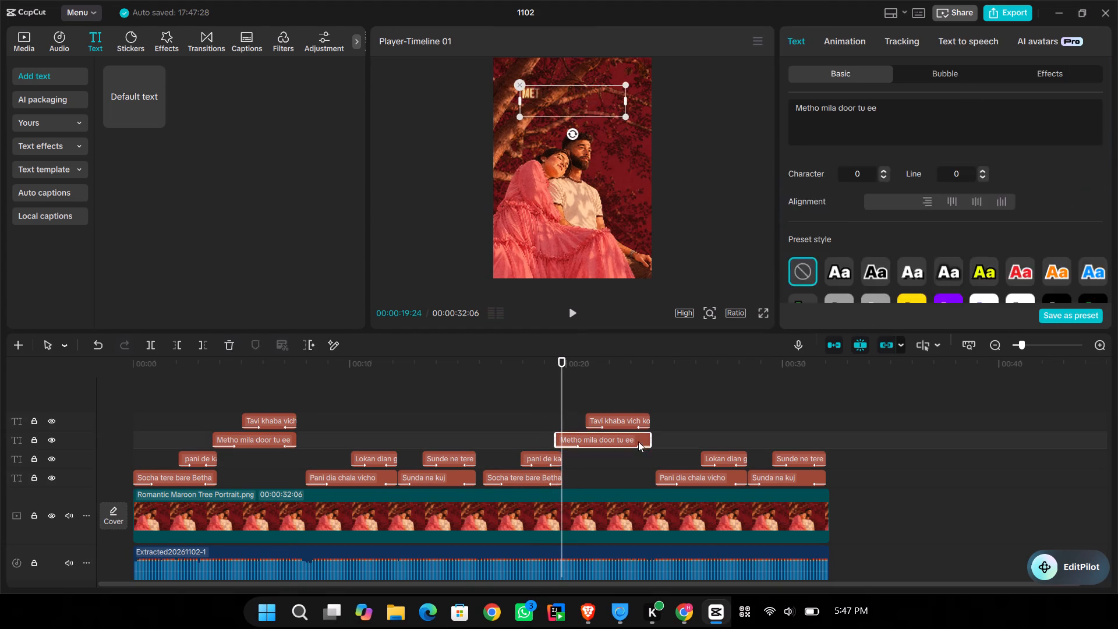
pyautogui.click(855, 37)
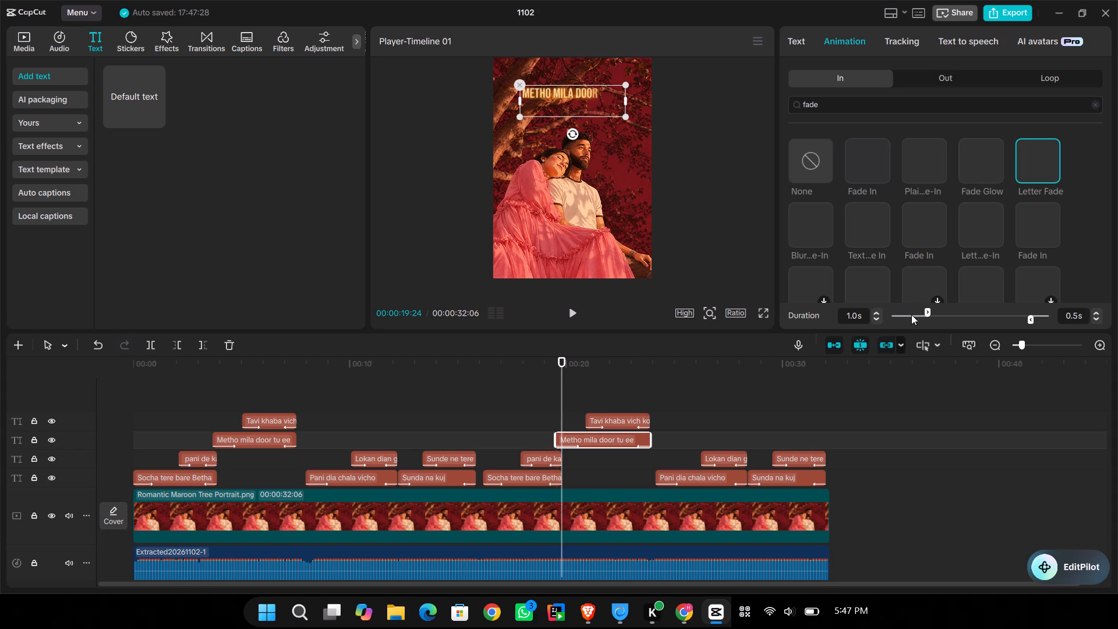
pyautogui.click(915, 314)
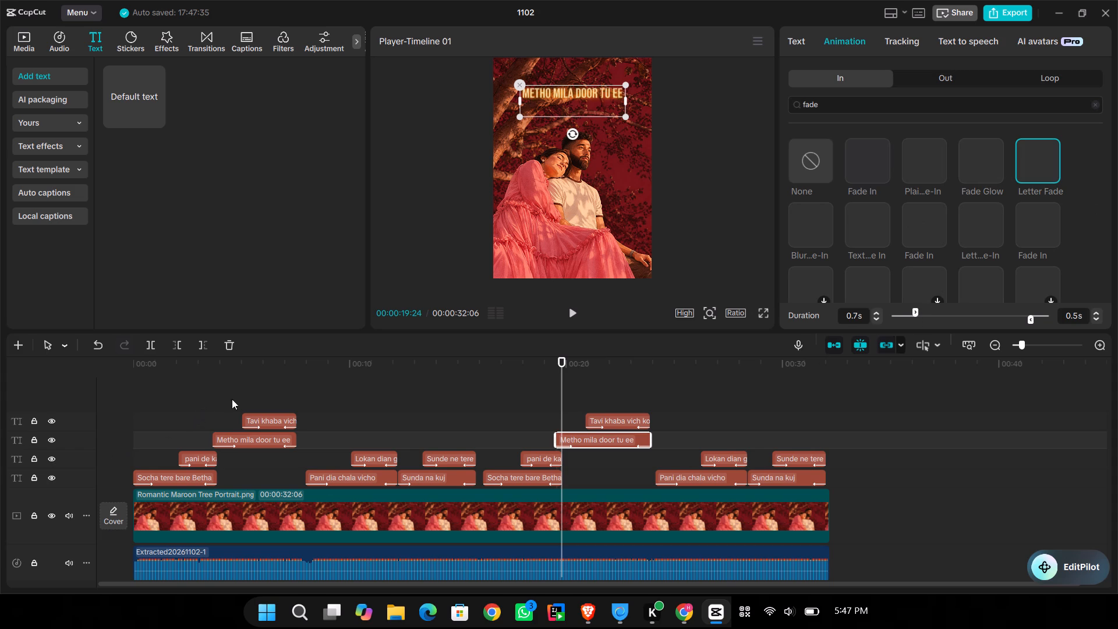
pyautogui.click(224, 440)
pyautogui.click(844, 34)
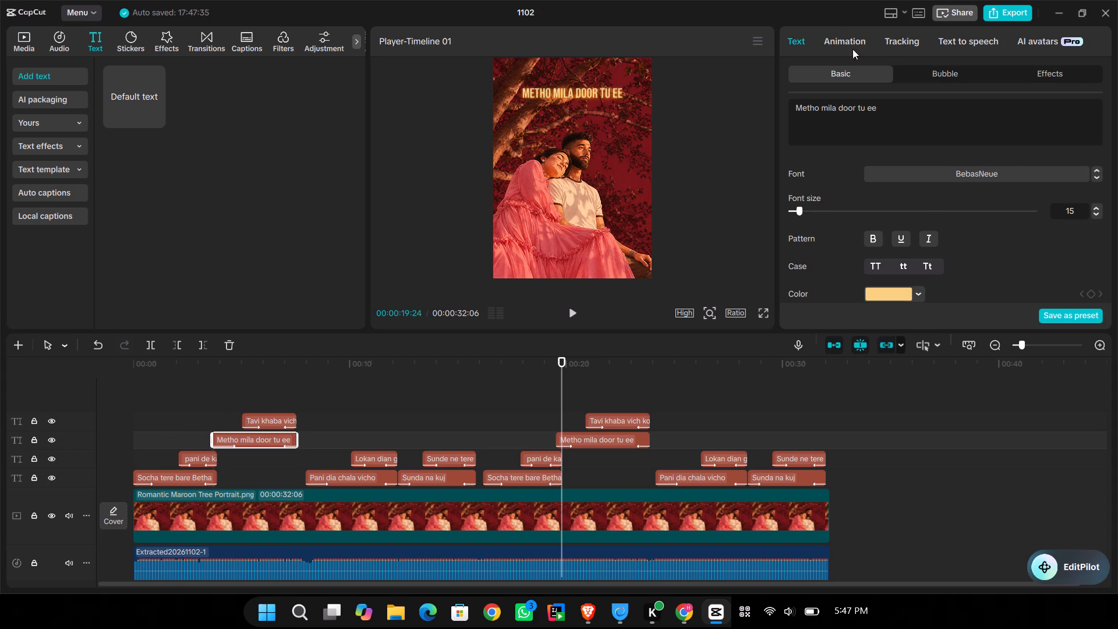
pyautogui.click(920, 315)
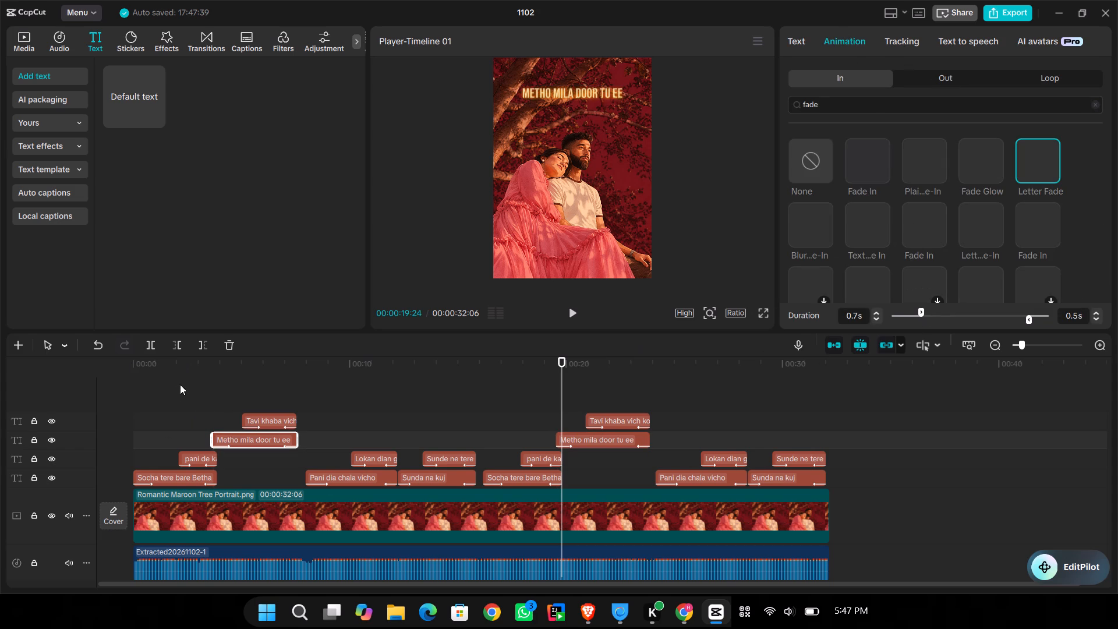
# Play the video from near the start through to the end to check all lyric timings.
pyautogui.moveTo(180, 384); pyautogui.dragTo(191, 383)
pyautogui.press('space')
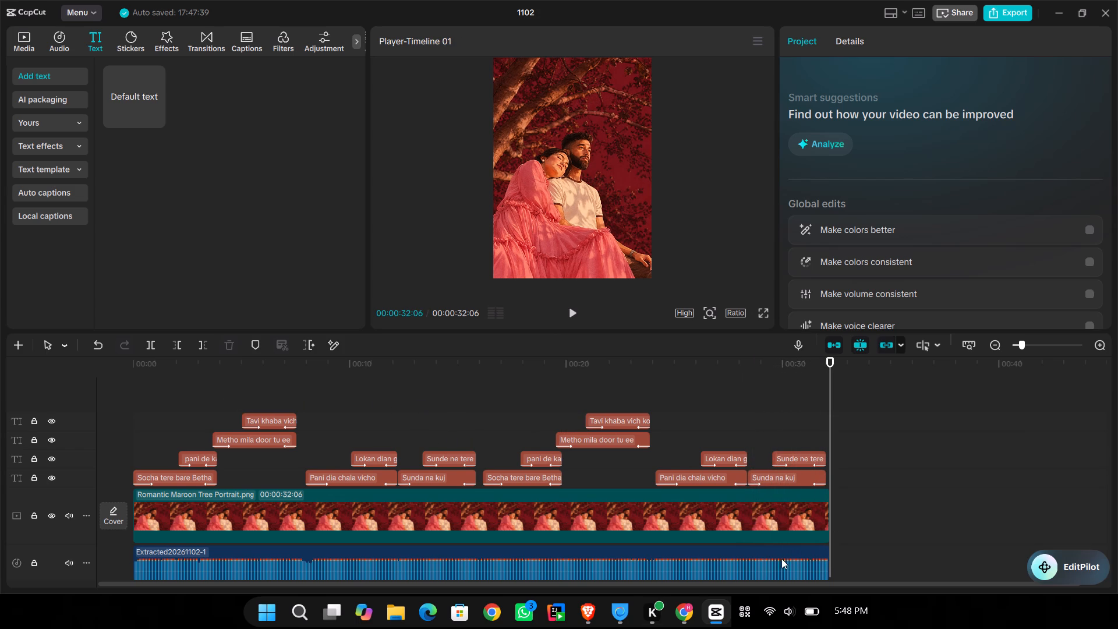
# Extend the ends of the last "Sunda na kuj" and "Sunde ne tere" texts to the video's end at 00:00:32:06.
pyautogui.moveTo(802, 414); pyautogui.dragTo(802, 489)
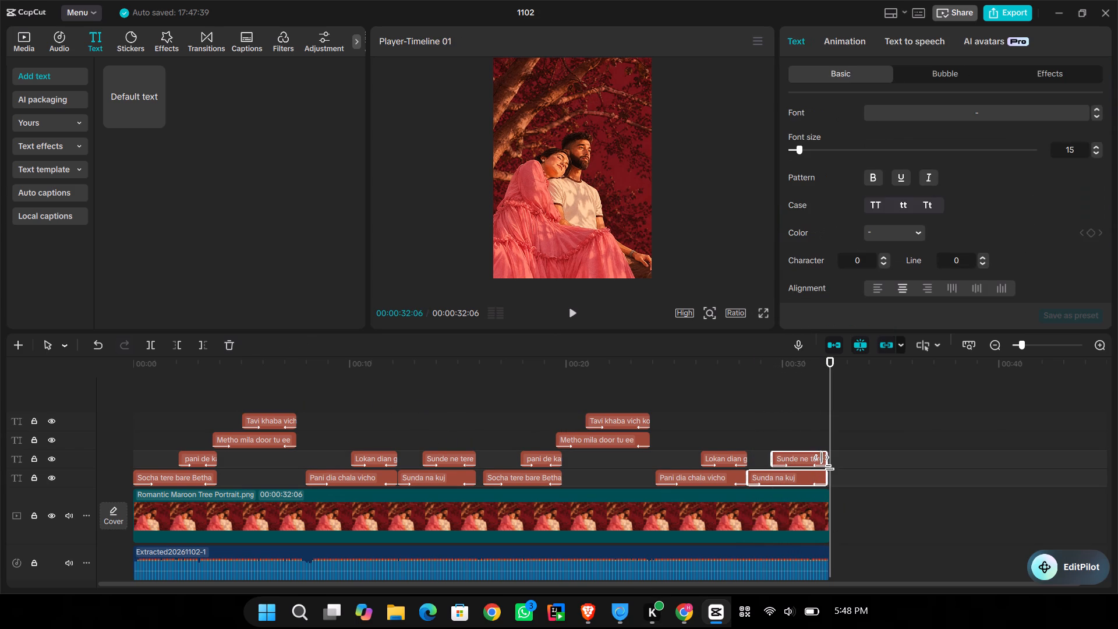
pyautogui.moveTo(825, 467); pyautogui.dragTo(826, 467)
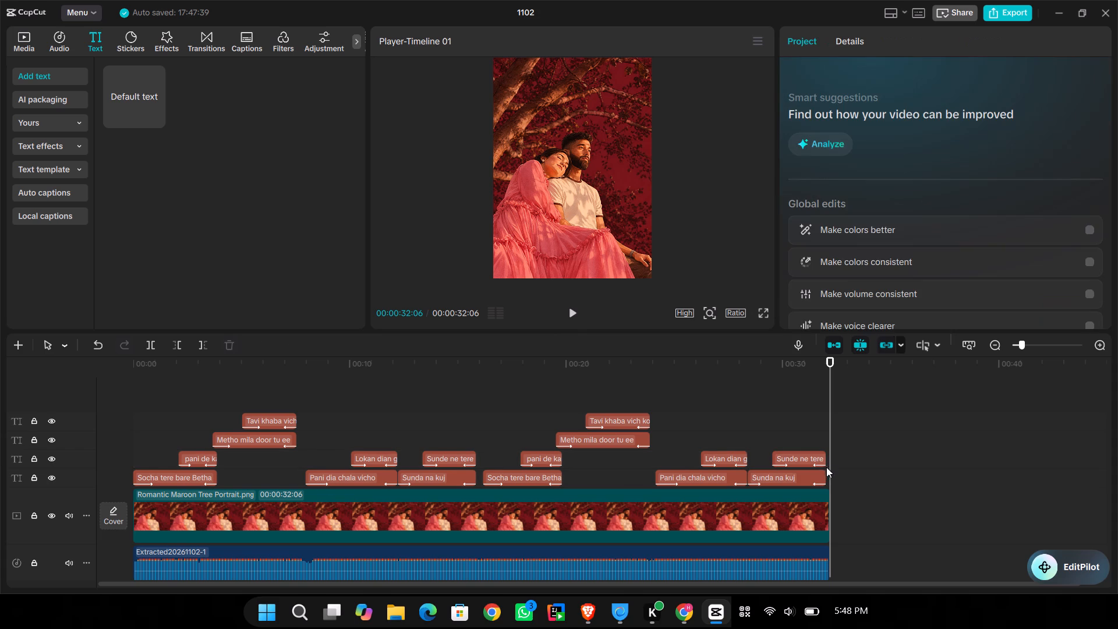
pyautogui.moveTo(826, 467); pyautogui.dragTo(830, 467)
pyautogui.moveTo(812, 439); pyautogui.dragTo(801, 482)
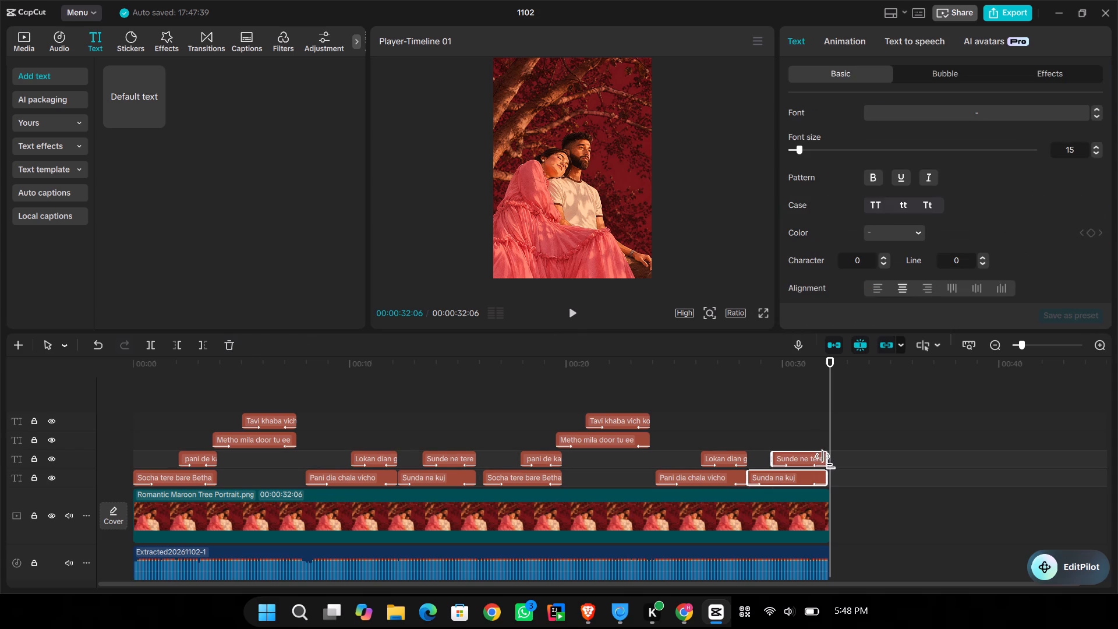
pyautogui.moveTo(824, 465); pyautogui.dragTo(832, 466)
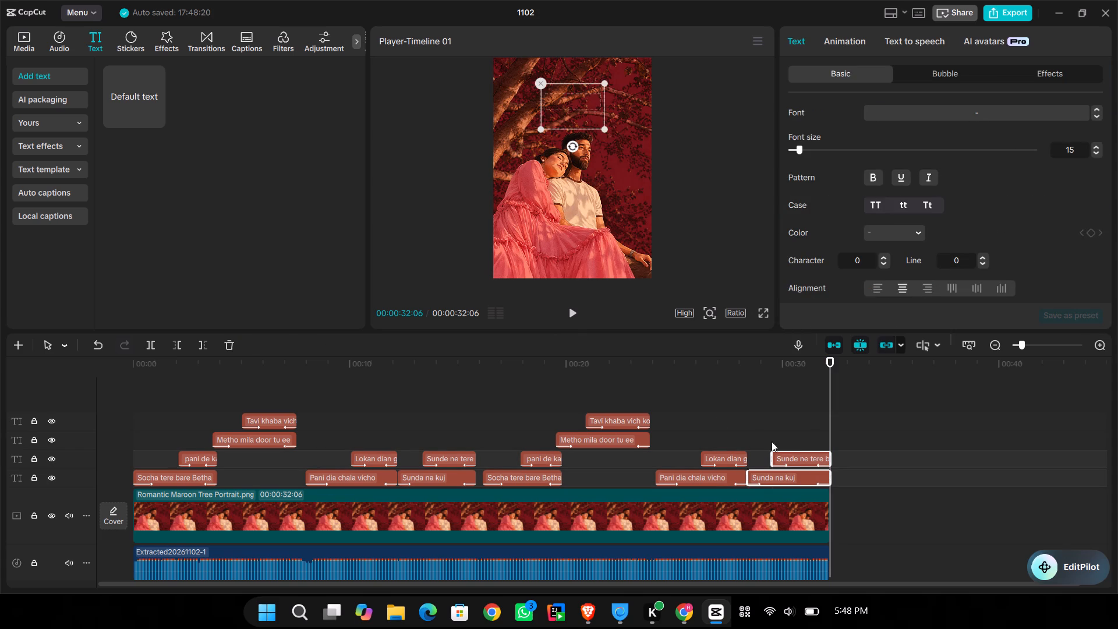
# Play back the copied "Pani dia chala vicho" lyric pair and return the playhead to the start of the timeline.
pyautogui.click(712, 395)
pyautogui.press('space')
pyautogui.press('space')
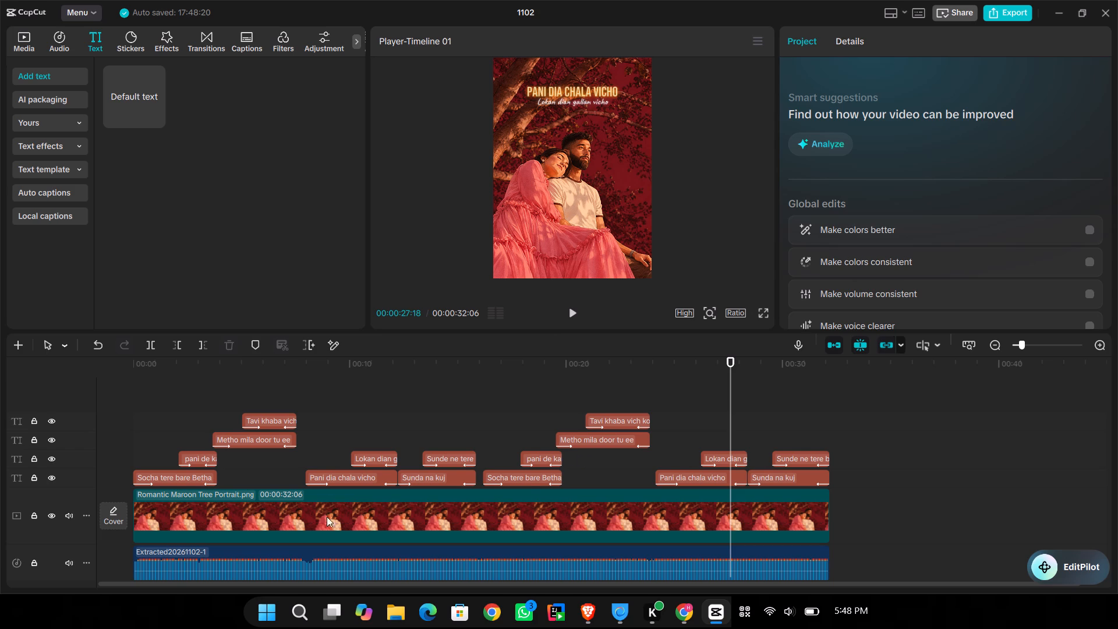
pyautogui.click(292, 525)
pyautogui.click(183, 411)
pyautogui.moveTo(183, 411); pyautogui.dragTo(0, 425)
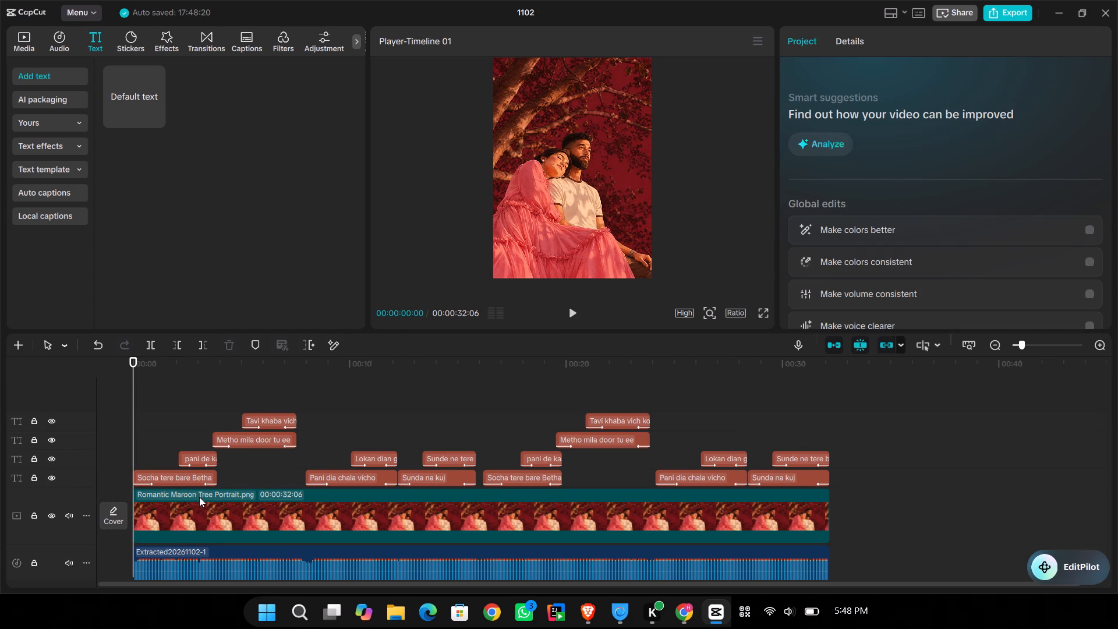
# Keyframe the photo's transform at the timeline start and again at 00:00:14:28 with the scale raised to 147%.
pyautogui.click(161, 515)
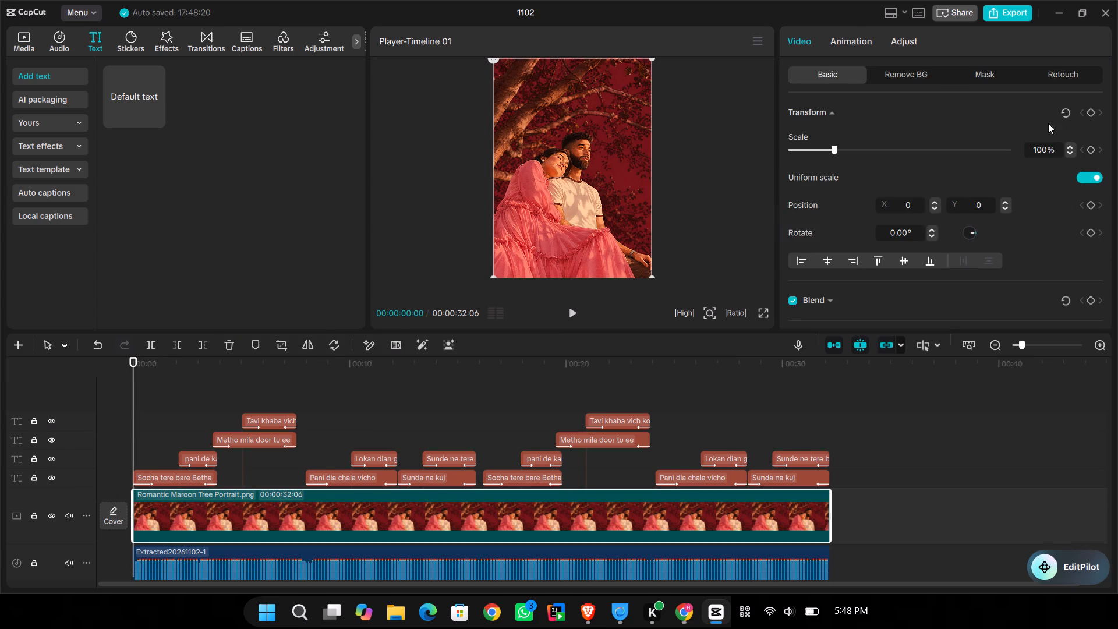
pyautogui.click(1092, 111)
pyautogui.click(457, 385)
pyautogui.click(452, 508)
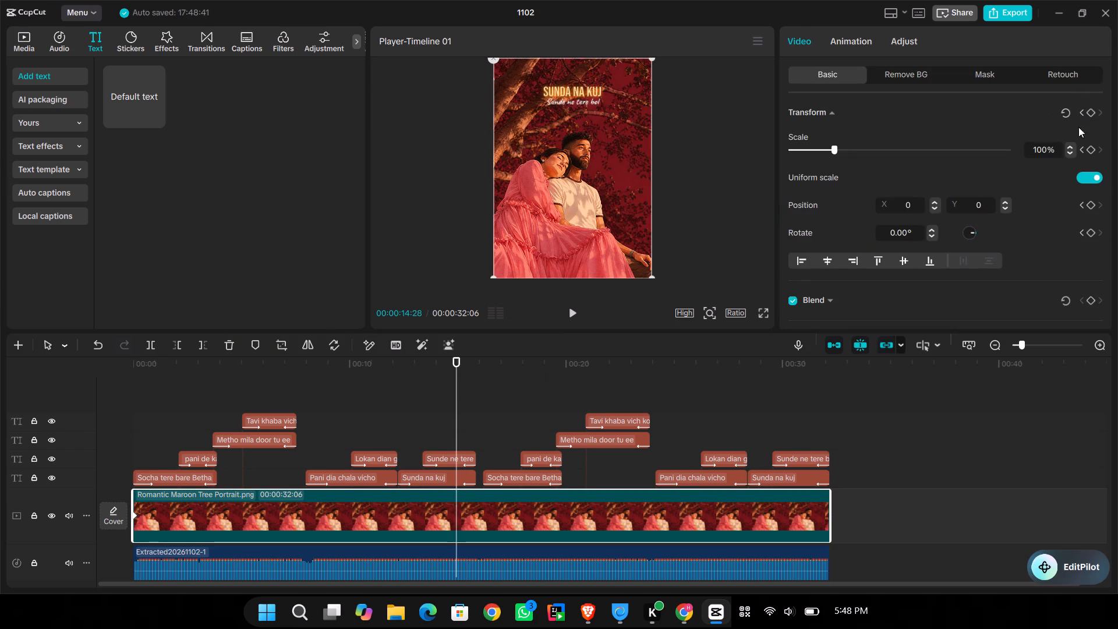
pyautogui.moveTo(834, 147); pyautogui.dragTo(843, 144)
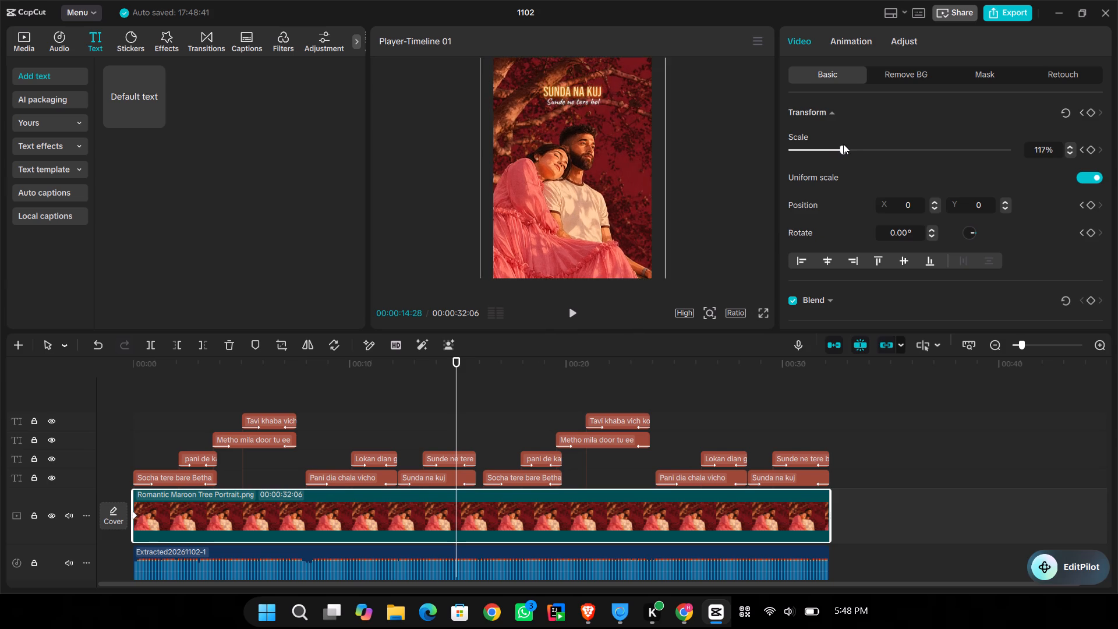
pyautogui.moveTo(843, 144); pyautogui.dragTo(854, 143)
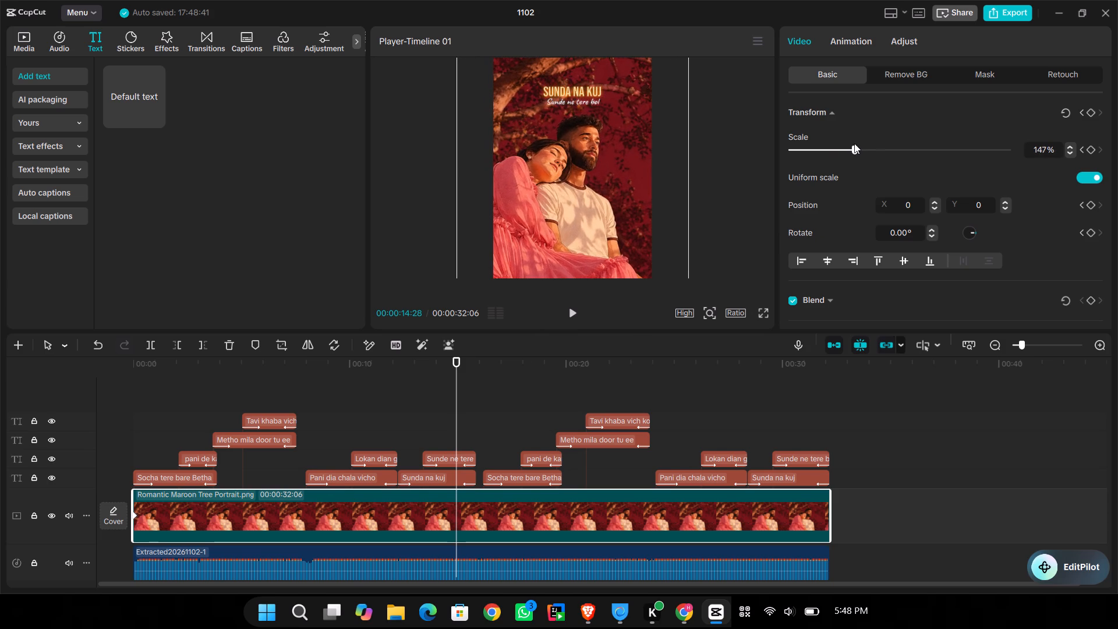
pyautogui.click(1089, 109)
# Change the project's aspect ratio to 9:16.
pyautogui.click(820, 414)
pyautogui.moveTo(820, 414); pyautogui.dragTo(825, 414)
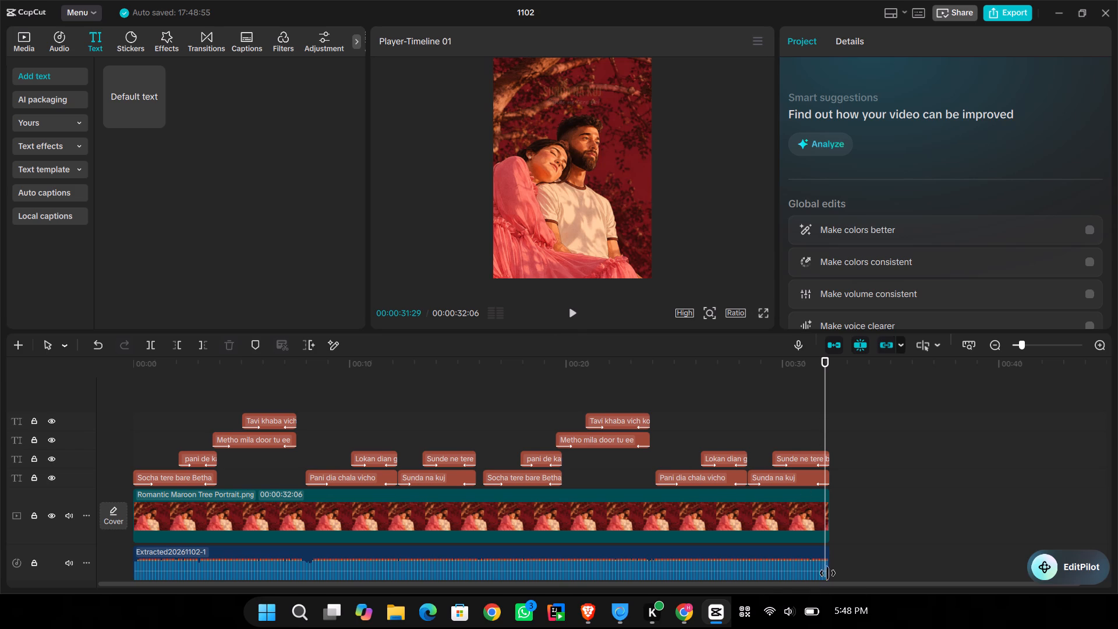
pyautogui.click(805, 520)
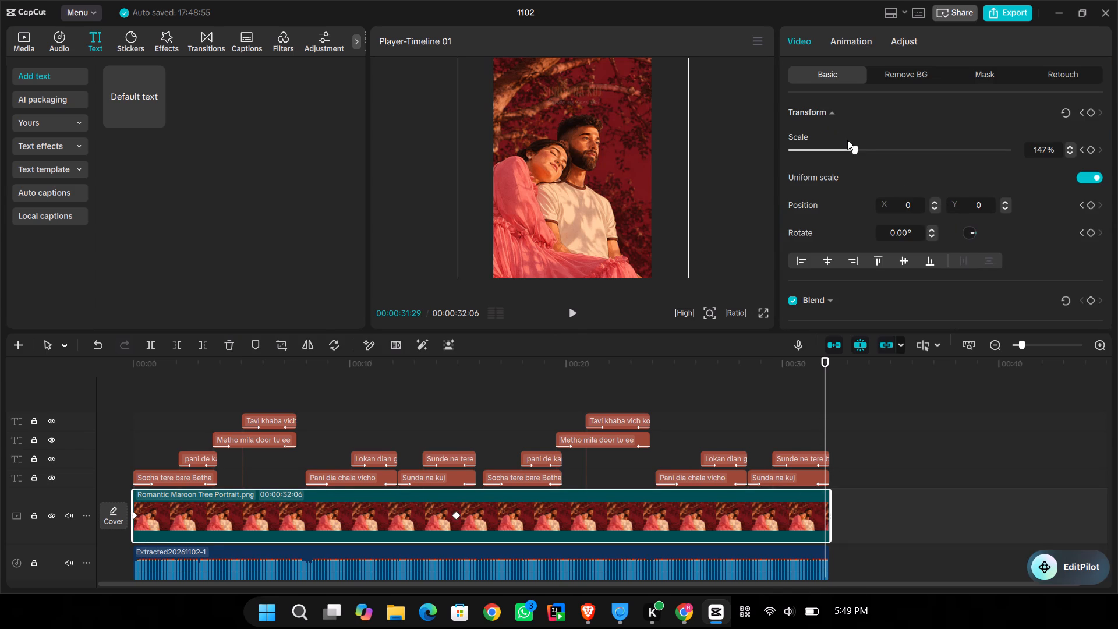
pyautogui.click(744, 309)
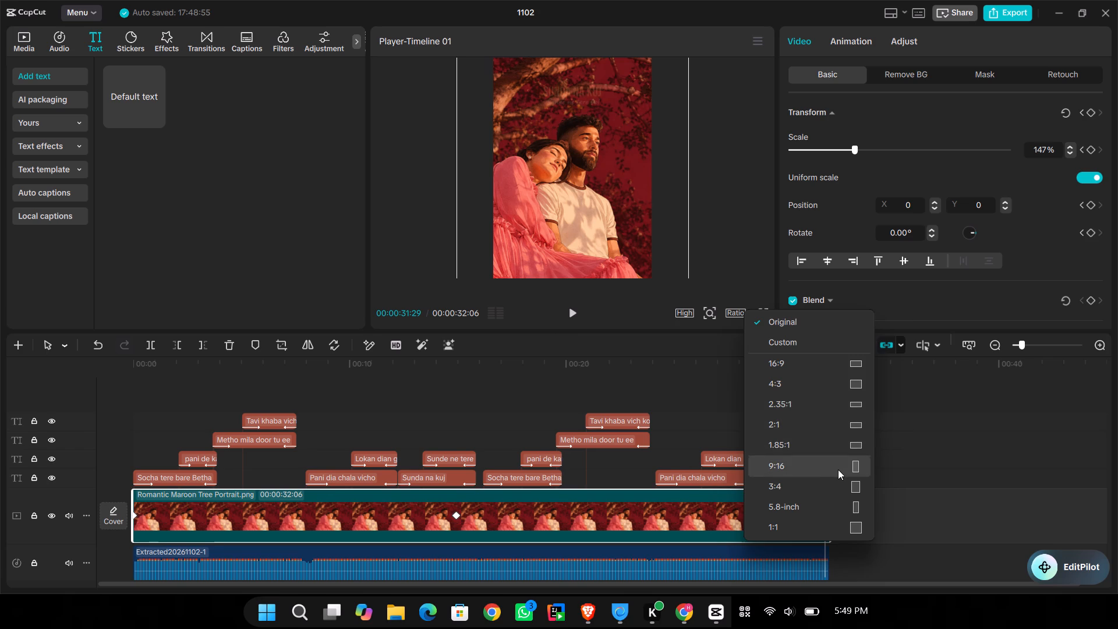
pyautogui.click(838, 469)
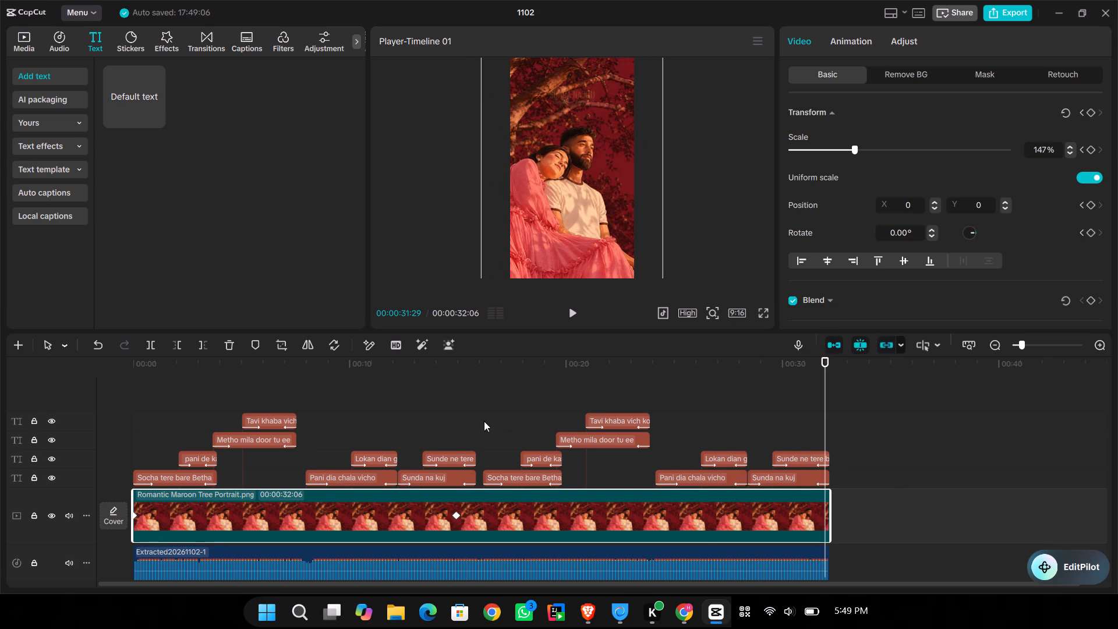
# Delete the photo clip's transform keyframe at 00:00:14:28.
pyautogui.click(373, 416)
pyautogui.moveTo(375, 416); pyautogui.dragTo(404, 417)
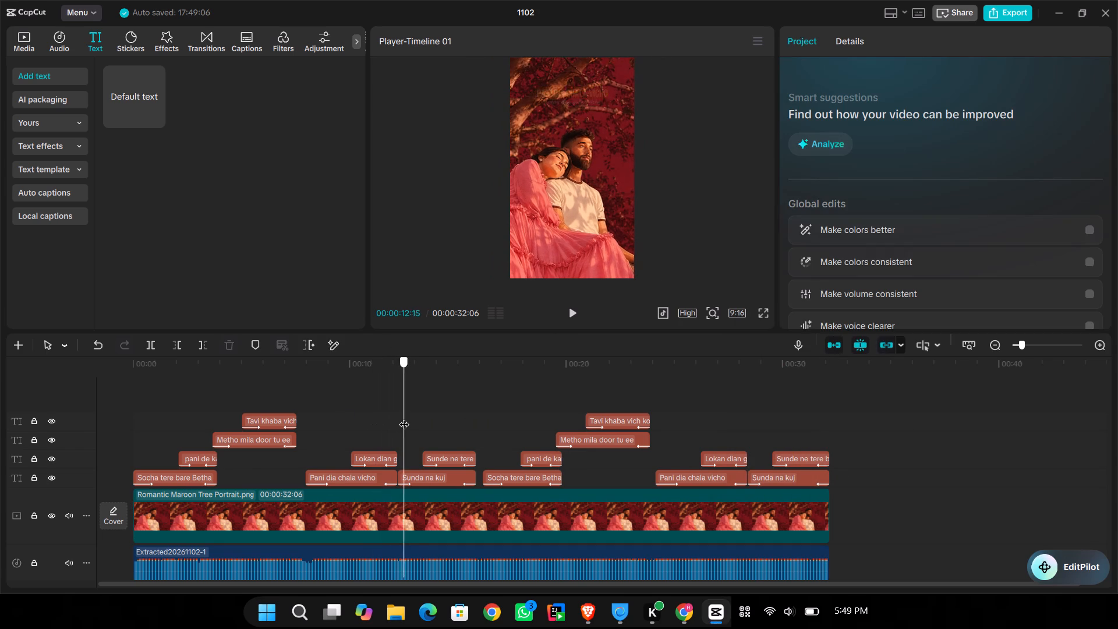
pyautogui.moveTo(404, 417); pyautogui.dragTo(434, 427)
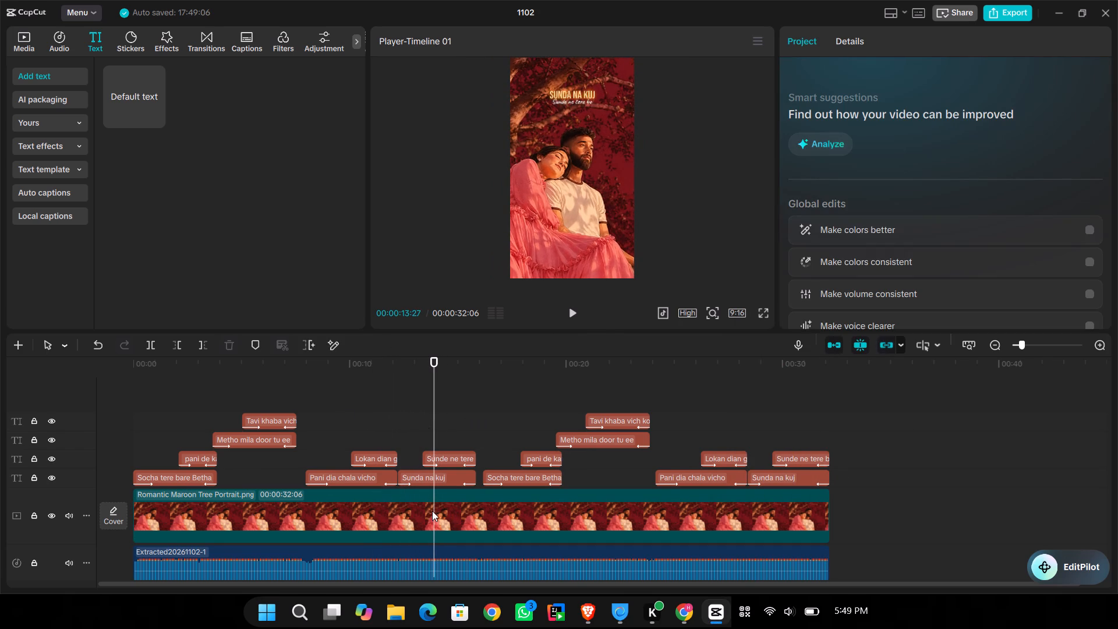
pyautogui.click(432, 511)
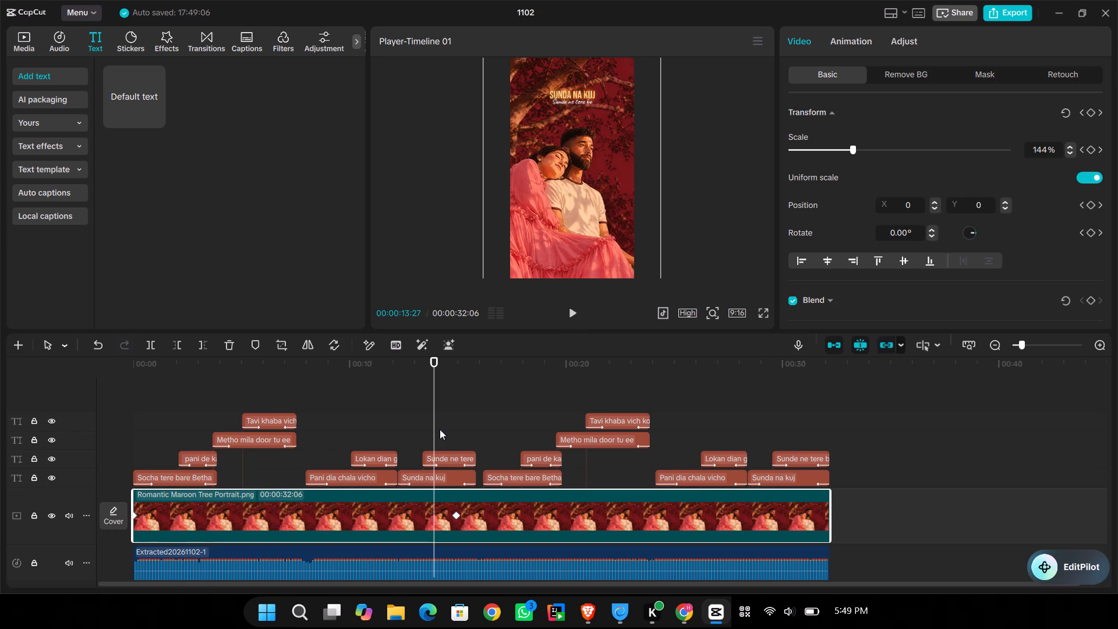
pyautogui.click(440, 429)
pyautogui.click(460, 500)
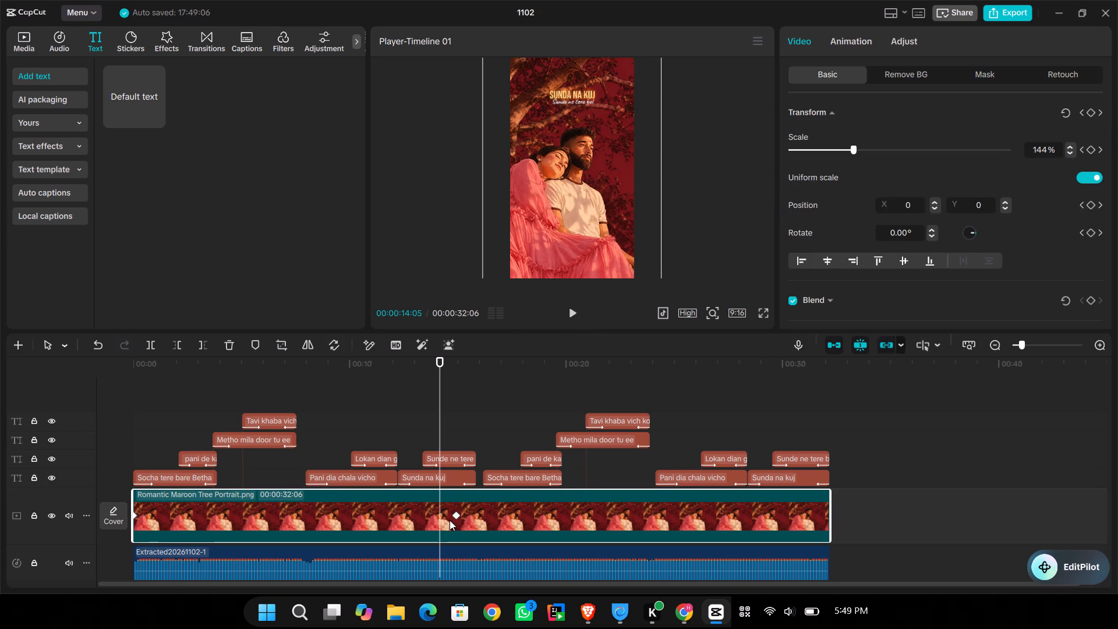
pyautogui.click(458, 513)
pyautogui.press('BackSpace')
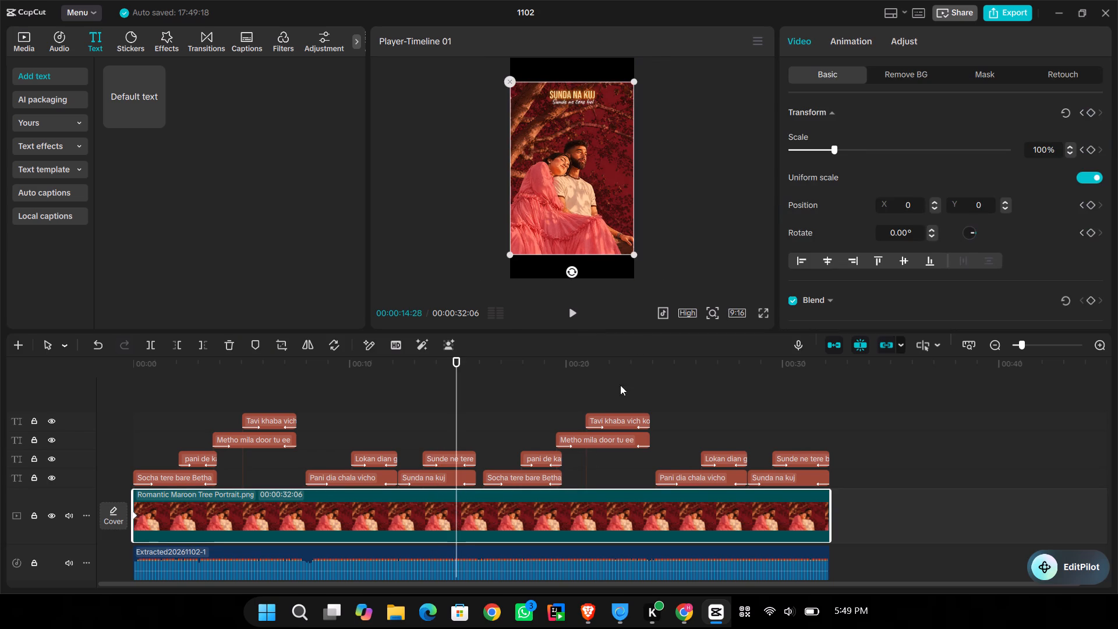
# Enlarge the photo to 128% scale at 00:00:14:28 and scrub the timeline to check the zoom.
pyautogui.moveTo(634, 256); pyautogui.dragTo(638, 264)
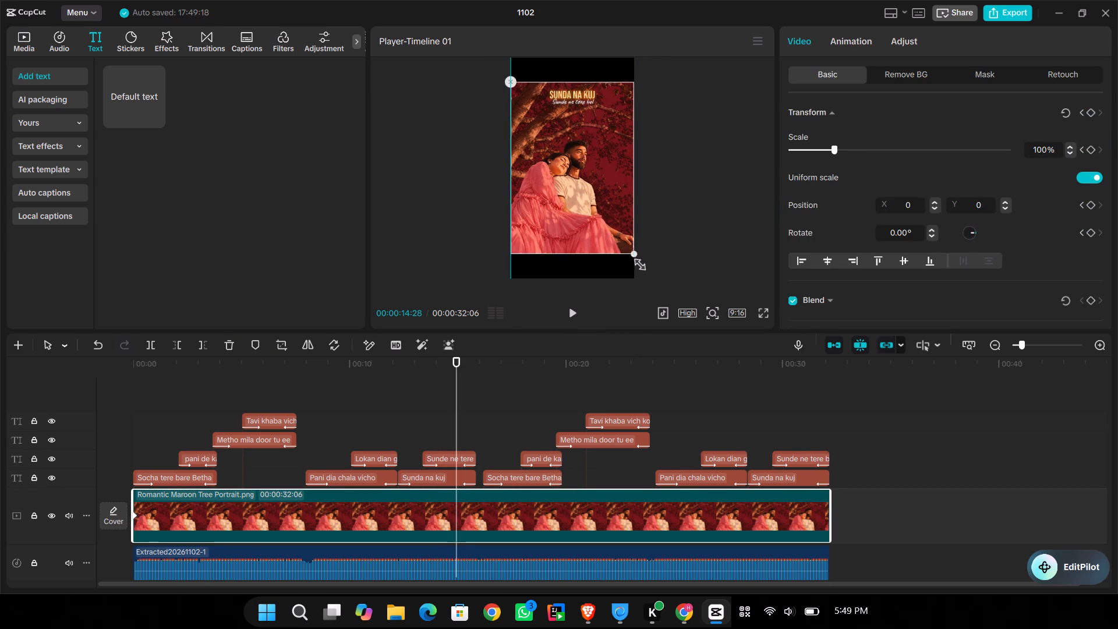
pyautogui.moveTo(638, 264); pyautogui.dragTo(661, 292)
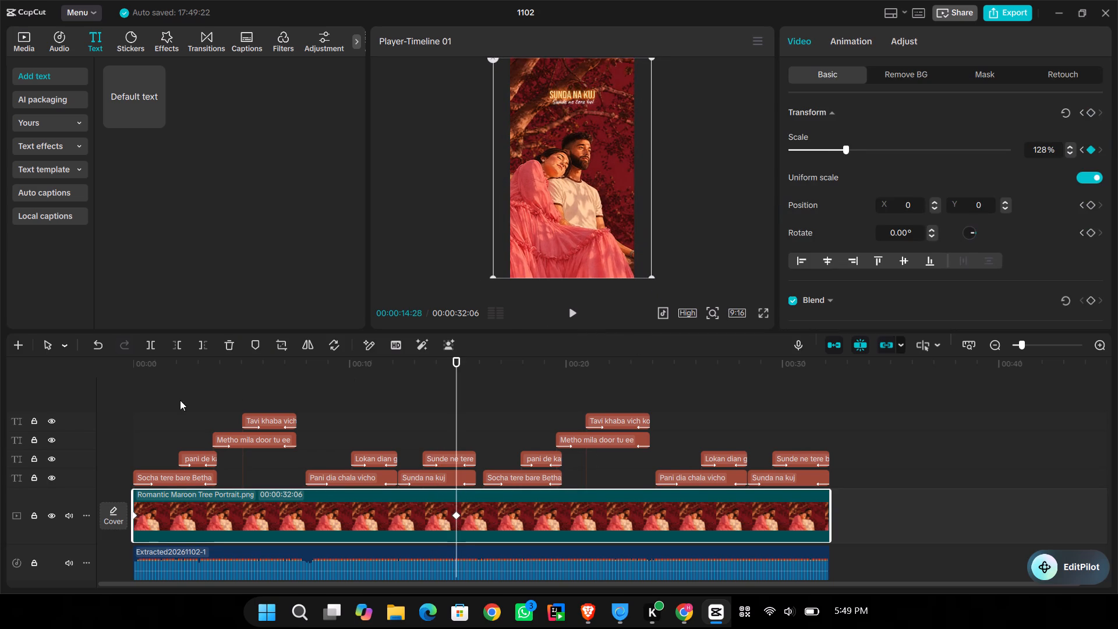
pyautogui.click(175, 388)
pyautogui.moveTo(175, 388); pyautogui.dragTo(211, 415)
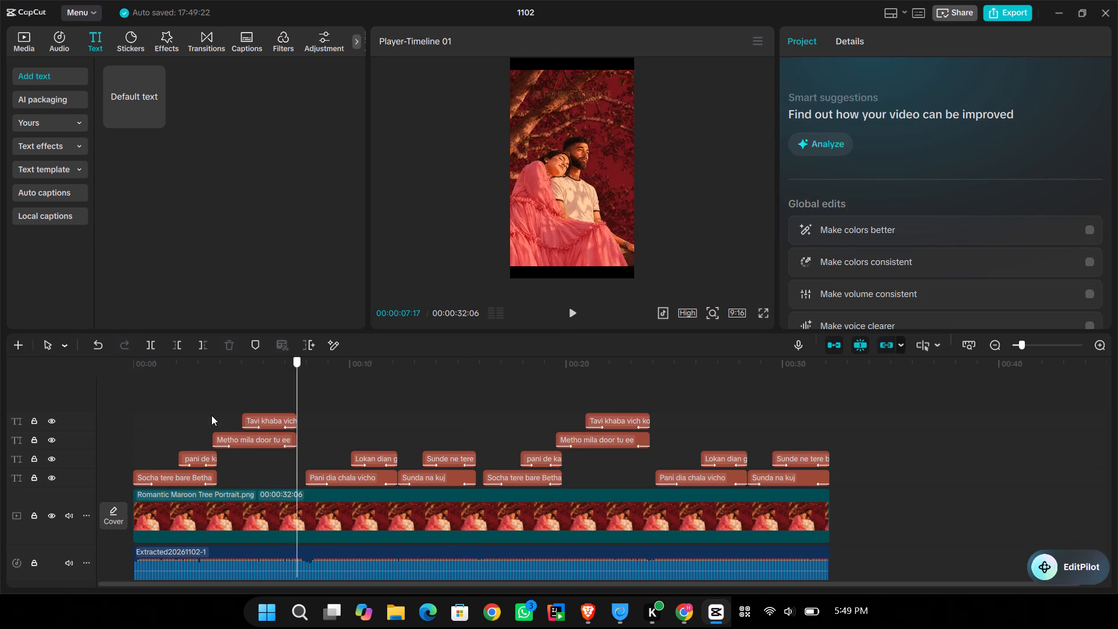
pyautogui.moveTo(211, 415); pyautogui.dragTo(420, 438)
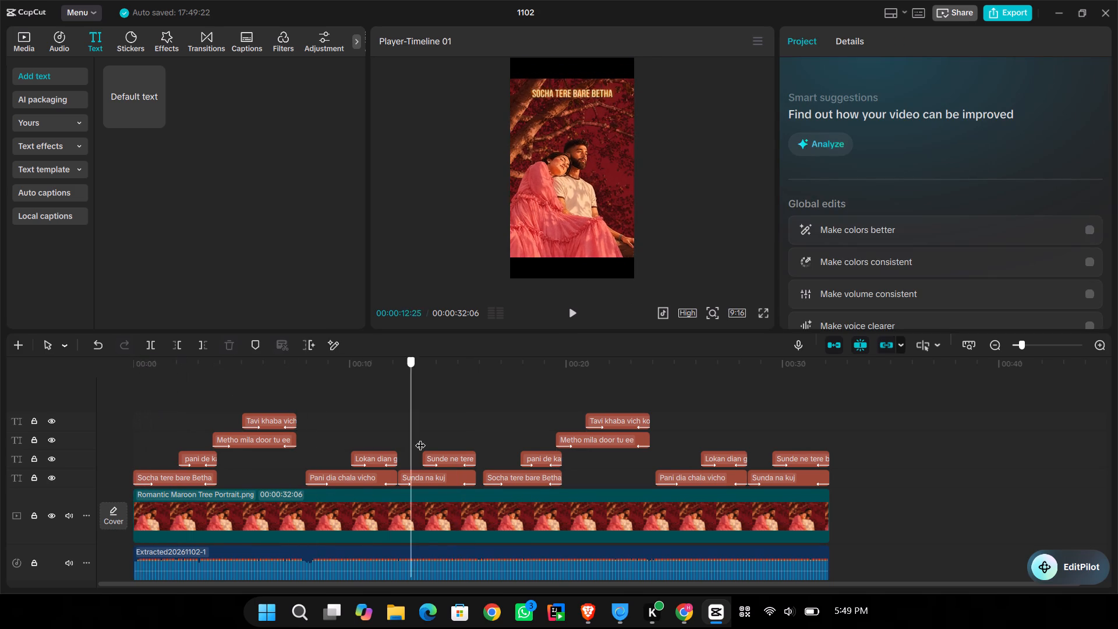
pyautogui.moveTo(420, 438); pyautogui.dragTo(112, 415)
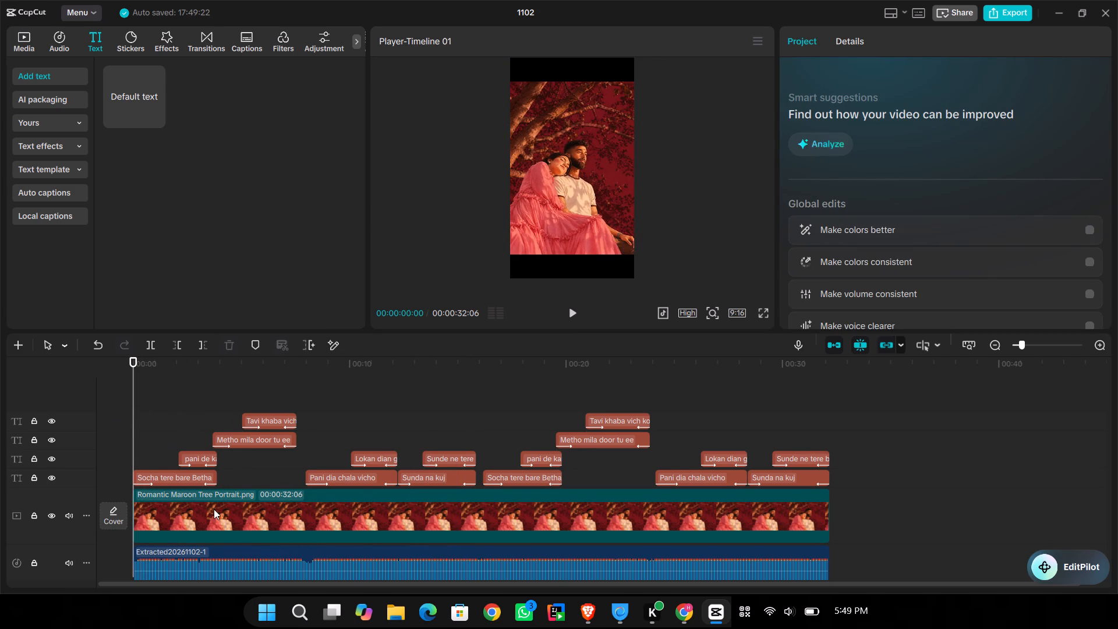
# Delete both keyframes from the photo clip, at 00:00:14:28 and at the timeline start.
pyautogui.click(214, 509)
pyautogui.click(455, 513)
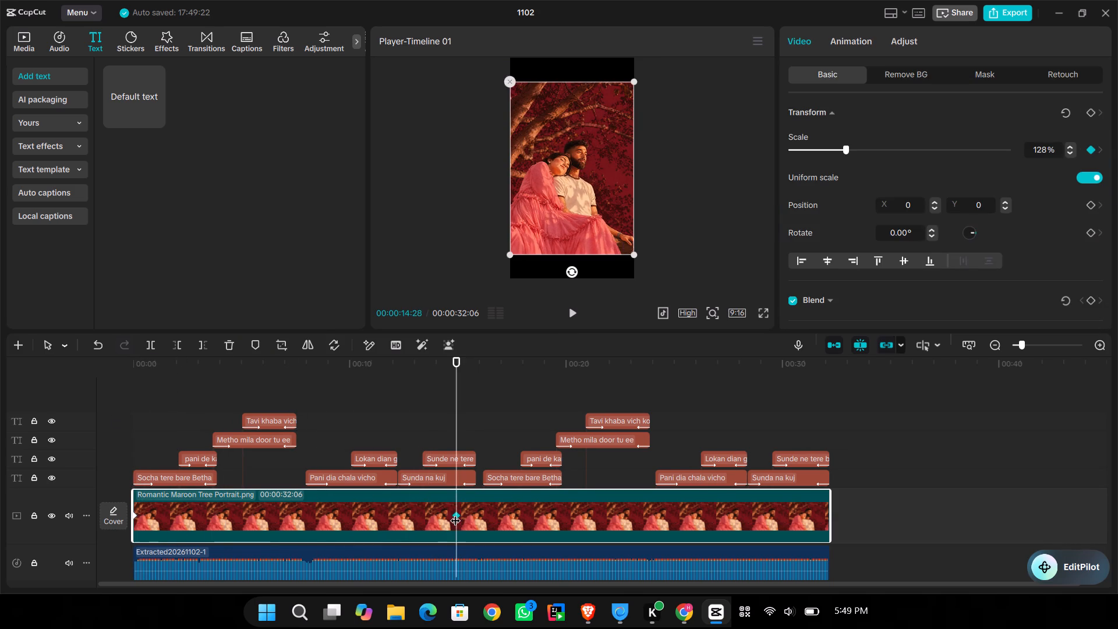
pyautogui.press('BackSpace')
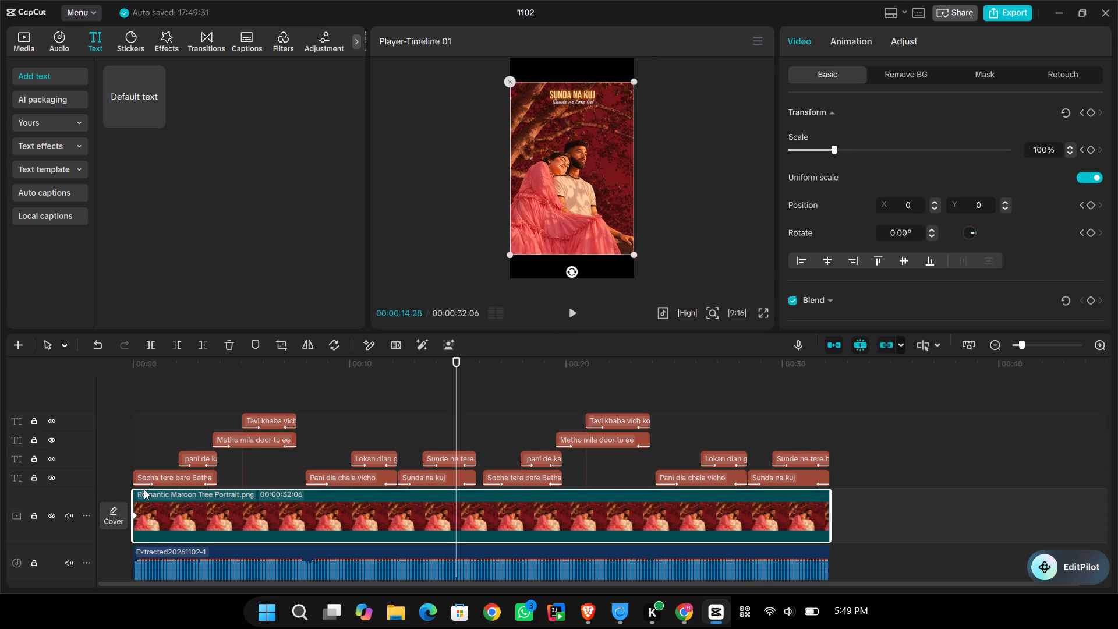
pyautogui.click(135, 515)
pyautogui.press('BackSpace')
# Enlarge the photo to 128% scale to fill the 9:16 frame and play back the opening lyrics.
pyautogui.doubleClick(137, 419)
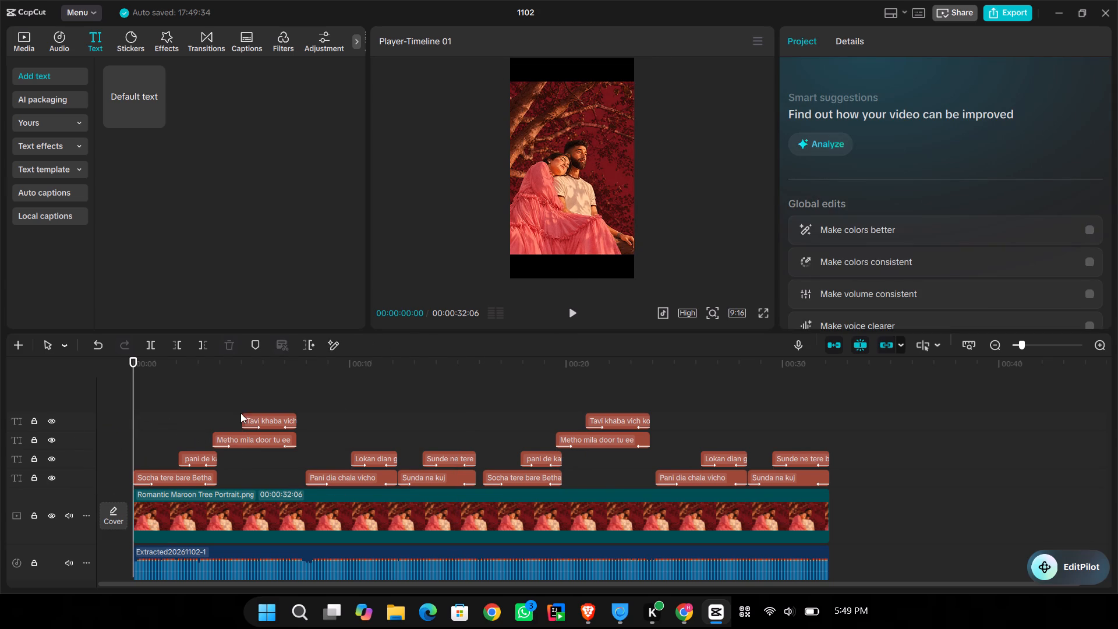
pyautogui.click(558, 209)
pyautogui.moveTo(632, 254); pyautogui.dragTo(656, 288)
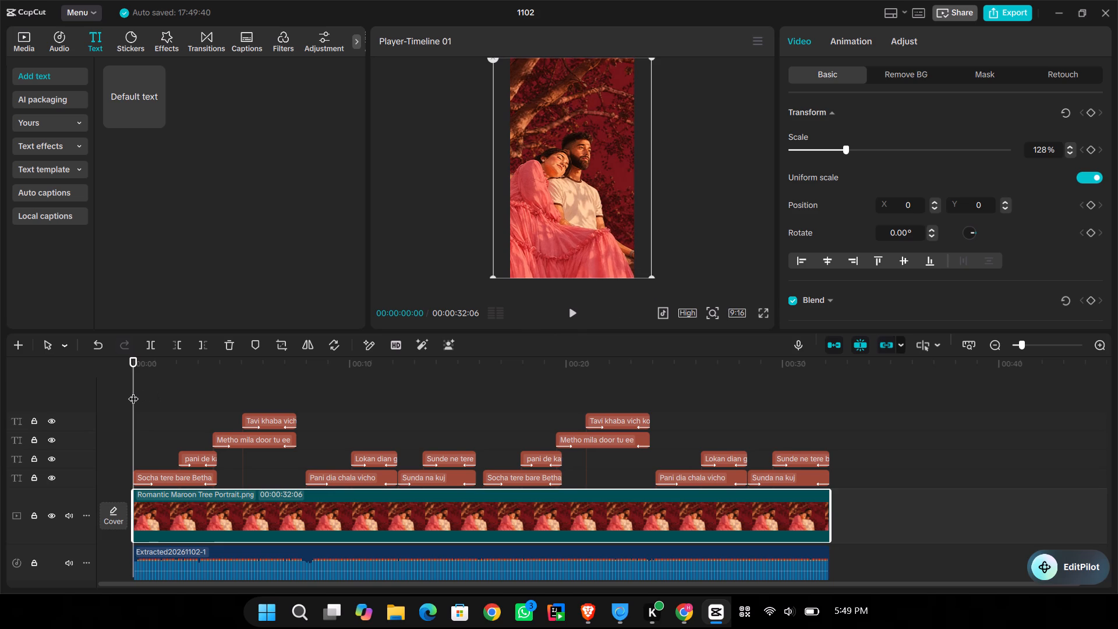
pyautogui.click(133, 391)
pyautogui.press('space')
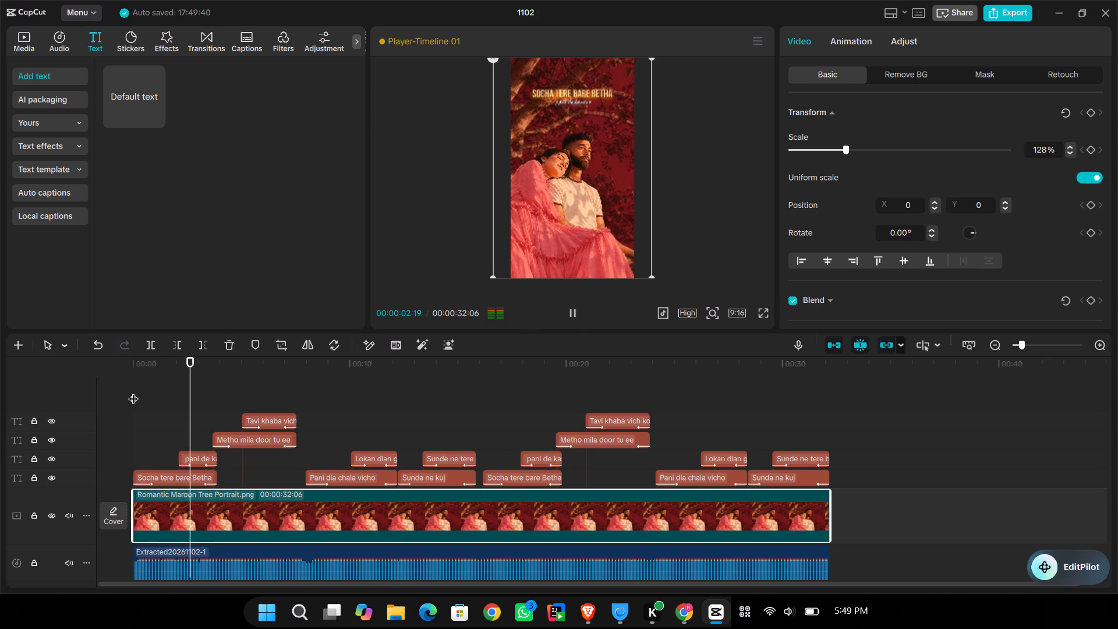
pyautogui.press('space')
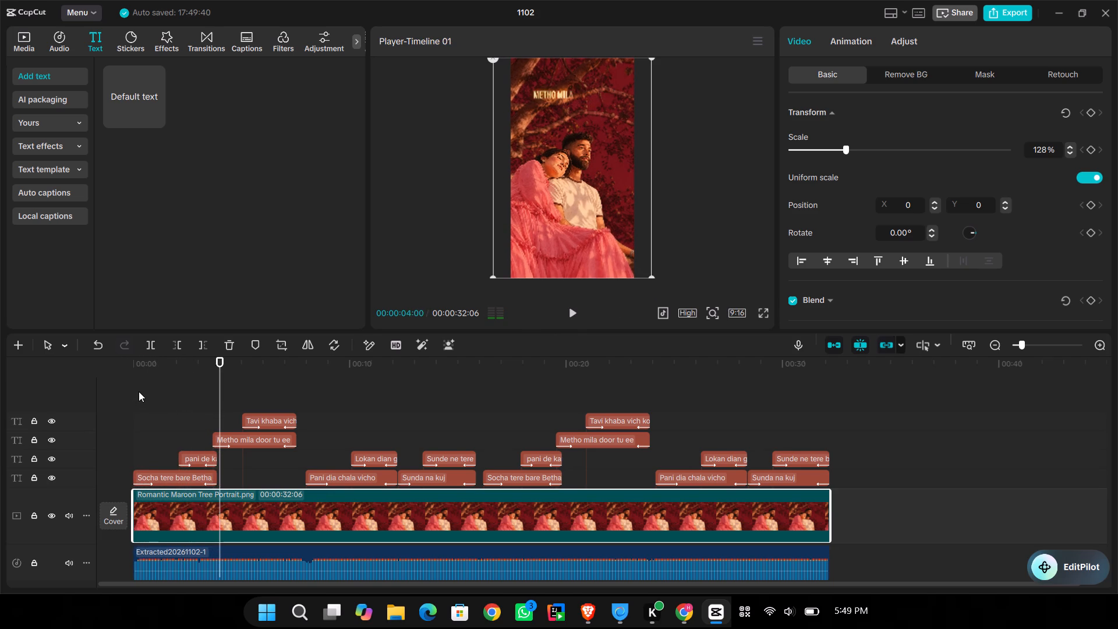
# Add a transform keyframe to the photo clip at the start of the timeline.
pyautogui.click(139, 391)
pyautogui.moveTo(139, 391); pyautogui.dragTo(112, 394)
pyautogui.click(146, 504)
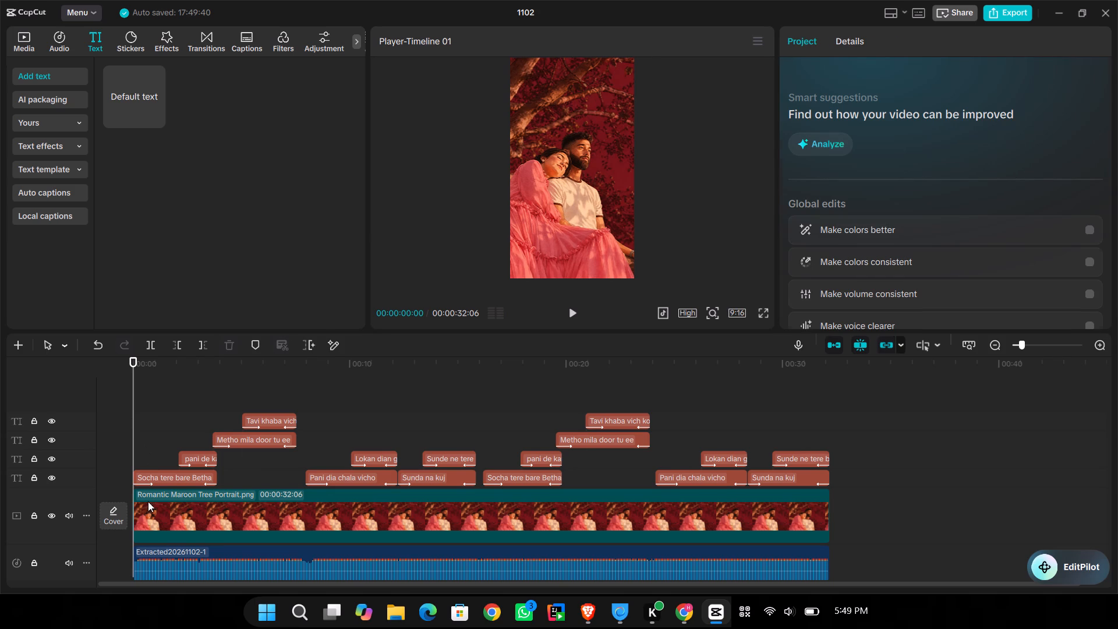
pyautogui.click(1093, 115)
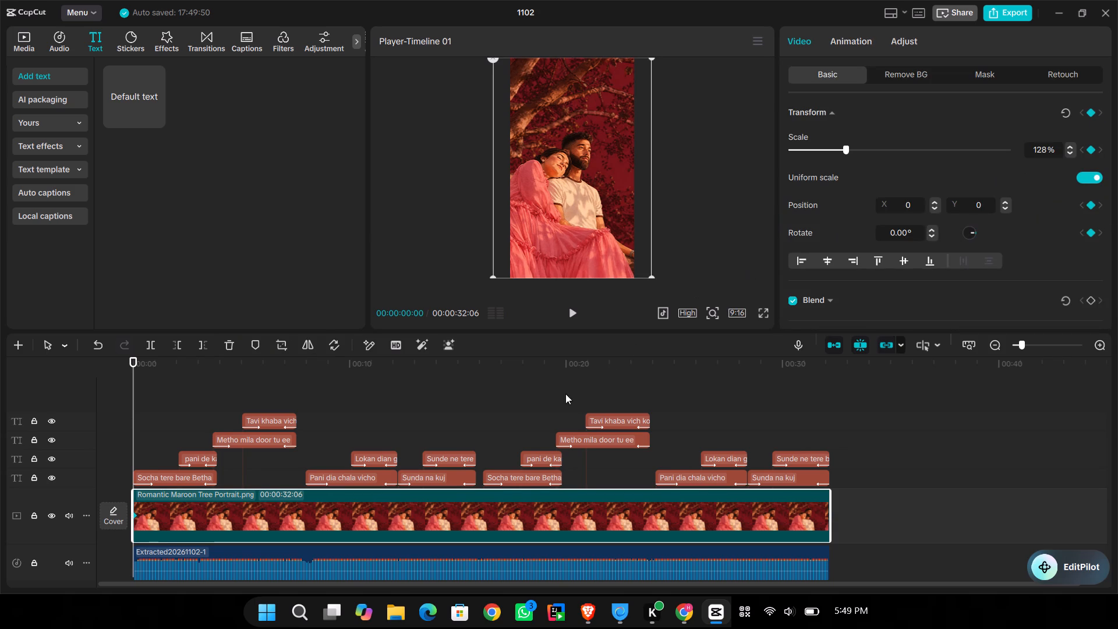
# Add a transform keyframe to the photo clip at 00:00:15:26 and set its scale to 198%.
pyautogui.click(469, 412)
pyautogui.moveTo(469, 412); pyautogui.dragTo(474, 413)
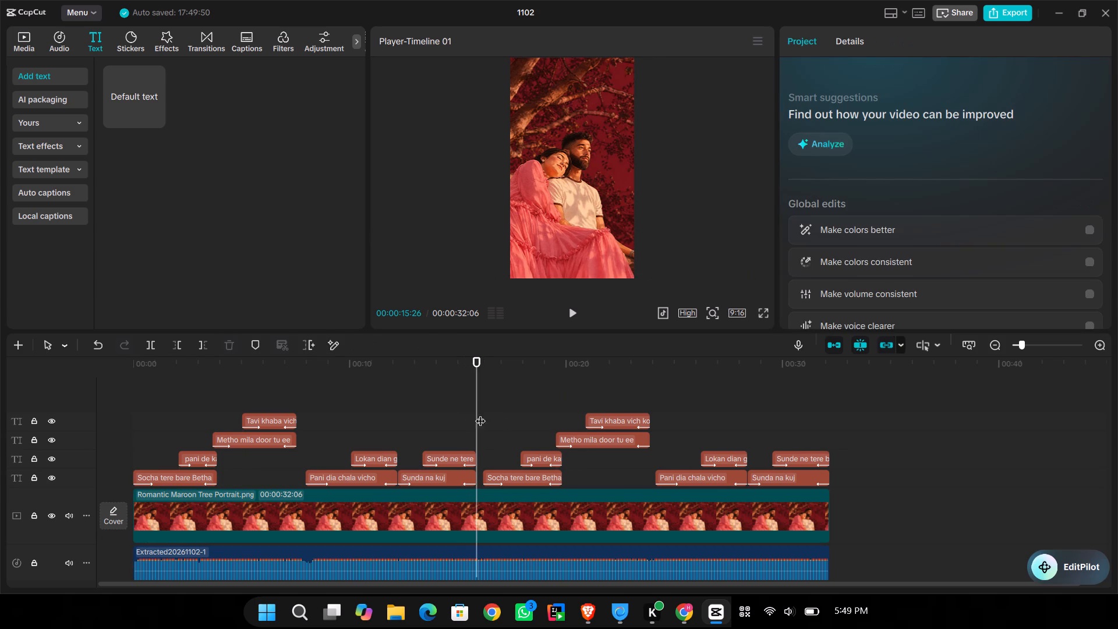
pyautogui.click(473, 520)
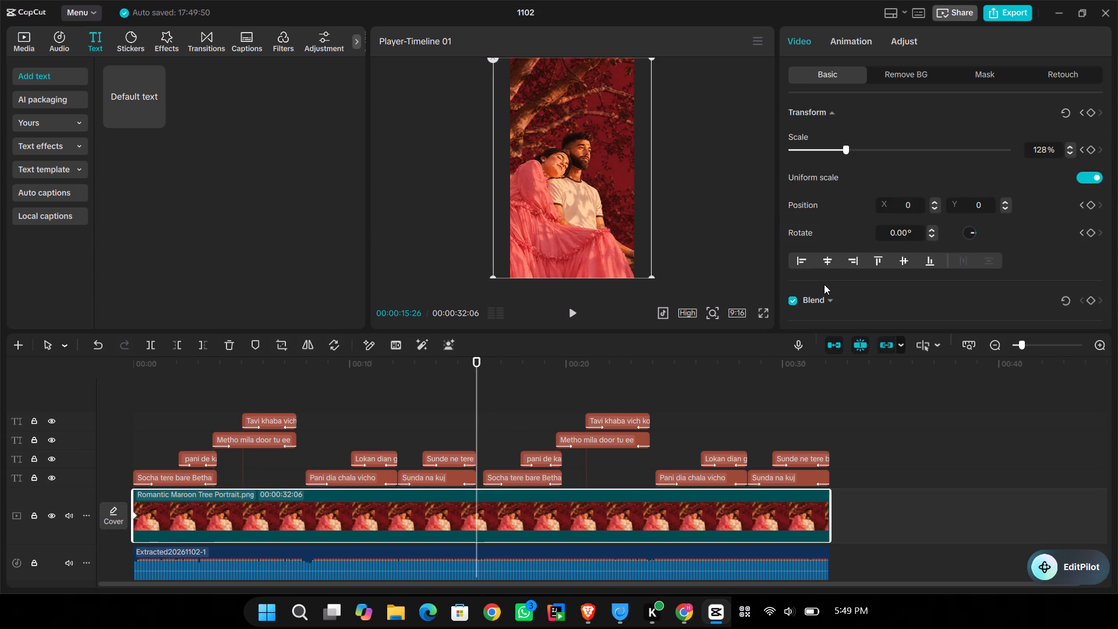
pyautogui.click(1092, 110)
pyautogui.moveTo(848, 151); pyautogui.dragTo(866, 153)
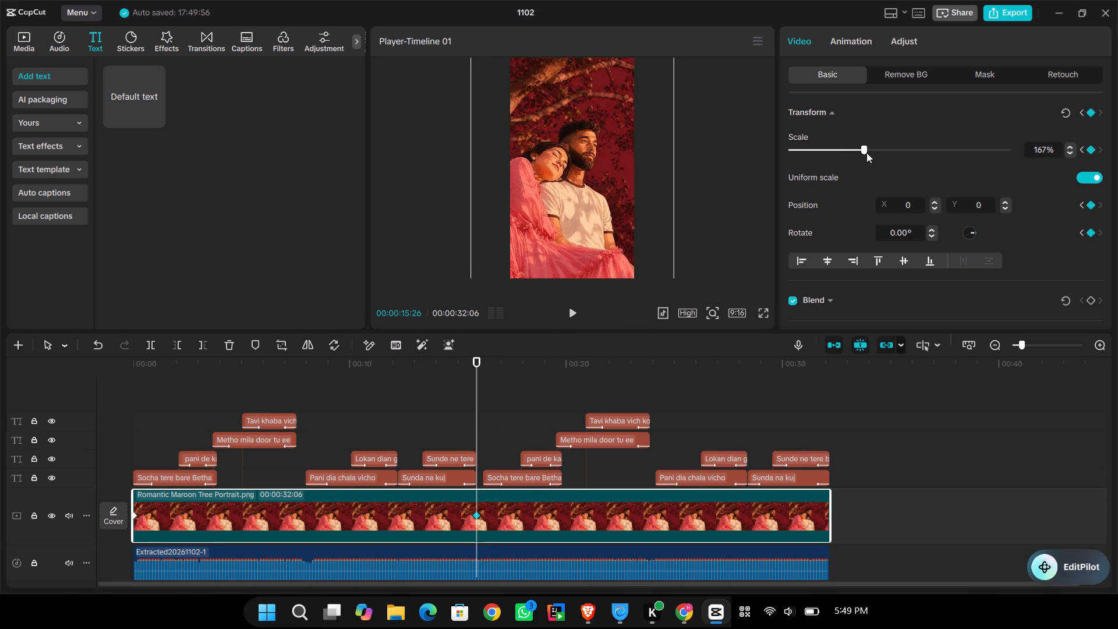
pyautogui.moveTo(866, 153); pyautogui.dragTo(879, 153)
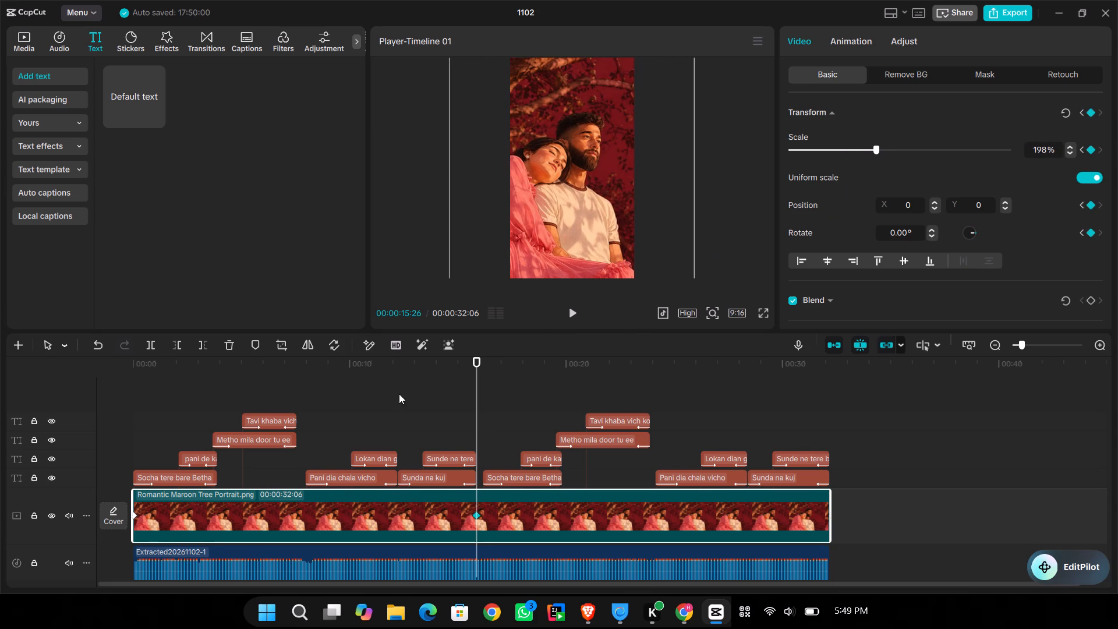
pyautogui.click(452, 390)
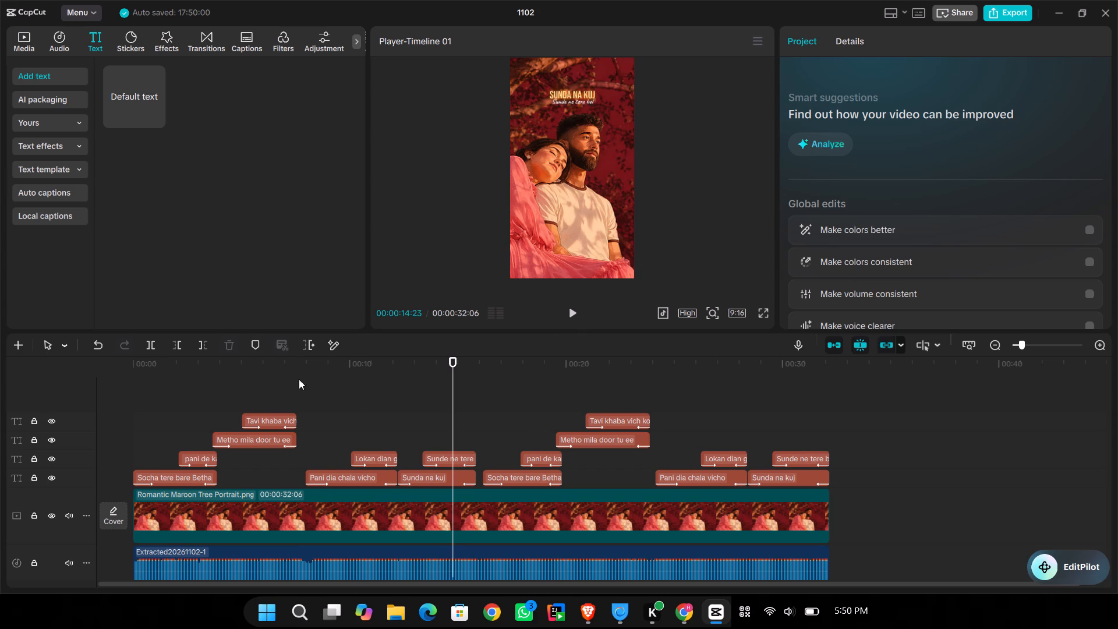
# Play back the opening zoom from the timeline start and check the photo clip around its middle keyframe.
pyautogui.click(299, 379)
pyautogui.moveTo(299, 379); pyautogui.dragTo(1, 367)
pyautogui.press('space')
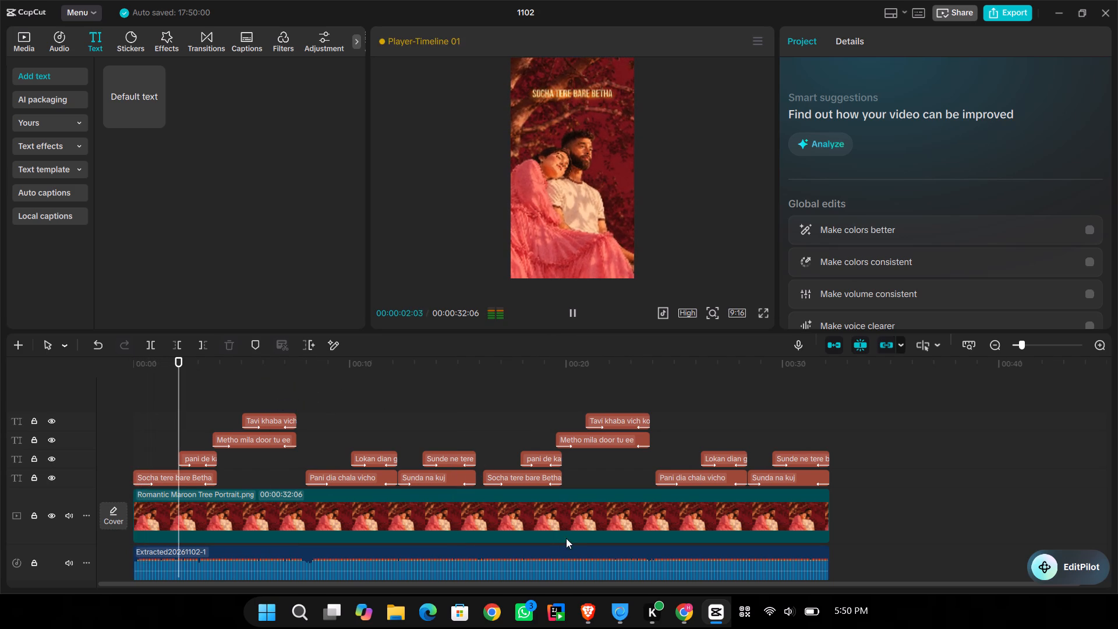
pyautogui.press('space')
pyautogui.click(436, 408)
pyautogui.click(509, 518)
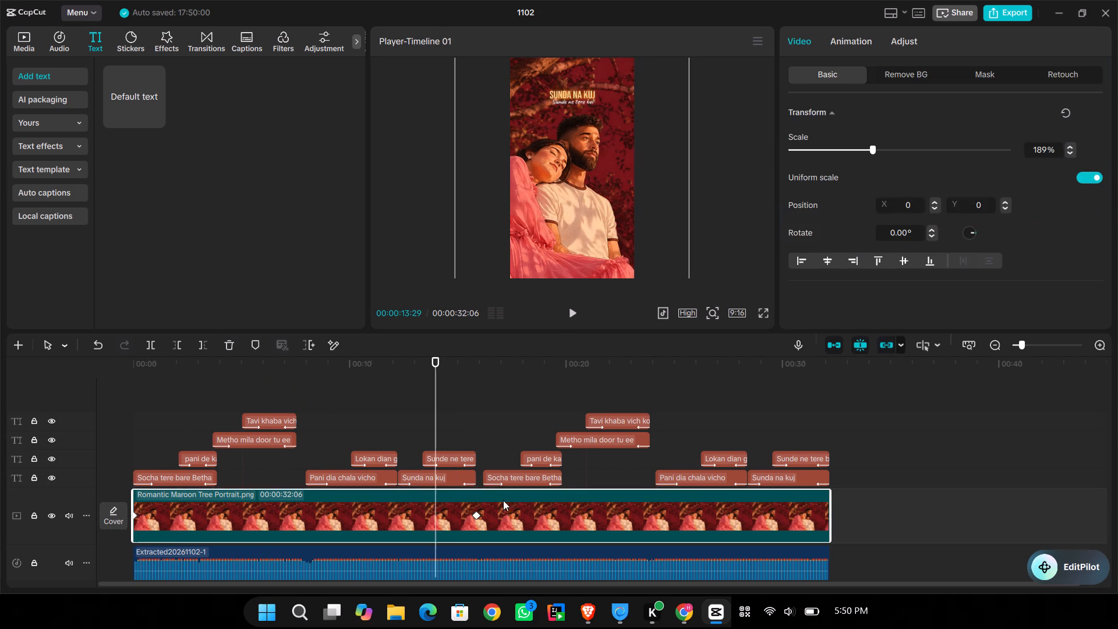
pyautogui.click(471, 420)
pyautogui.click(499, 518)
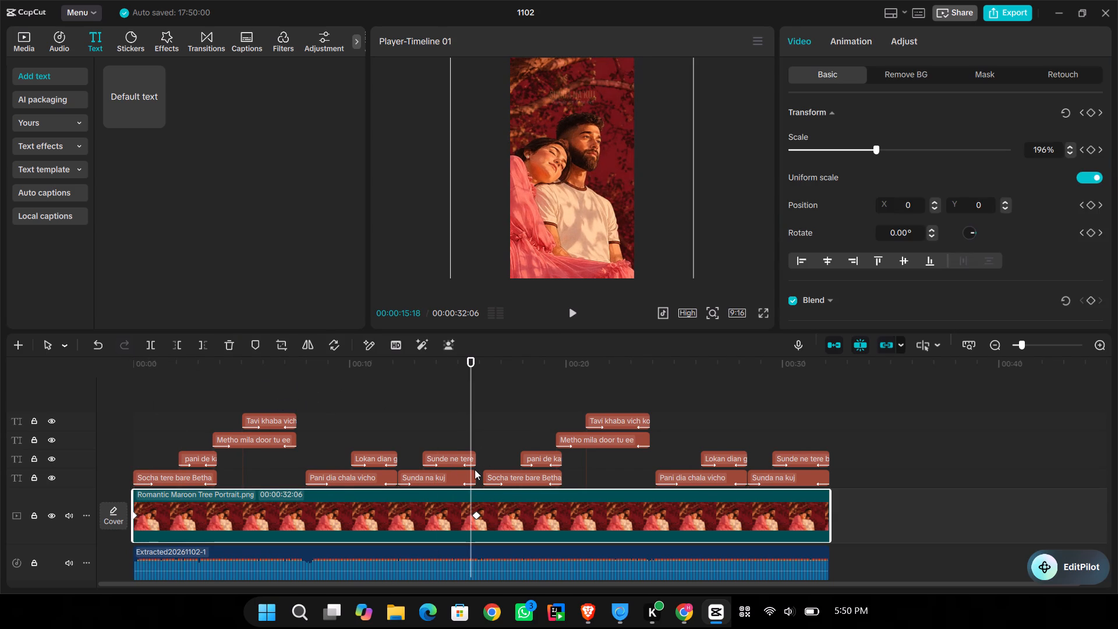
pyautogui.click(479, 445)
# Add a transform keyframe to the photo clip at 00:00:31:29 with its scale set to 131%.
pyautogui.click(822, 408)
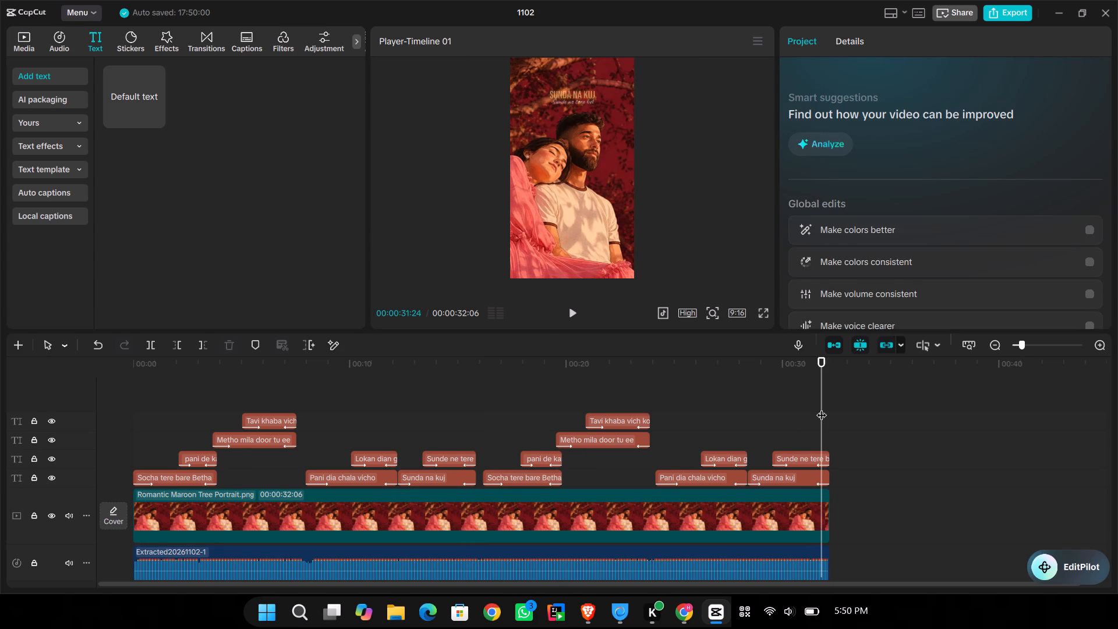
pyautogui.click(822, 408)
pyautogui.click(789, 510)
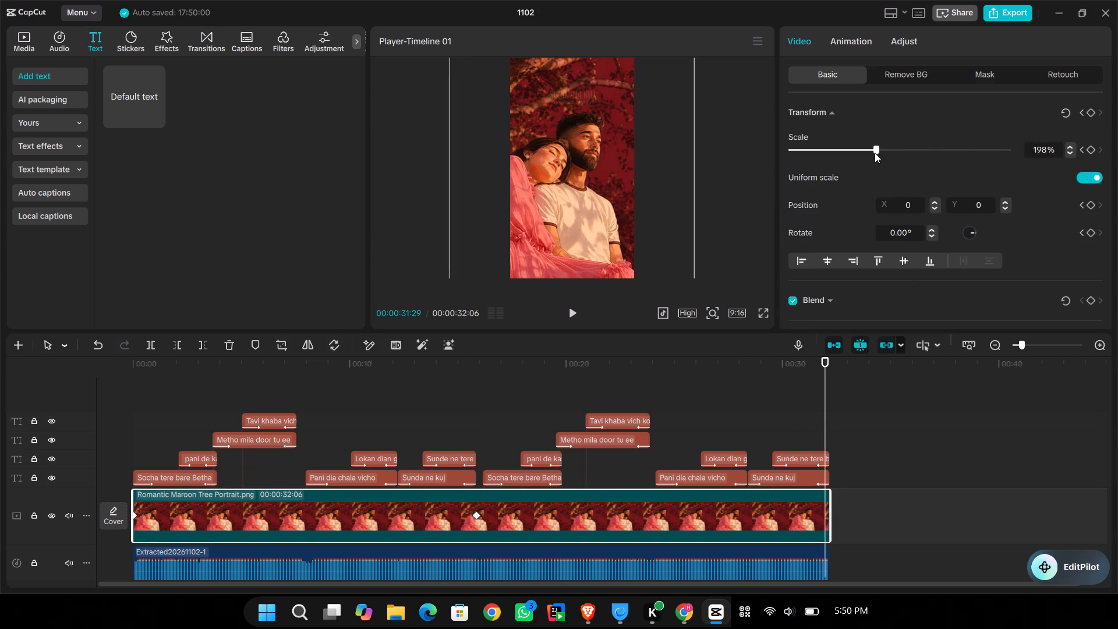
pyautogui.moveTo(877, 148); pyautogui.dragTo(859, 144)
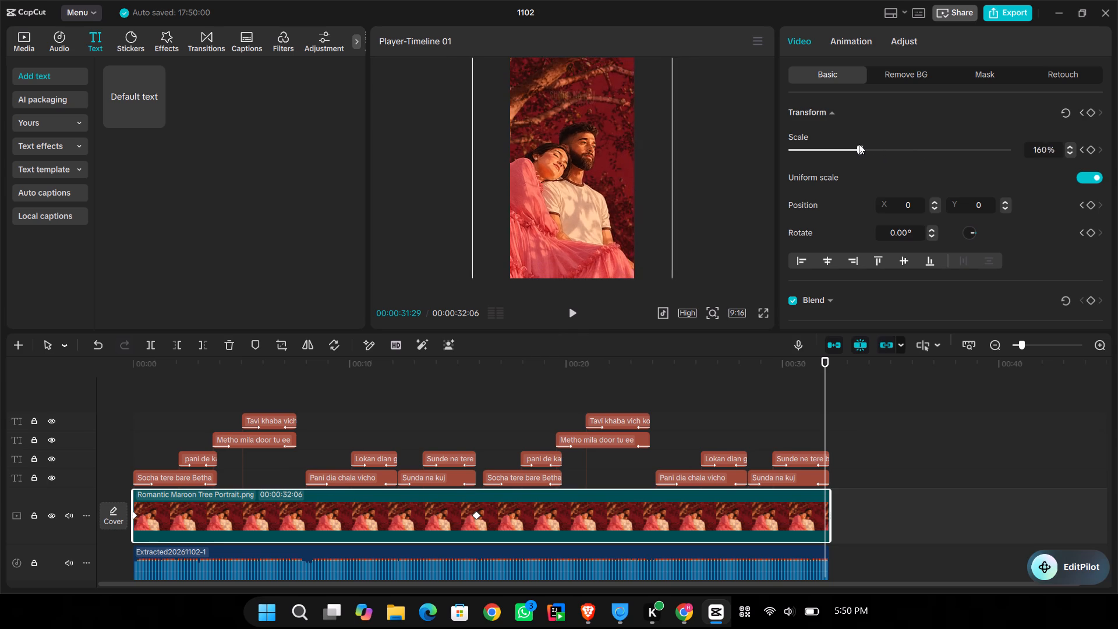
pyautogui.moveTo(859, 144); pyautogui.dragTo(848, 143)
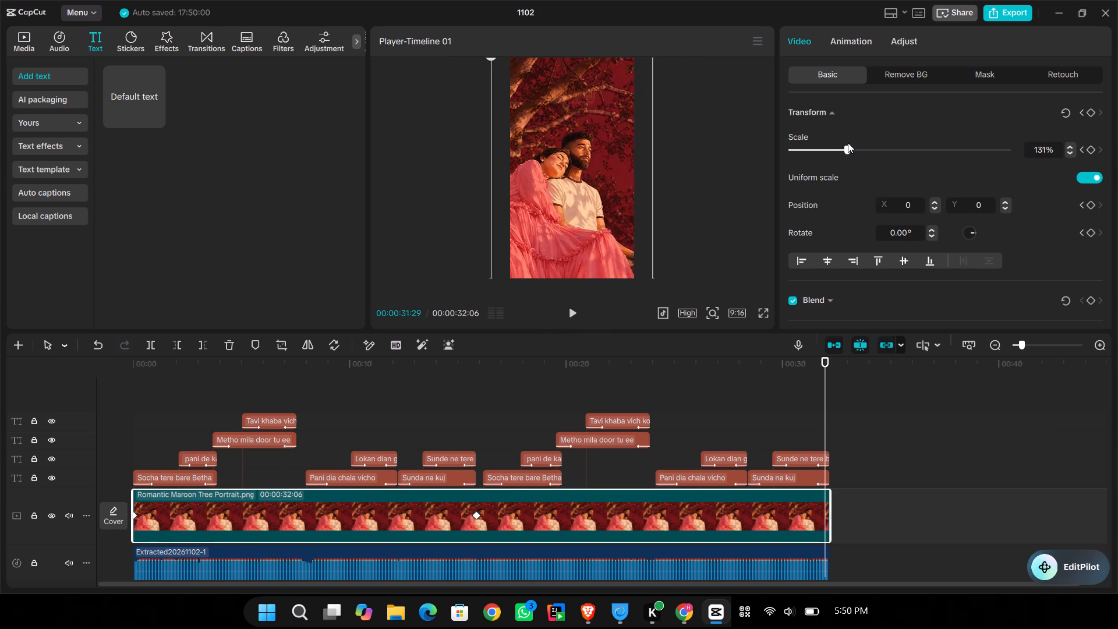
pyautogui.moveTo(848, 143); pyautogui.dragTo(848, 142)
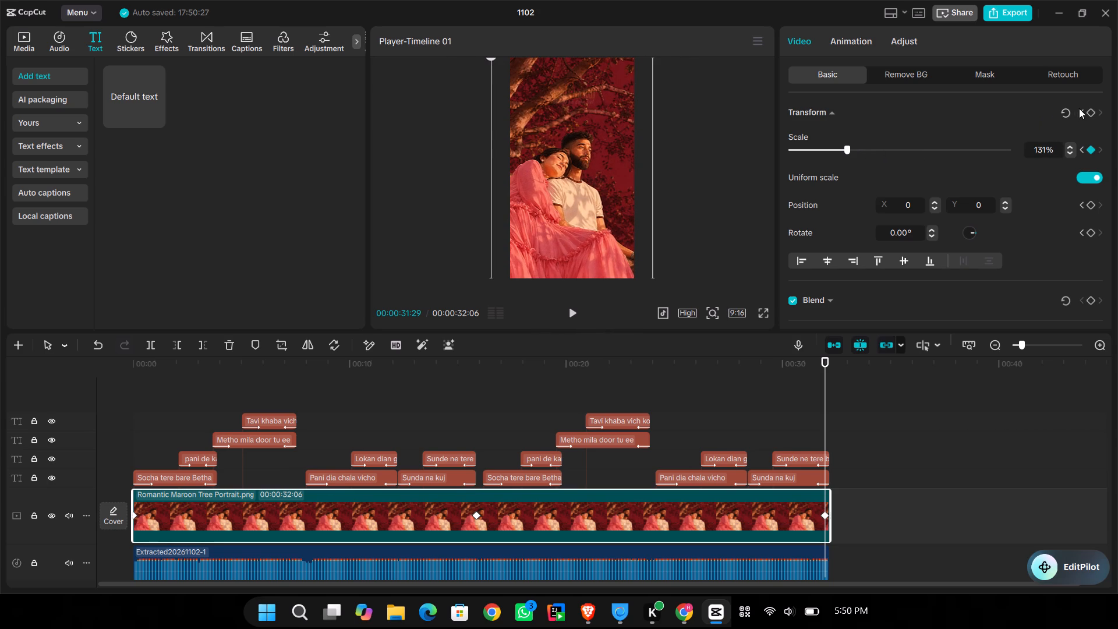
pyautogui.click(1089, 110)
# Preview the lyric video full screen from the timeline start to check the zoom in and out.
pyautogui.click(474, 397)
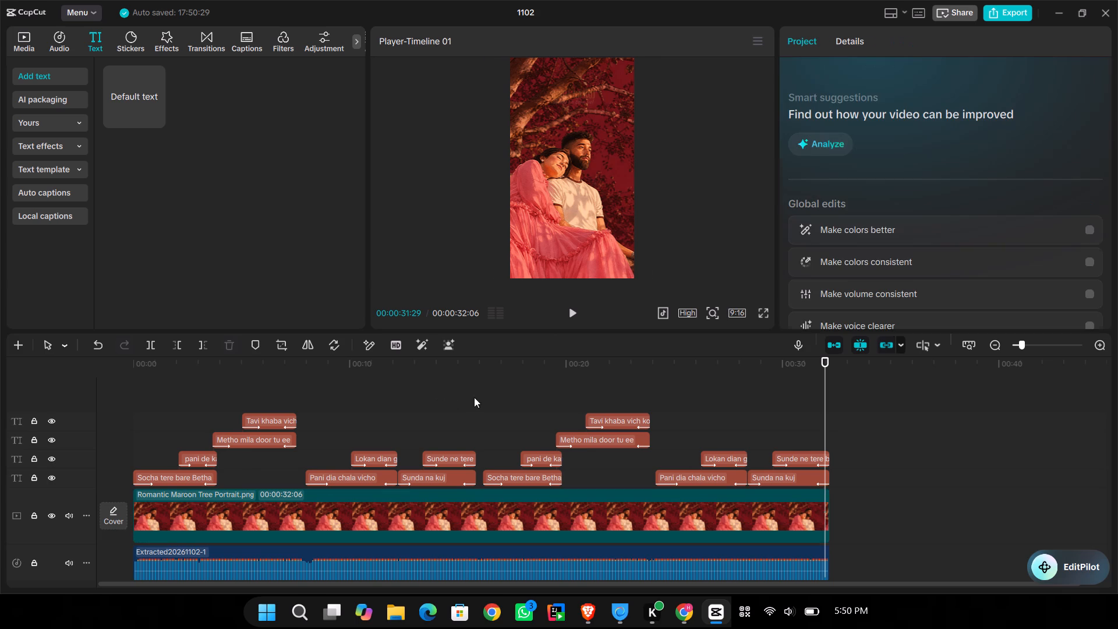
pyautogui.click(437, 402)
pyautogui.moveTo(437, 402); pyautogui.dragTo(0, 383)
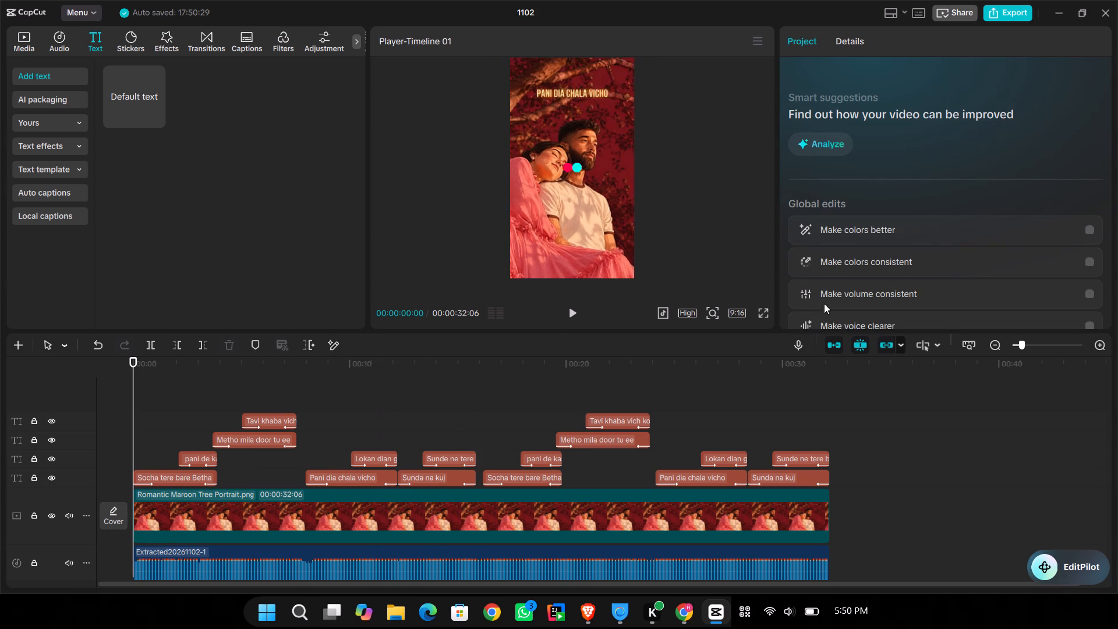
pyautogui.click(763, 310)
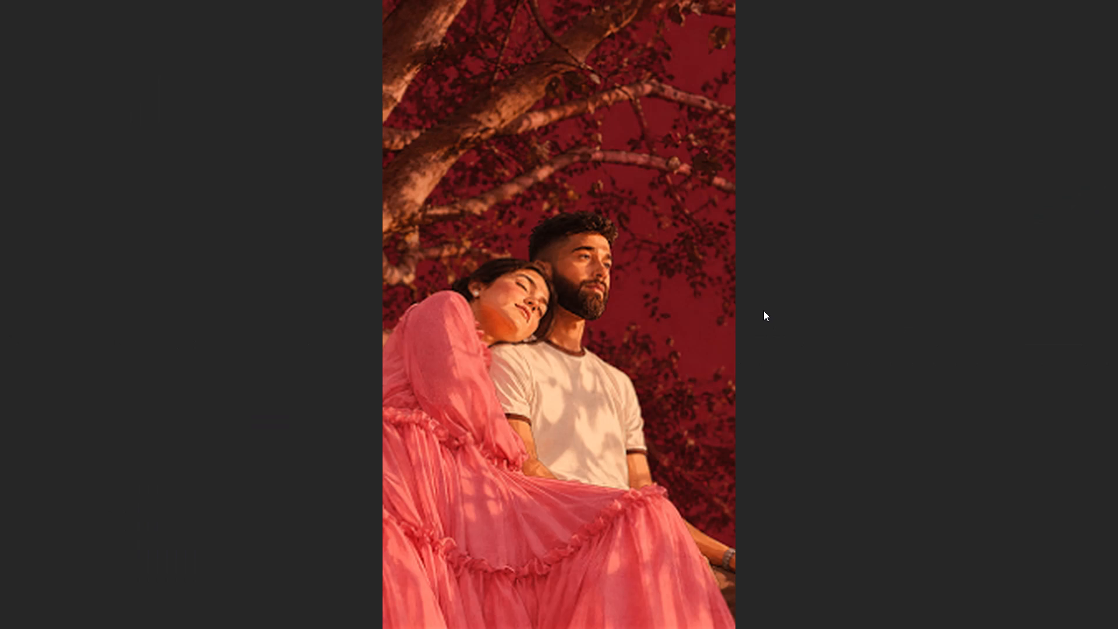
pyautogui.press('space')
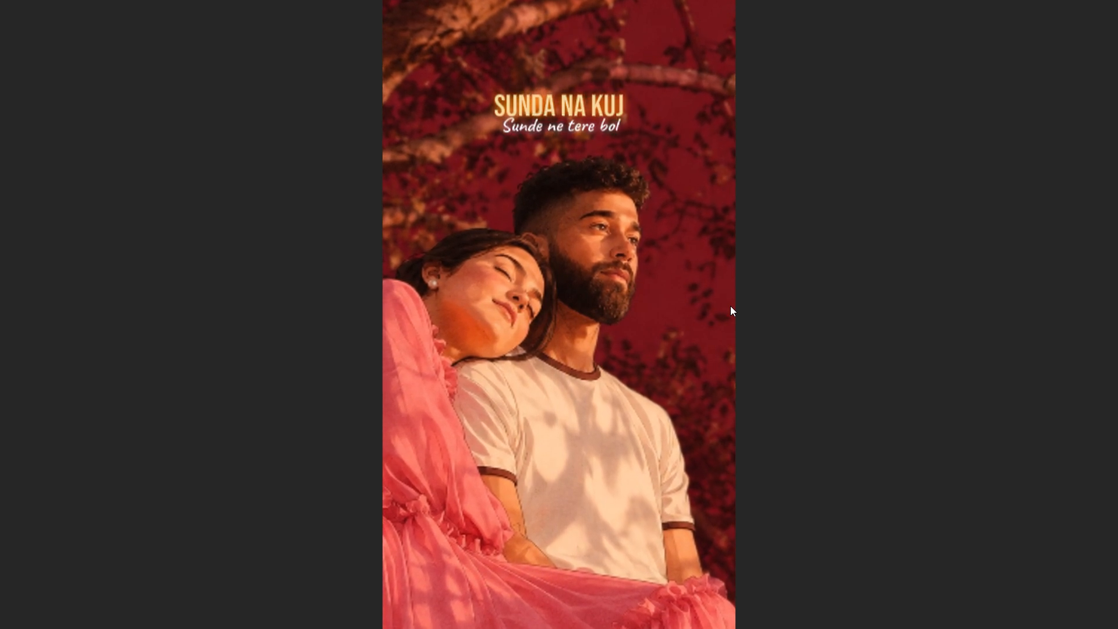
pyautogui.press('space')
pyautogui.click(698, 310)
pyautogui.click(753, 569)
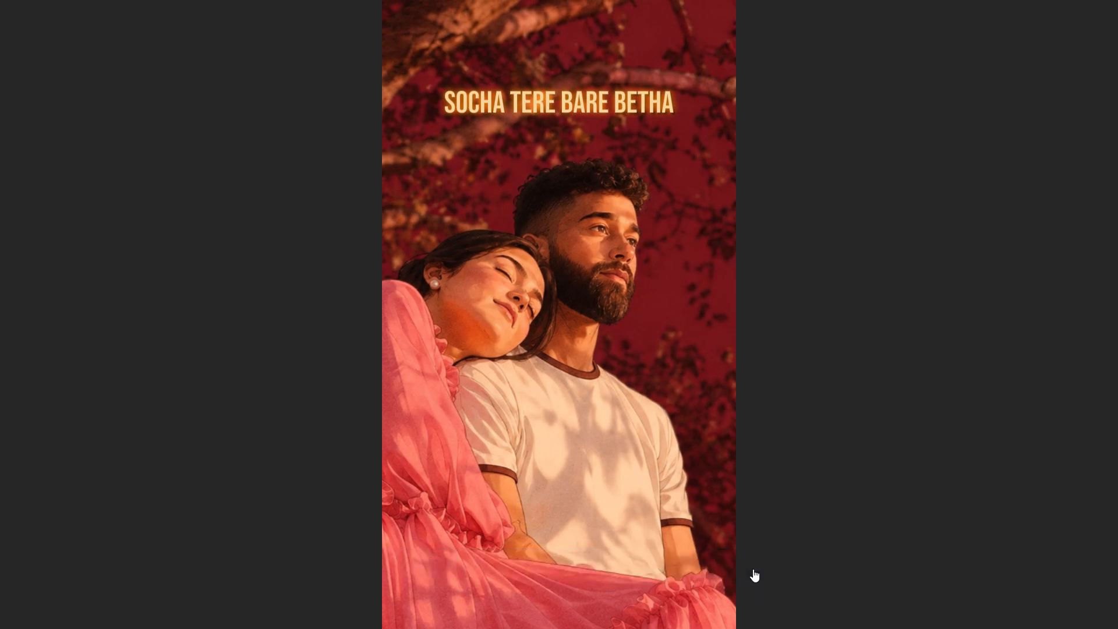
# Replay the opening seconds from the timeline start to check the zoom speed behind the first lyric.
pyautogui.click(452, 526)
pyautogui.click(464, 409)
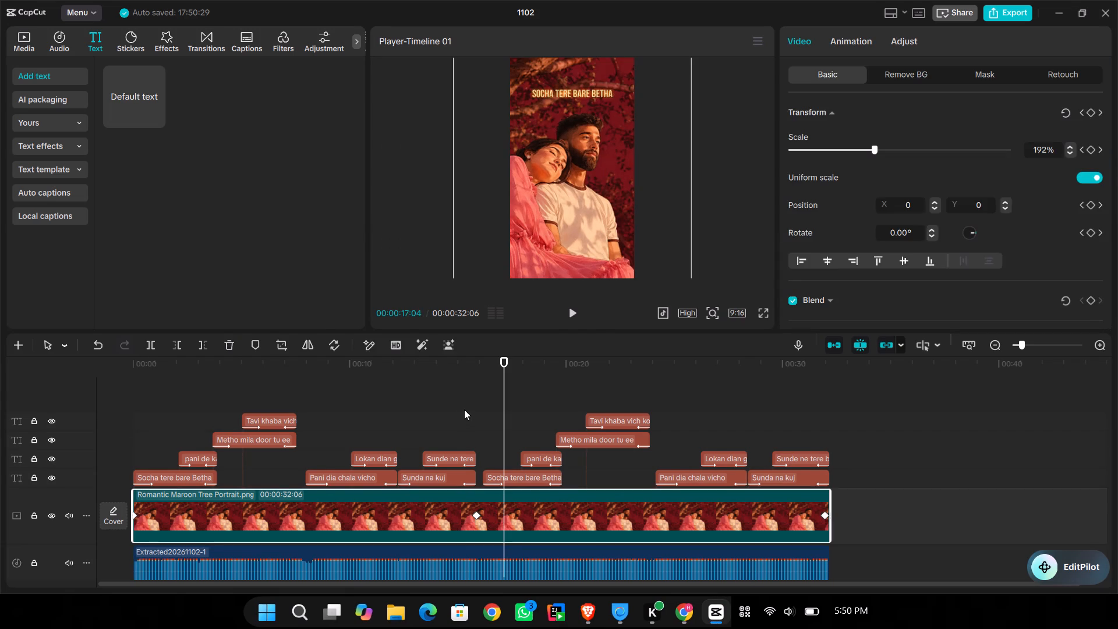
pyautogui.moveTo(464, 409); pyautogui.dragTo(66, 417)
pyautogui.press('space')
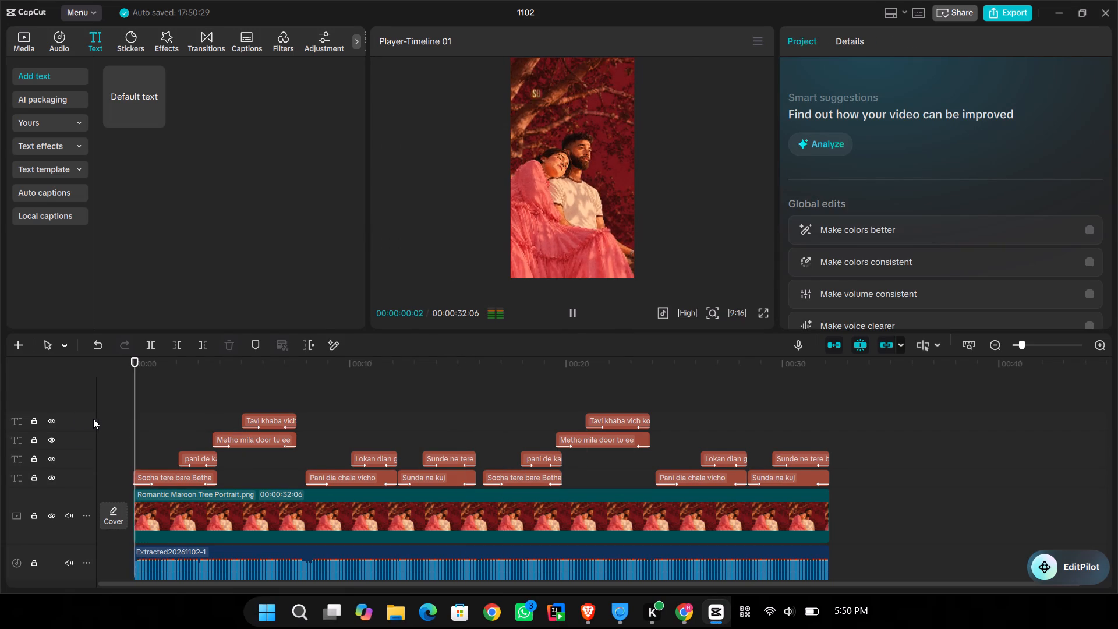
pyautogui.press('space')
pyautogui.press('space')
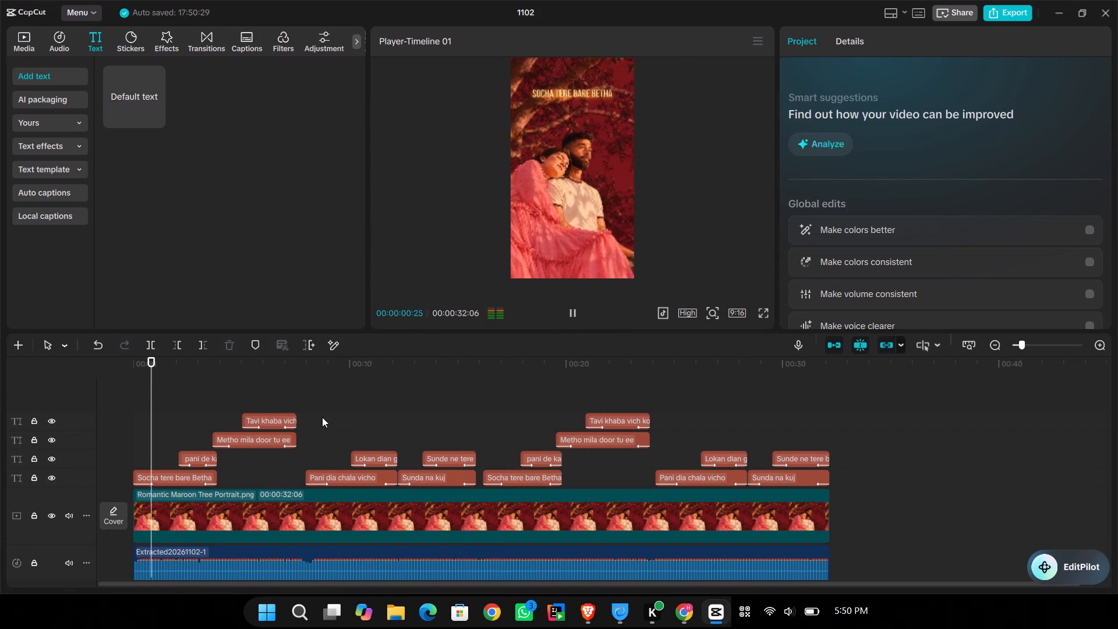
pyautogui.press('space')
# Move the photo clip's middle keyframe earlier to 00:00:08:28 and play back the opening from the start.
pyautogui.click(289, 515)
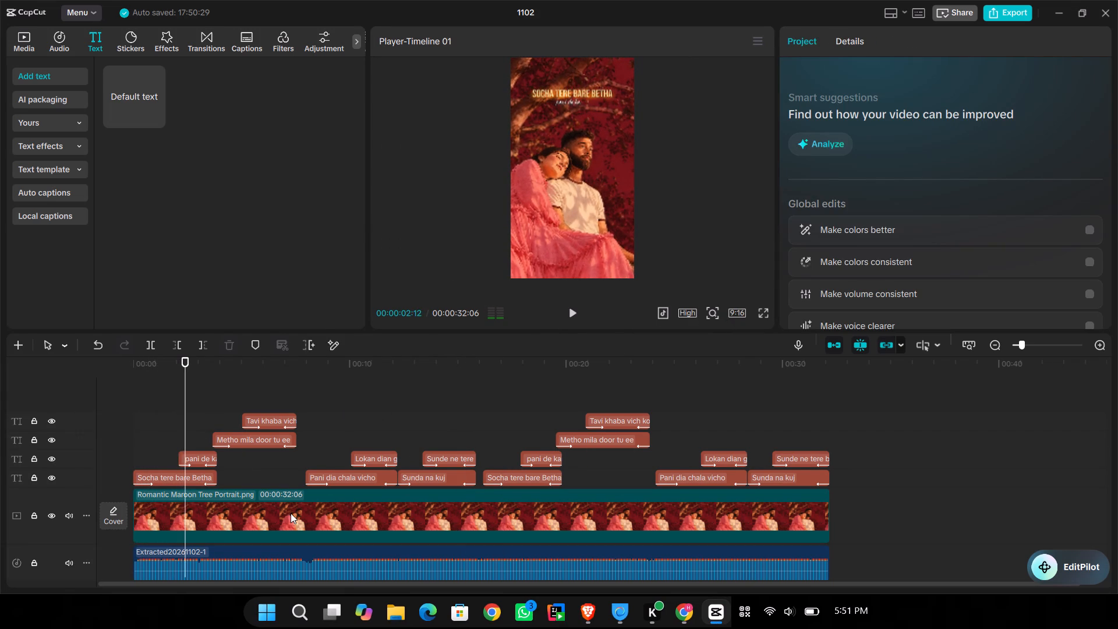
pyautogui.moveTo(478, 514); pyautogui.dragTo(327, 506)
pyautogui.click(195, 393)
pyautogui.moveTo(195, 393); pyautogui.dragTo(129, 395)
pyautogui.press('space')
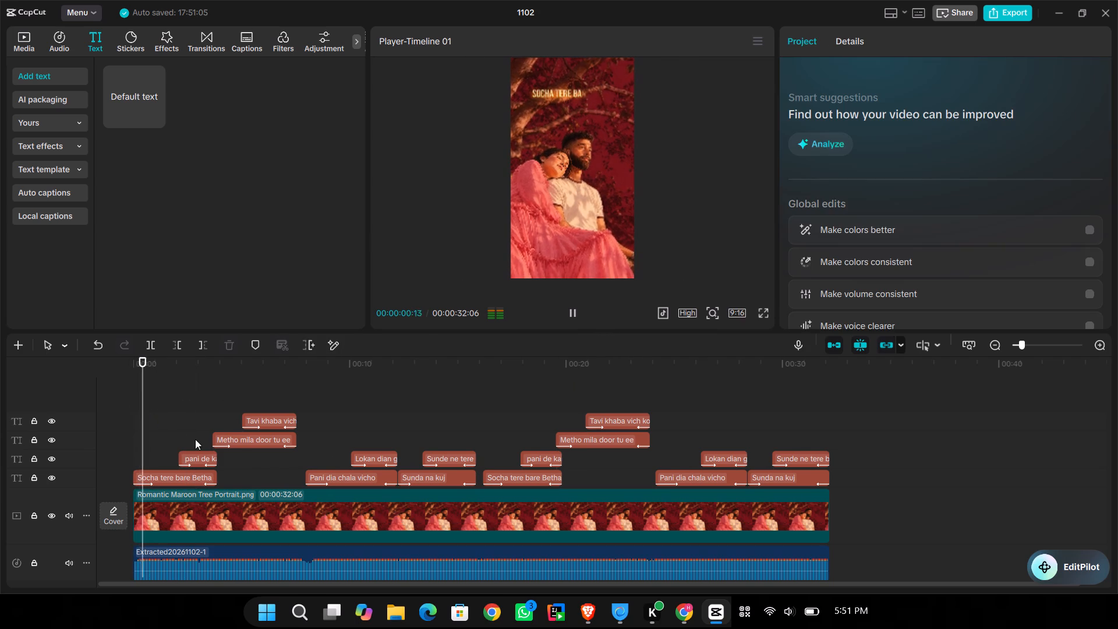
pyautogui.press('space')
# Move the photo clip's middle keyframe back to near the end of the first "Sunda na kuj" lyric.
pyautogui.click(285, 508)
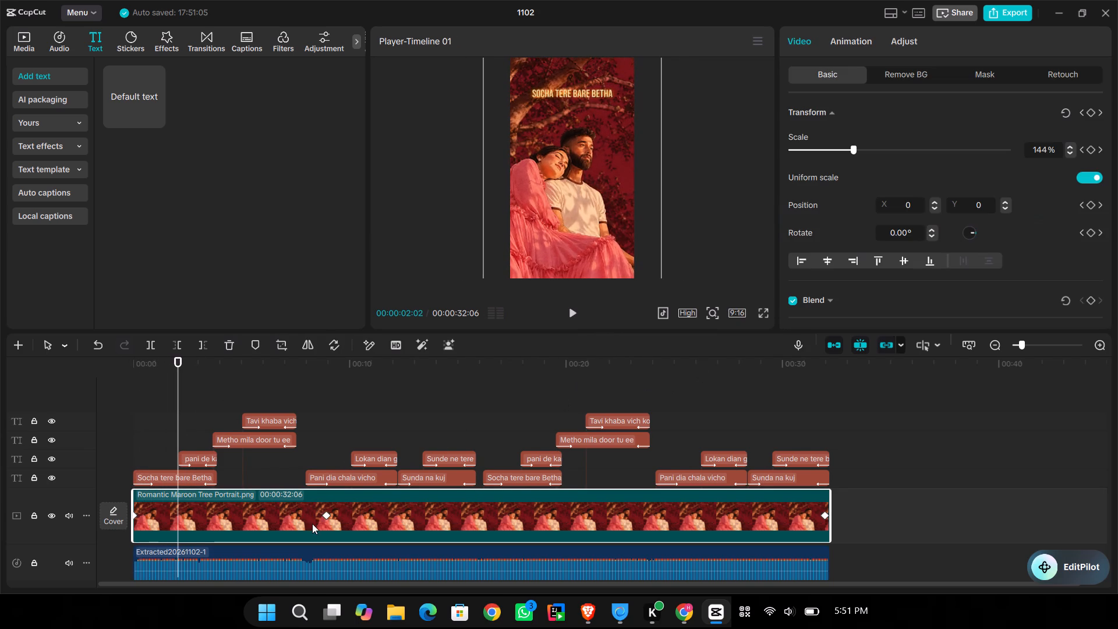
pyautogui.moveTo(325, 514); pyautogui.dragTo(467, 520)
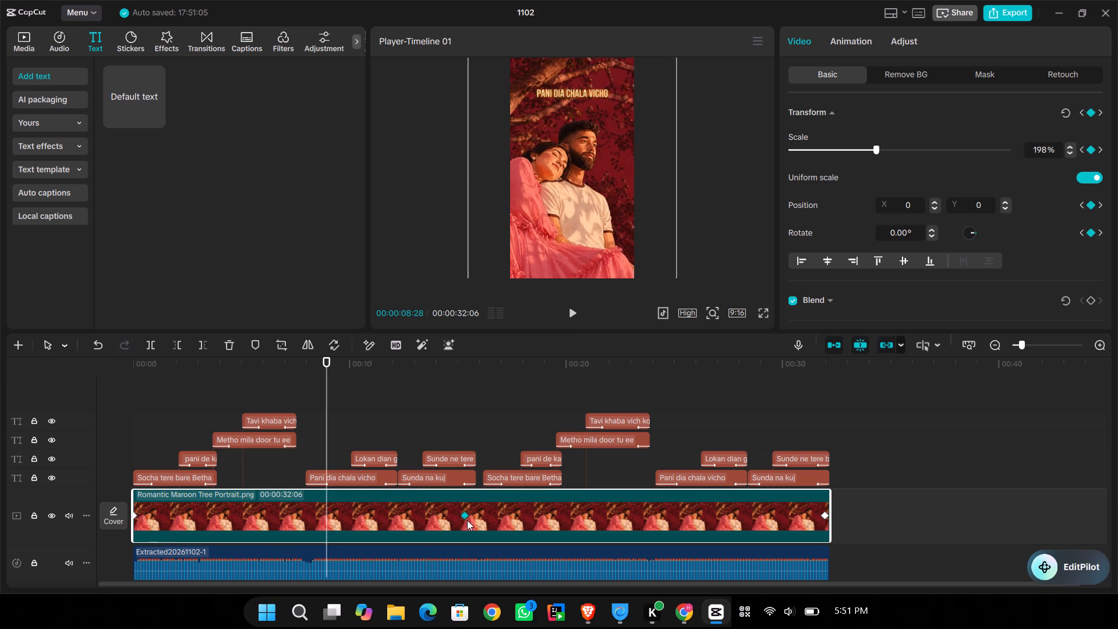
pyautogui.moveTo(467, 520); pyautogui.dragTo(474, 520)
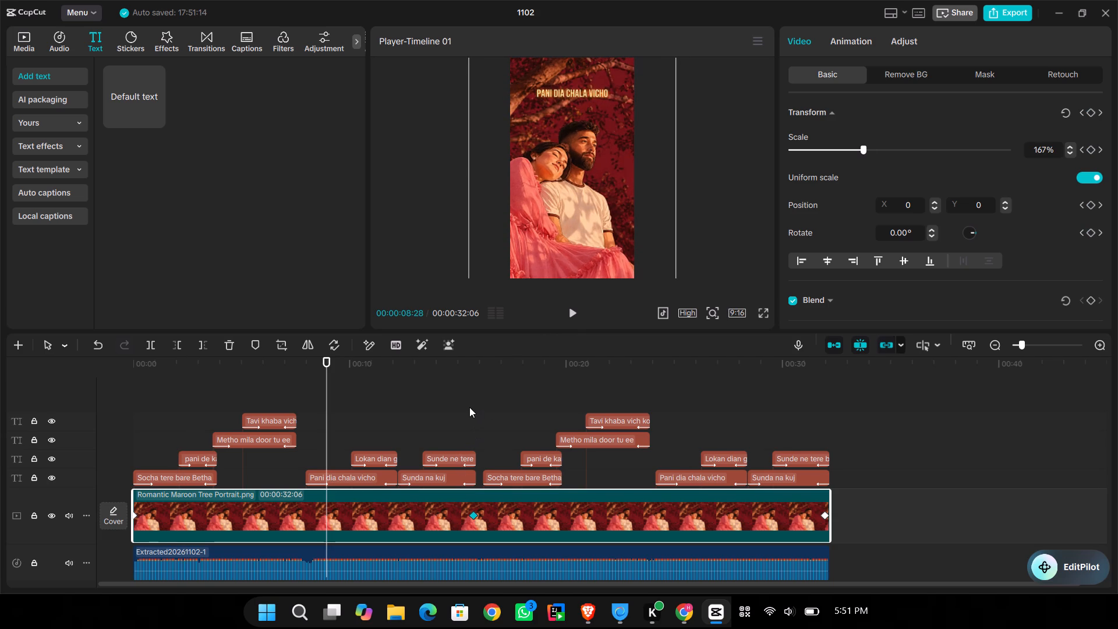
# Export the video as 1102 in 1080P, H.264 mp4 at 30fps to the Desktop edits folder.
pyautogui.click(1004, 15)
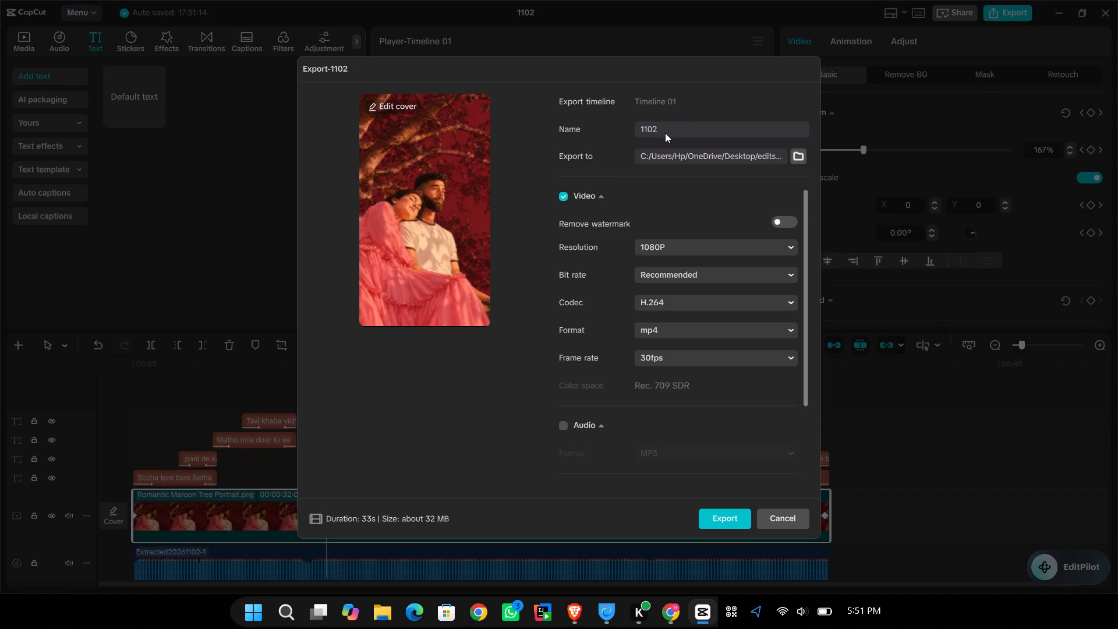
pyautogui.click(715, 513)
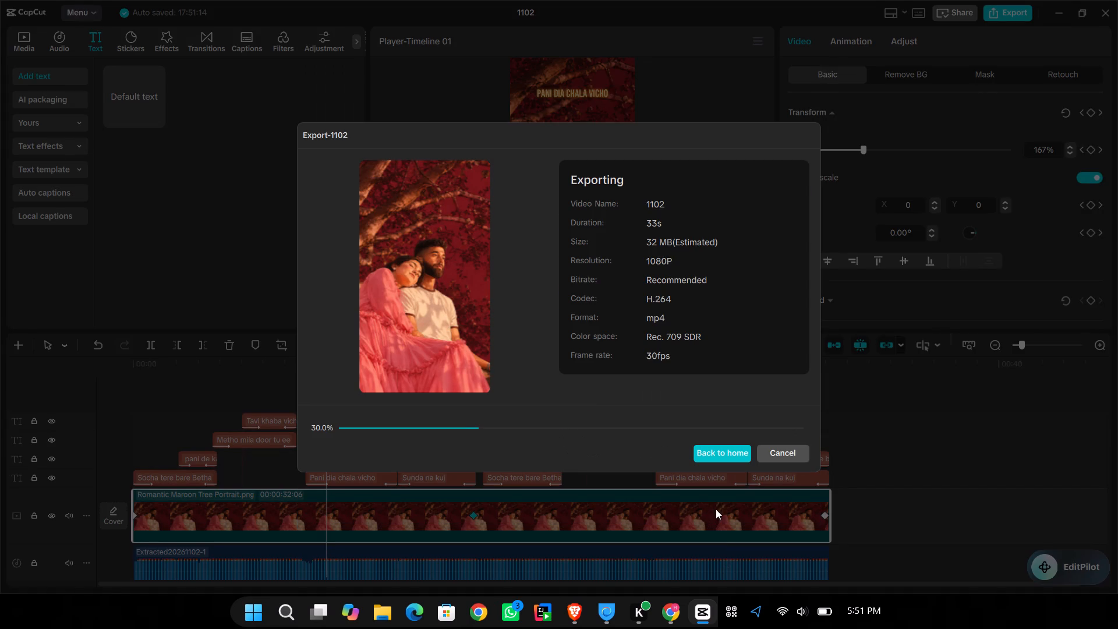
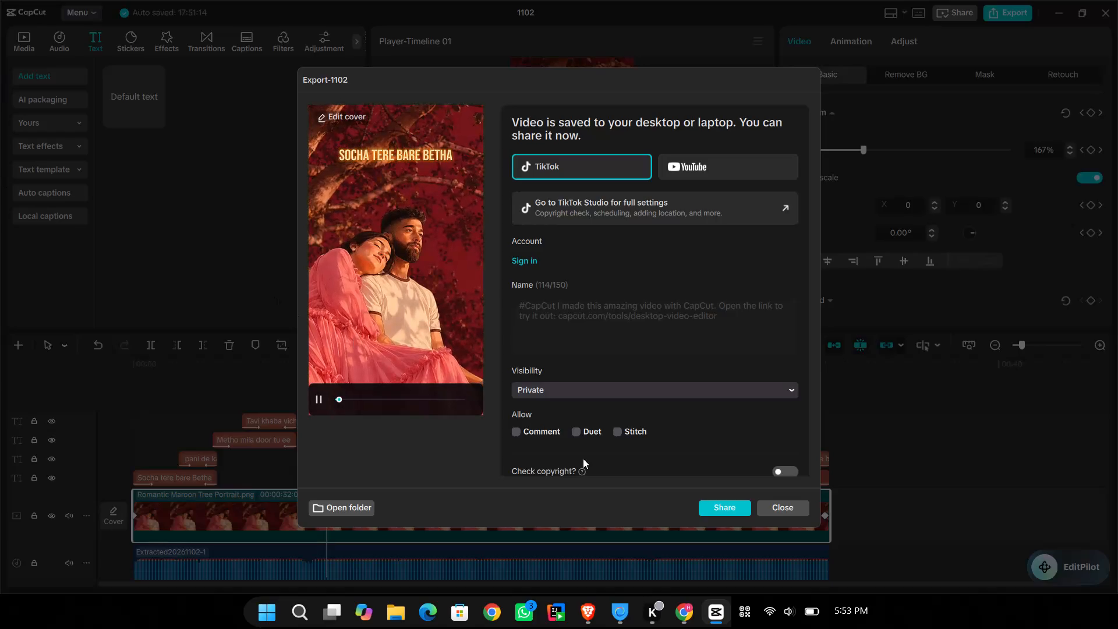
# Close the export window of project 1102.
pyautogui.click(791, 506)
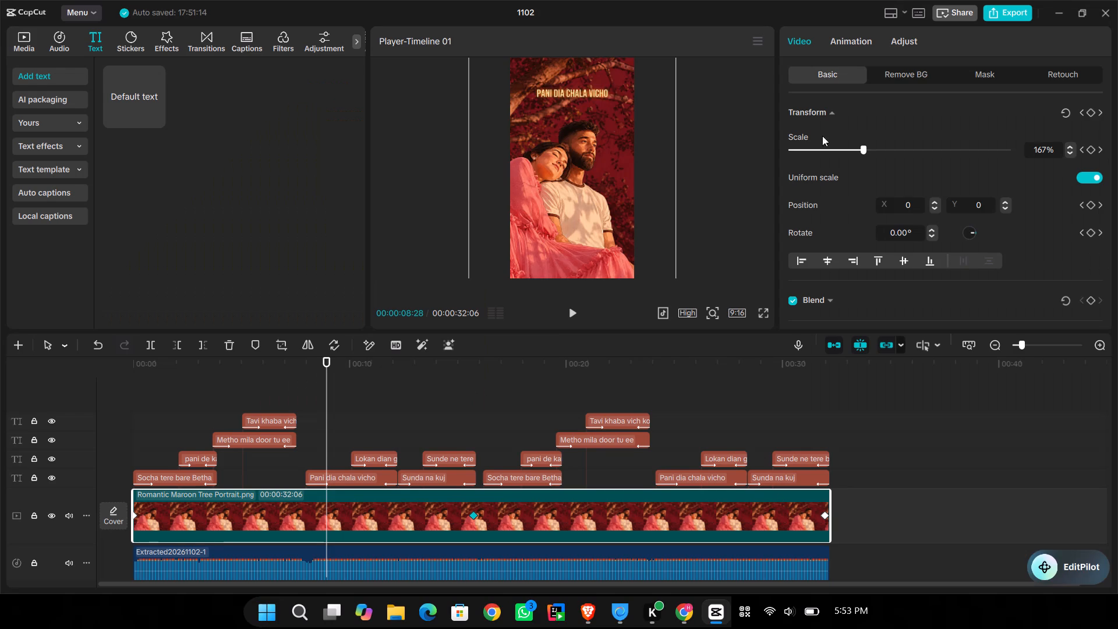
# Switch to the Pinterest page in Brave, search for "gibli" and open the painted couple looking at each other beneath a draped cloth.
pyautogui.click(1067, 4)
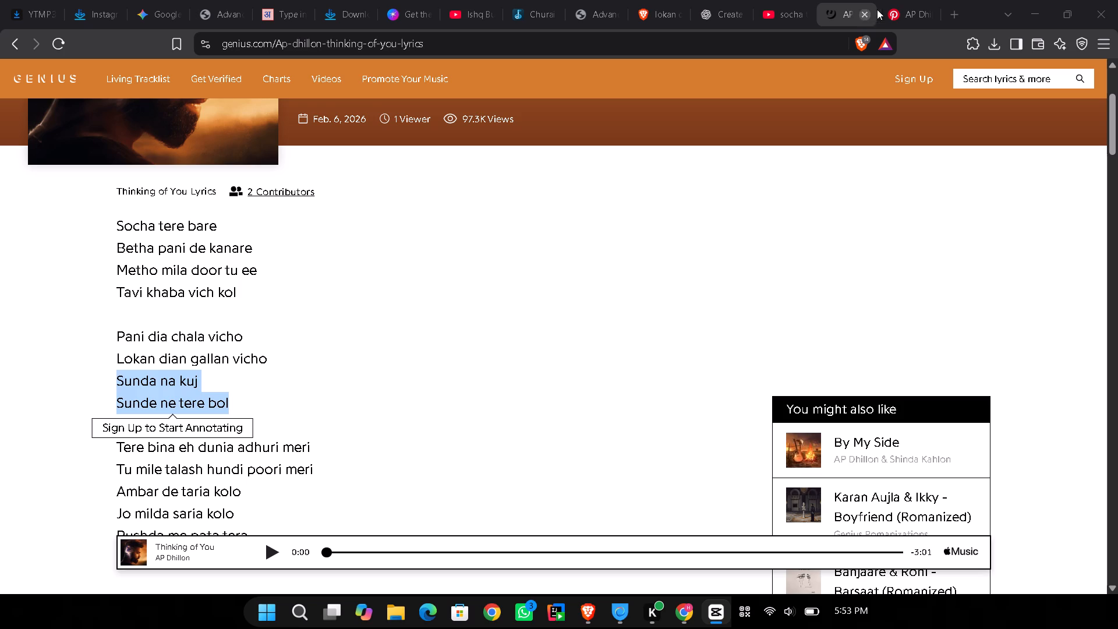
pyautogui.click(903, 24)
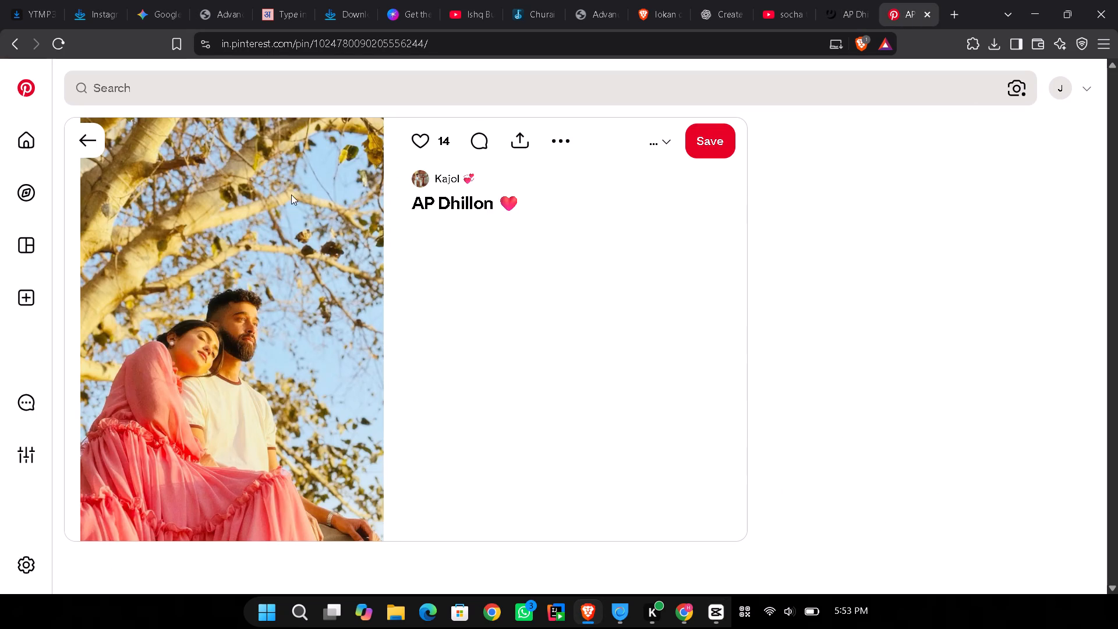
pyautogui.click(299, 88)
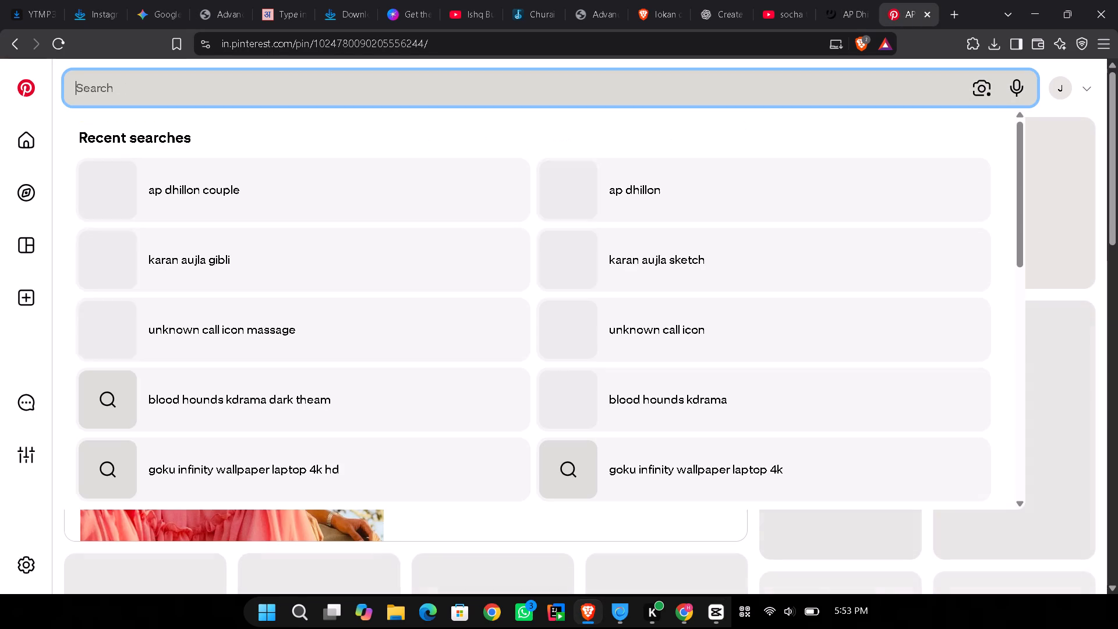
pyautogui.write('gibli')
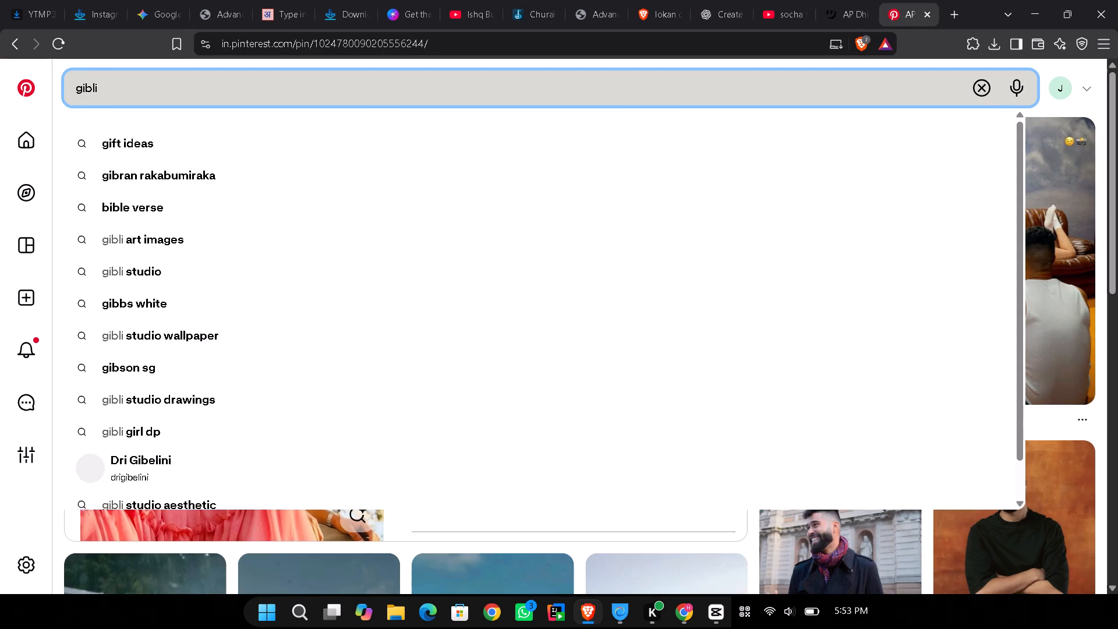
pyautogui.press('Return')
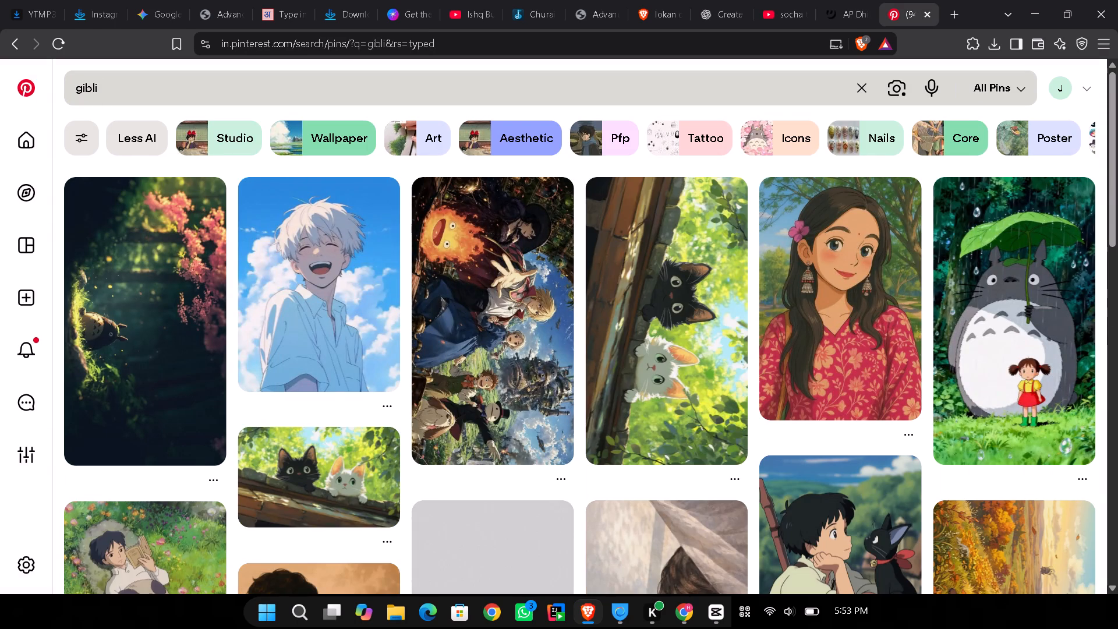
pyautogui.scroll(-3, 562, 298)
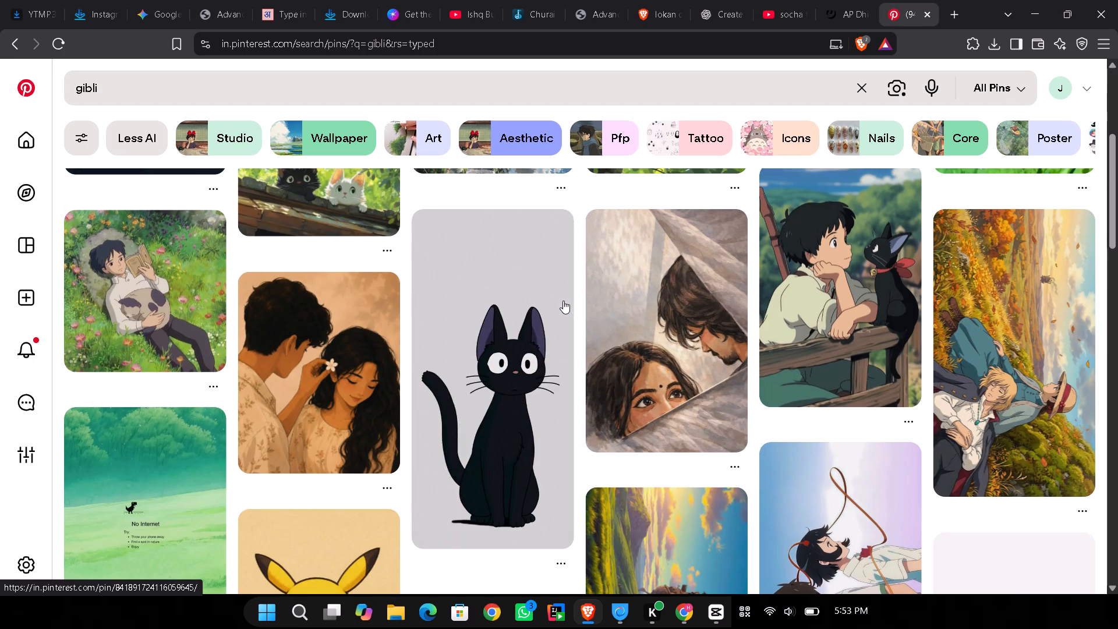
pyautogui.scroll(-1, 563, 301)
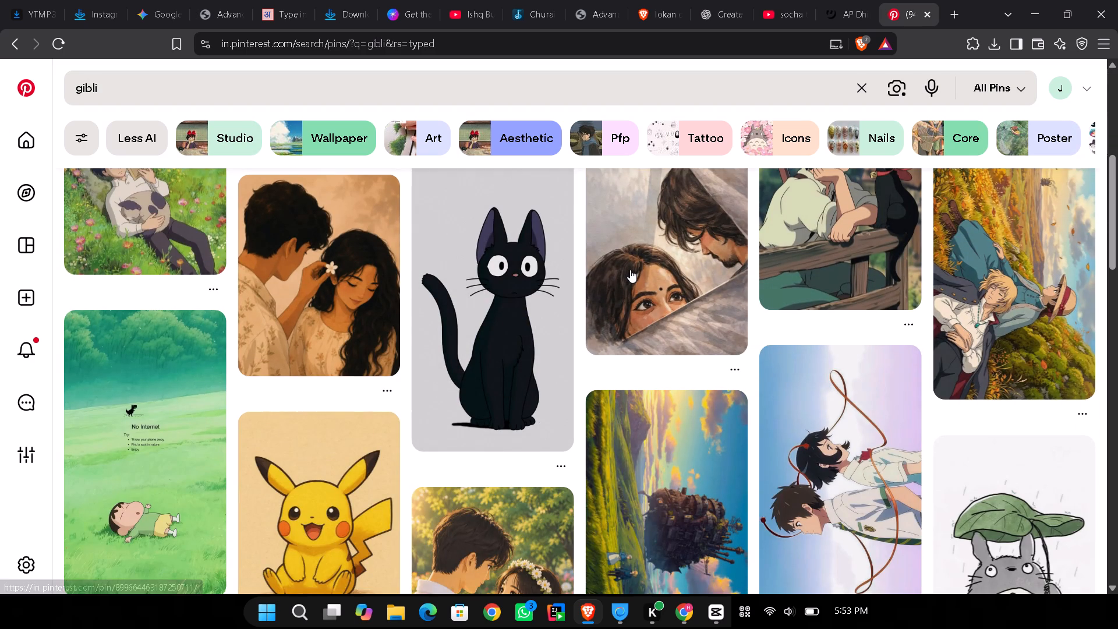
pyautogui.click(663, 284)
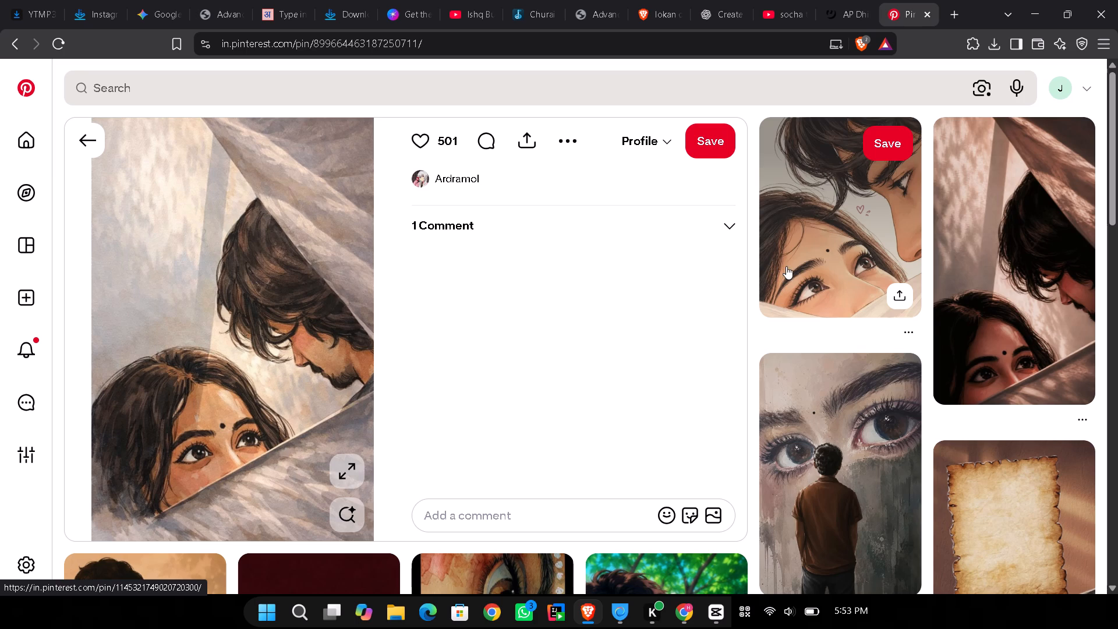
# Look through the related couple illustrations below the opened pin for other usable images, and return to the pin.
pyautogui.scroll(-3, 786, 272)
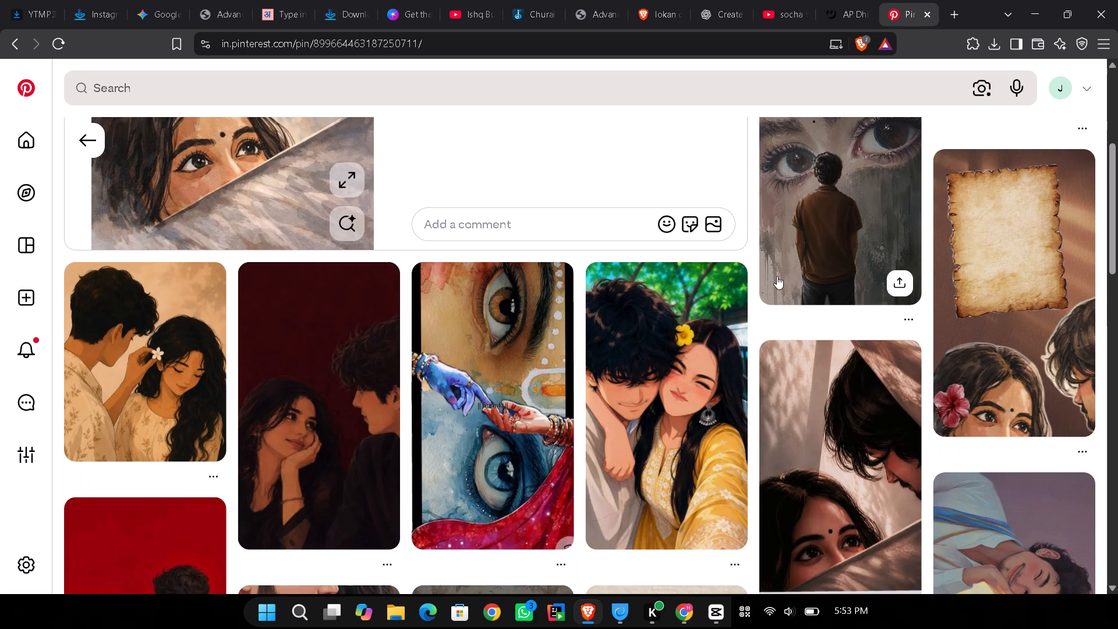
pyautogui.scroll(1, 674, 259)
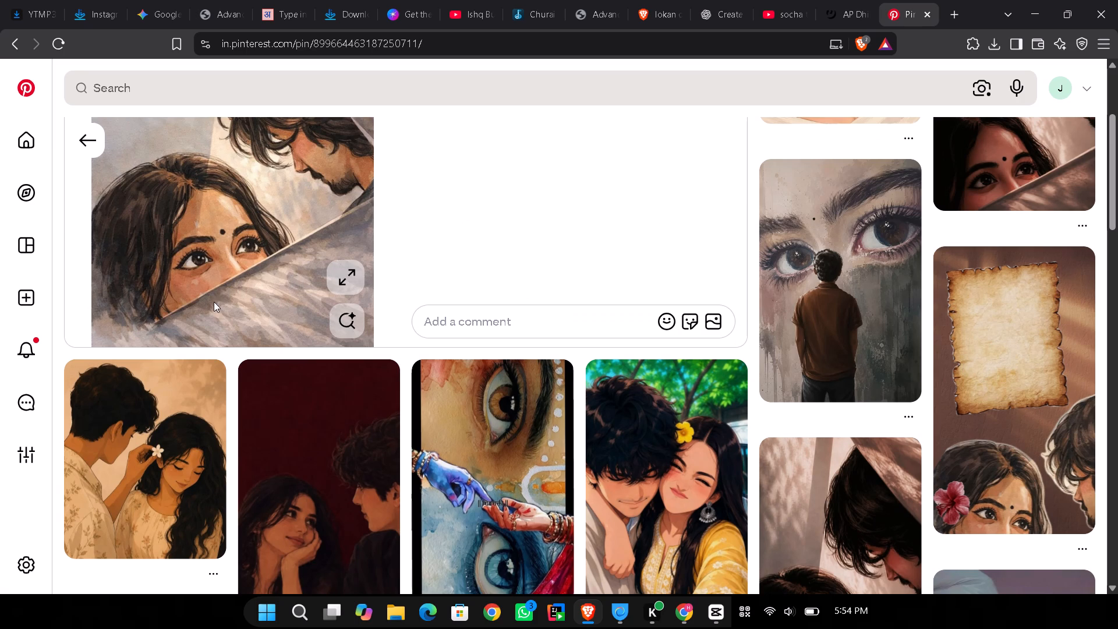
pyautogui.scroll(-3, 214, 302)
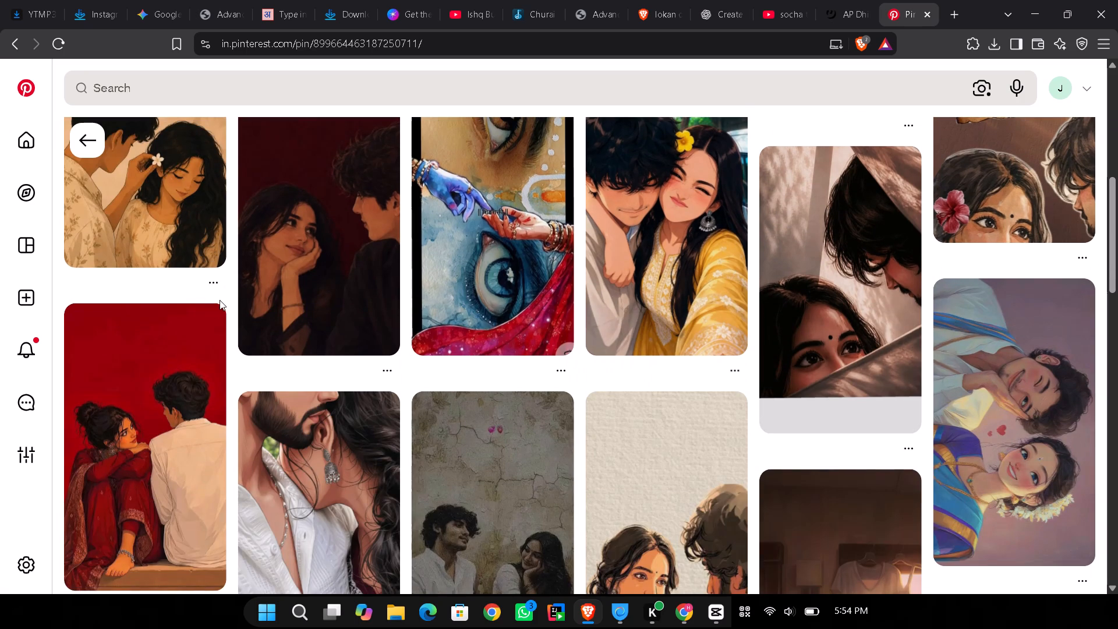
pyautogui.scroll(-3, 220, 300)
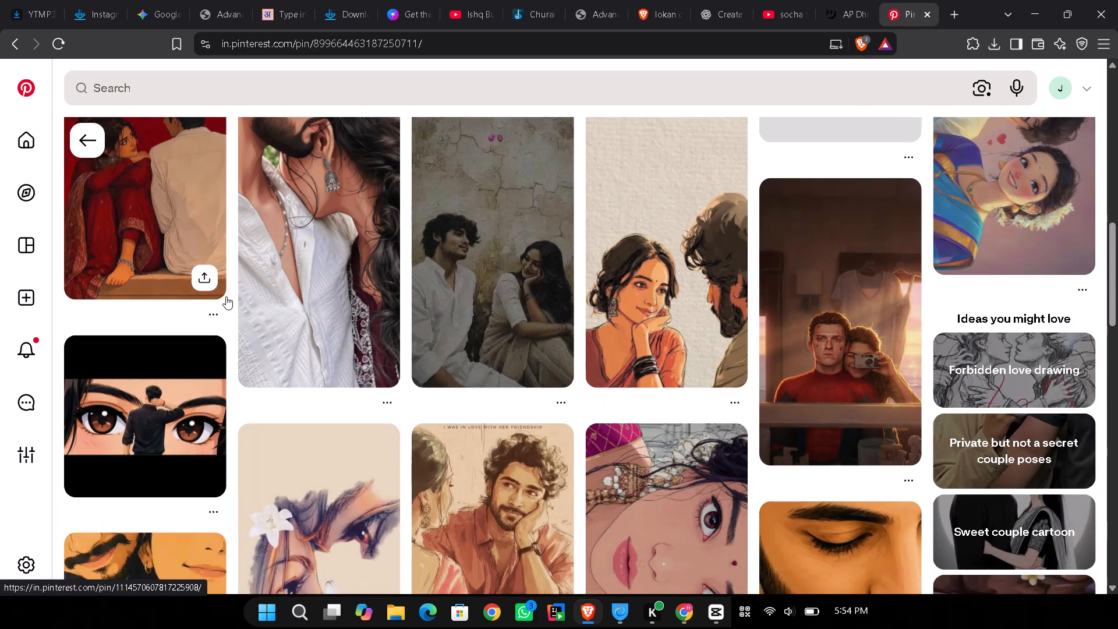
pyautogui.scroll(-2, 226, 296)
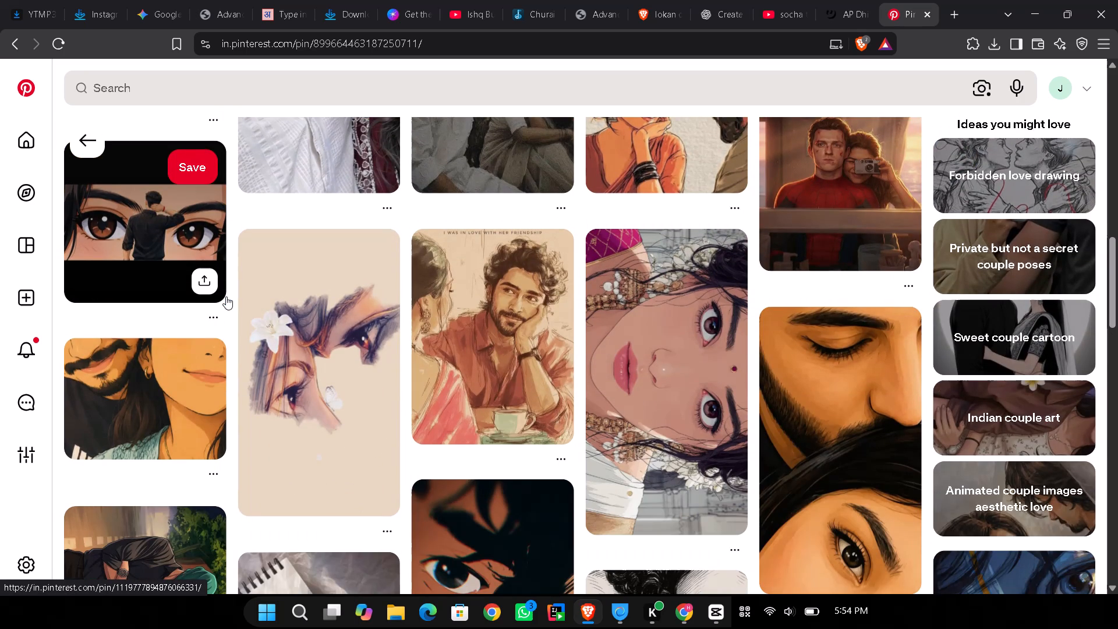
pyautogui.scroll(-1, 226, 296)
pyautogui.scroll(12, 228, 295)
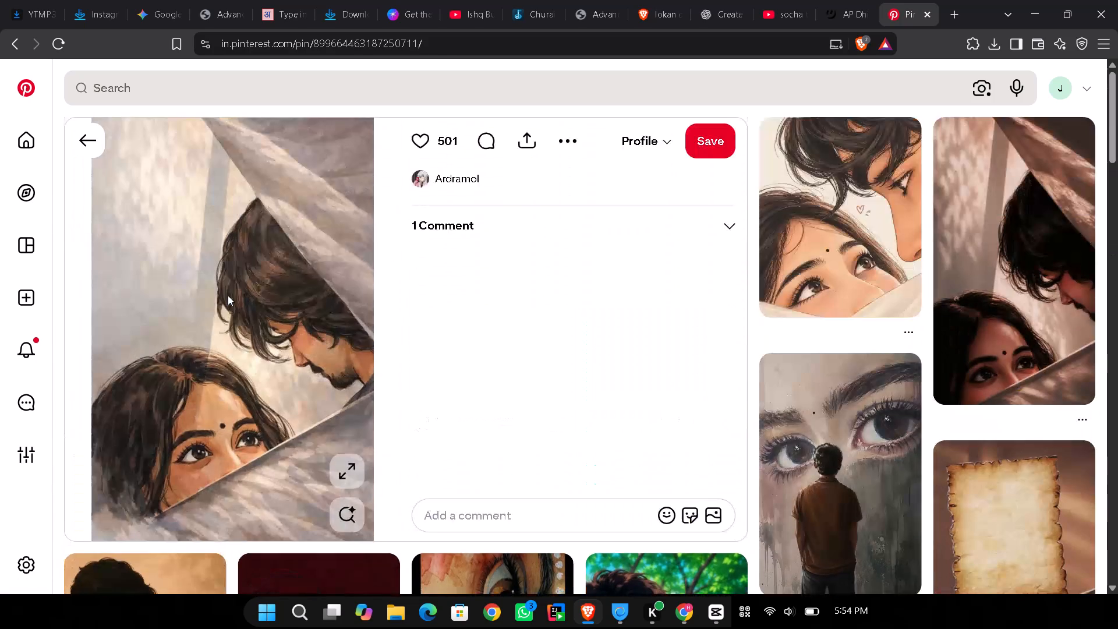
# Save the pin's couple illustration as a JPEG image in the Desktop folder "edit pic", keeping the suggested file name.
pyautogui.rightClick(287, 356)
pyautogui.rightClick(287, 356)
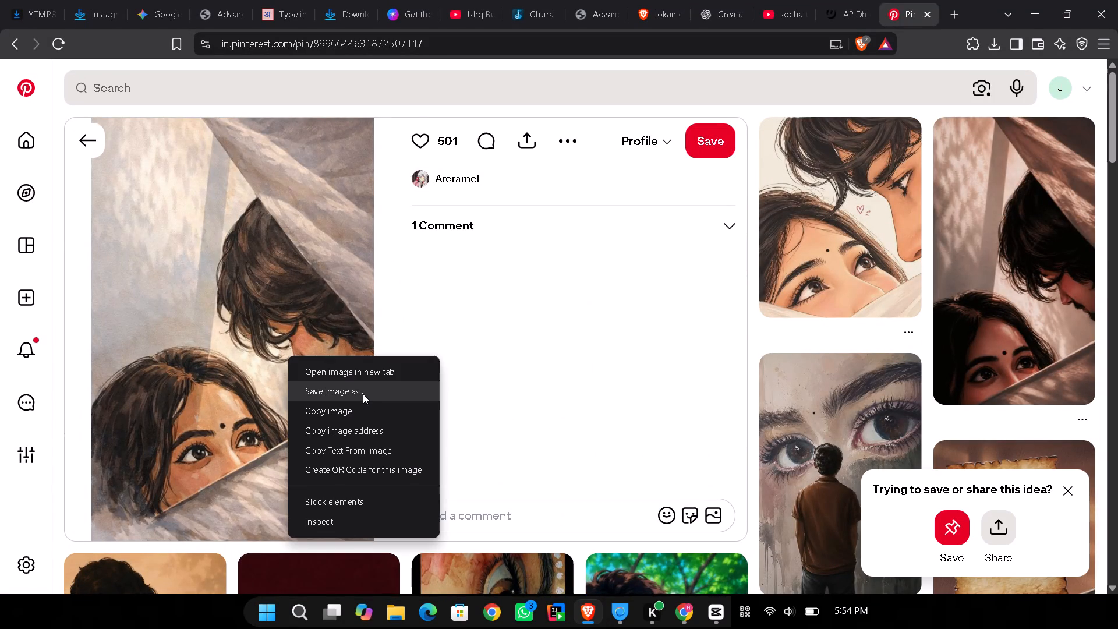
pyautogui.click(363, 394)
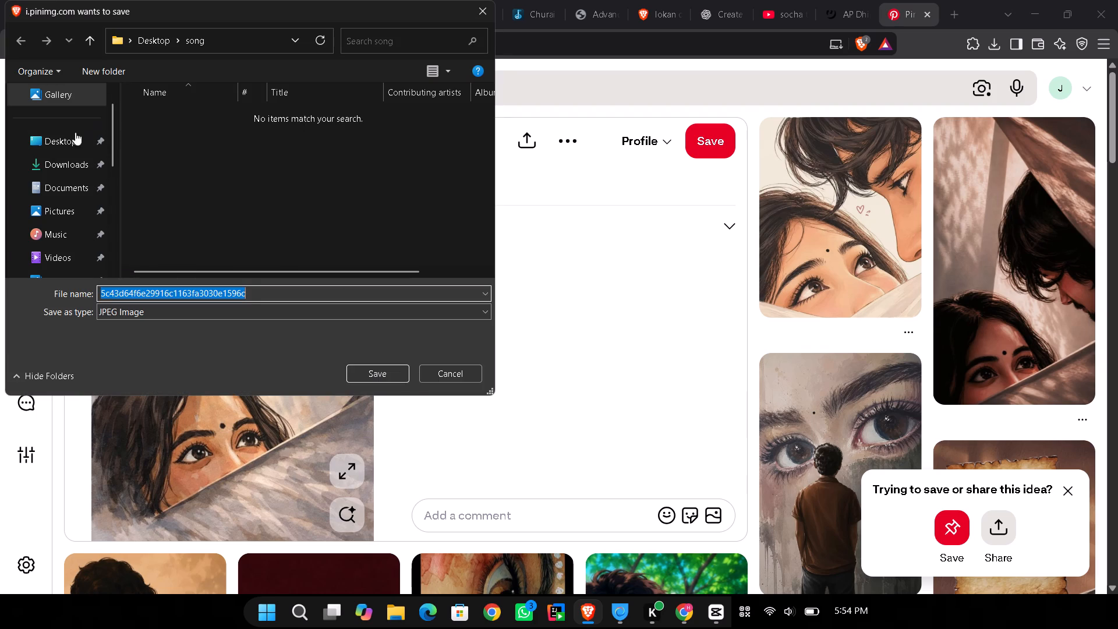
pyautogui.click(63, 147)
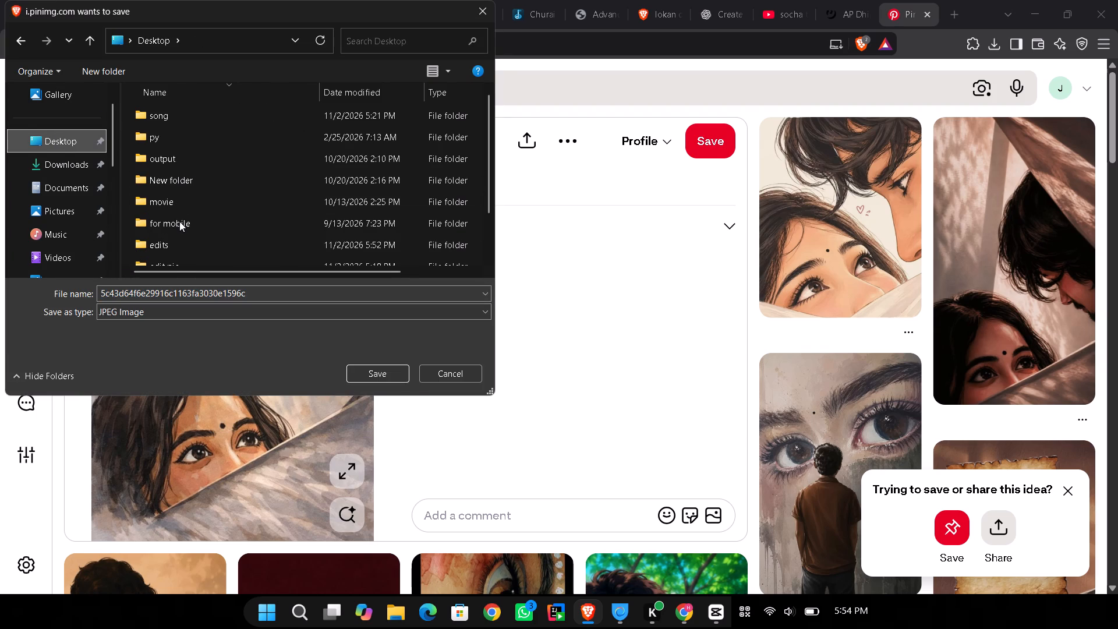
pyautogui.scroll(-1, 179, 221)
pyautogui.click(170, 256)
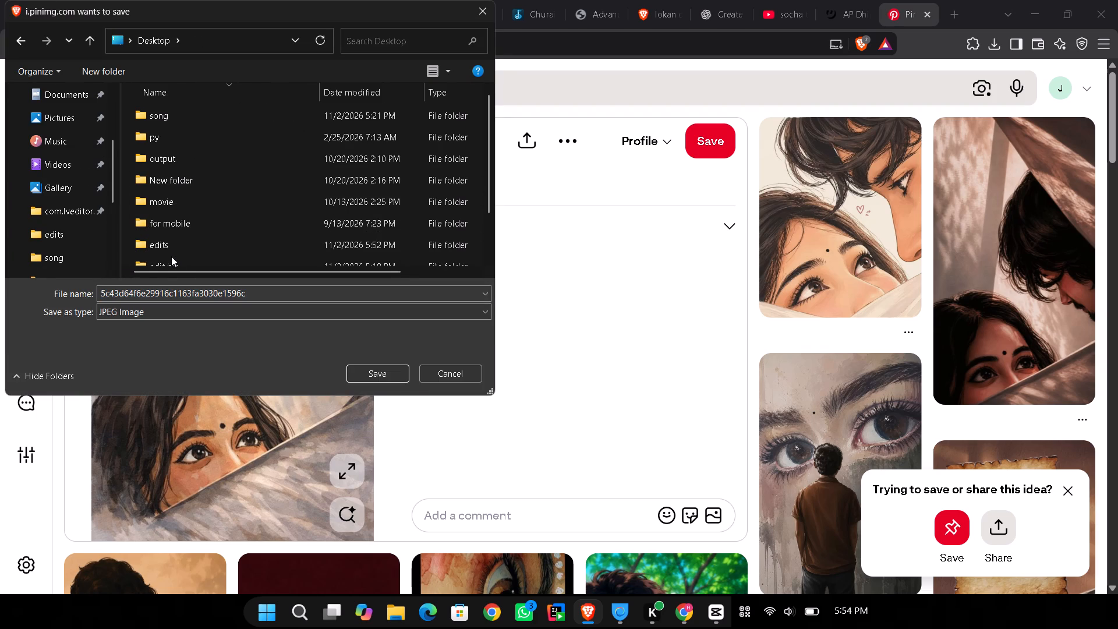
pyautogui.scroll(-1, 172, 254)
pyautogui.doubleClick(175, 219)
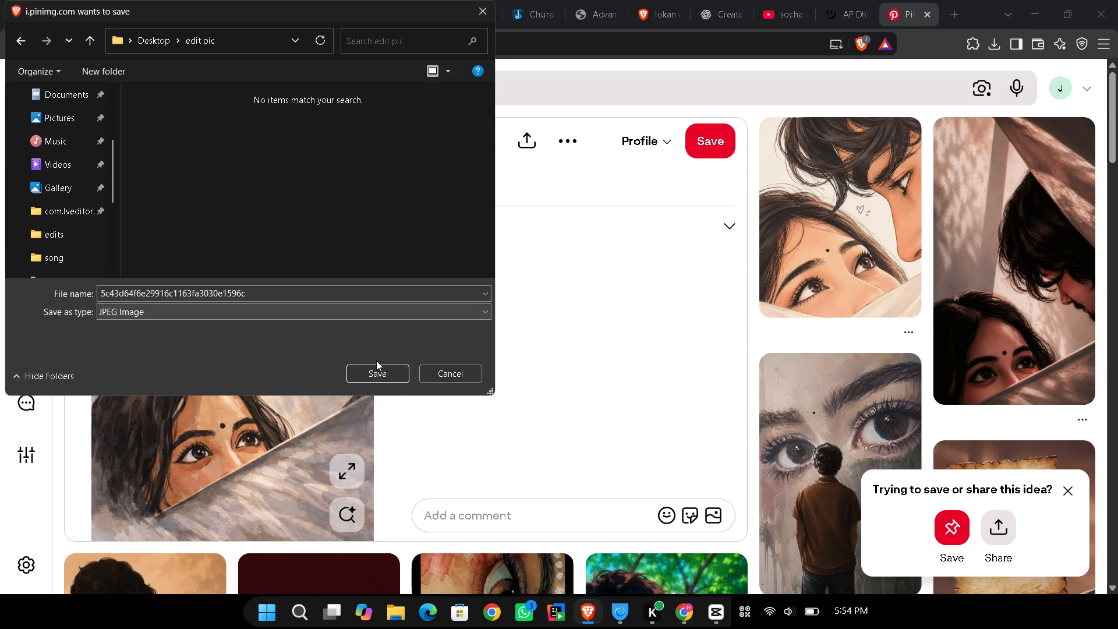
pyautogui.click(376, 367)
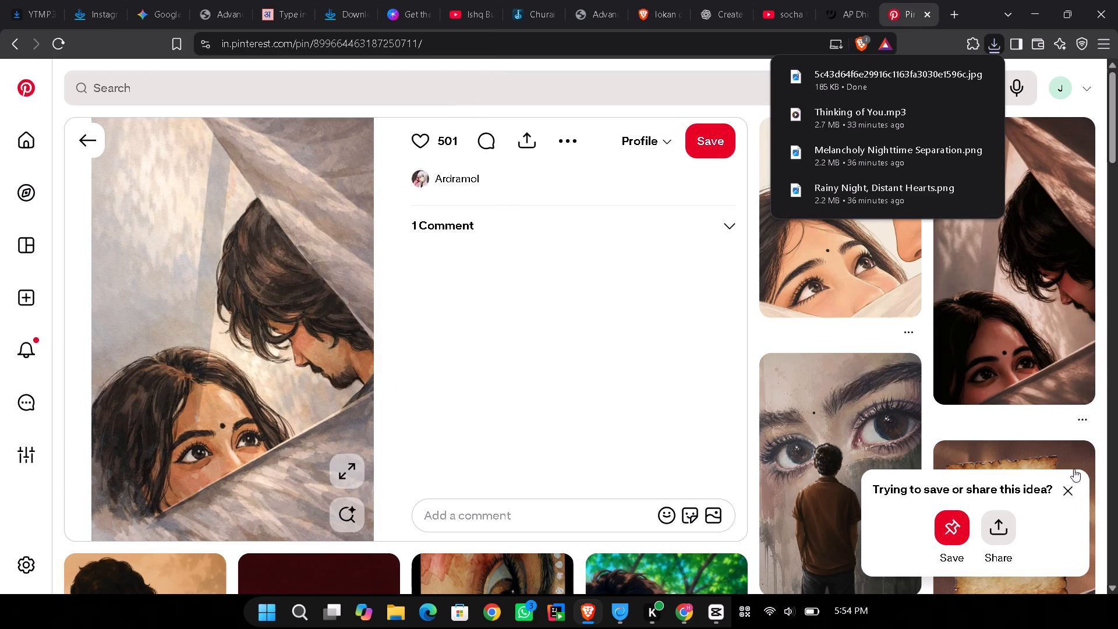